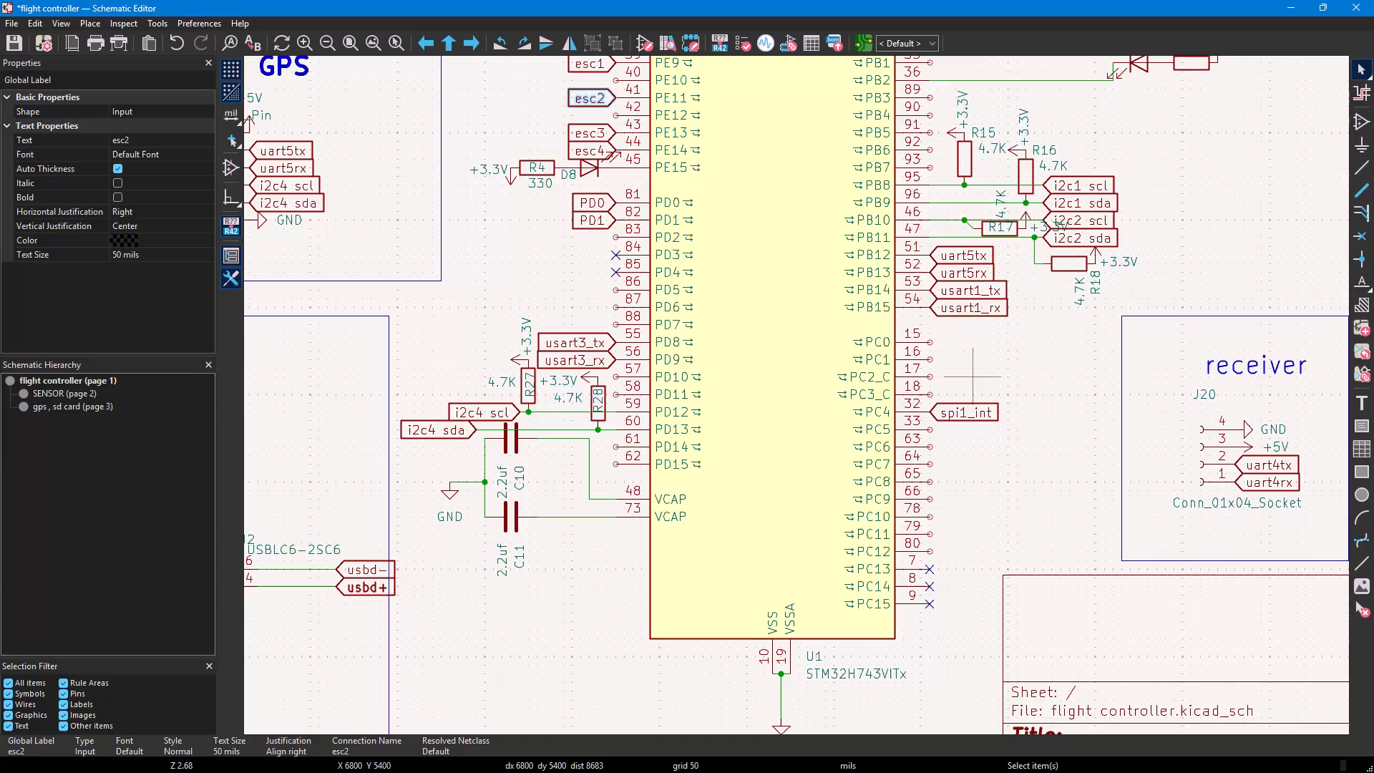
# Paste the copied esc2 label, turn it around, place it on pin PC6 and rename it esc5.
pyautogui.hotkey('ctrl', 'v')
pyautogui.write('rr')
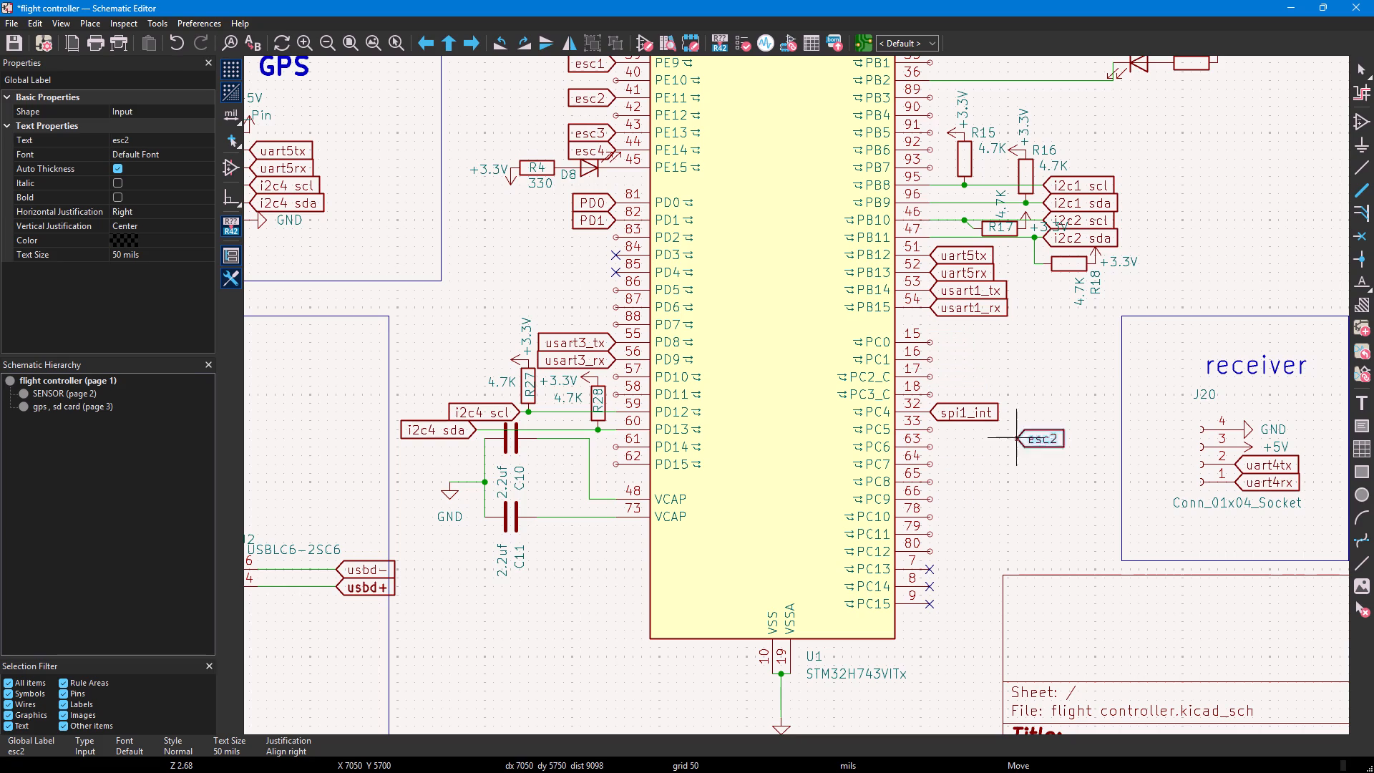
pyautogui.click(932, 450)
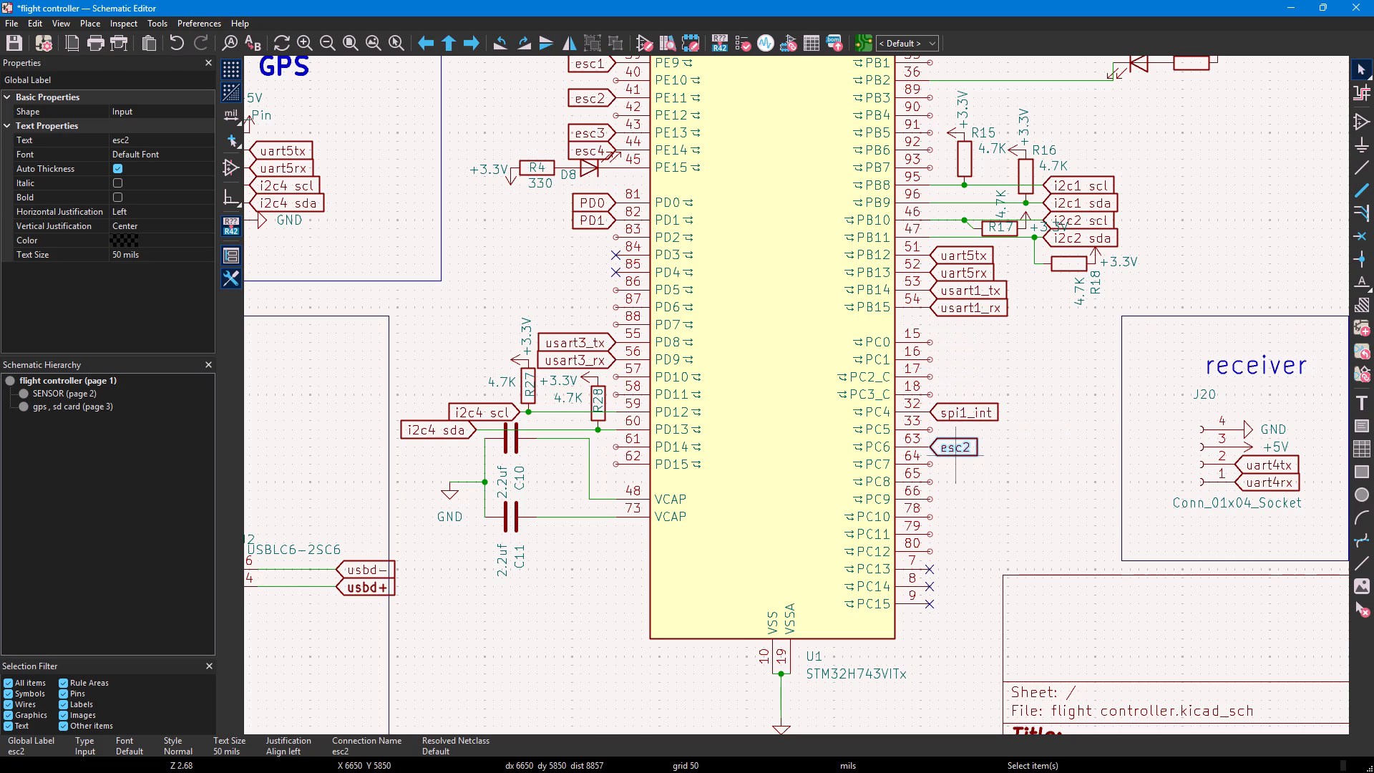
pyautogui.doubleClick(952, 447)
pyautogui.click(130, 99)
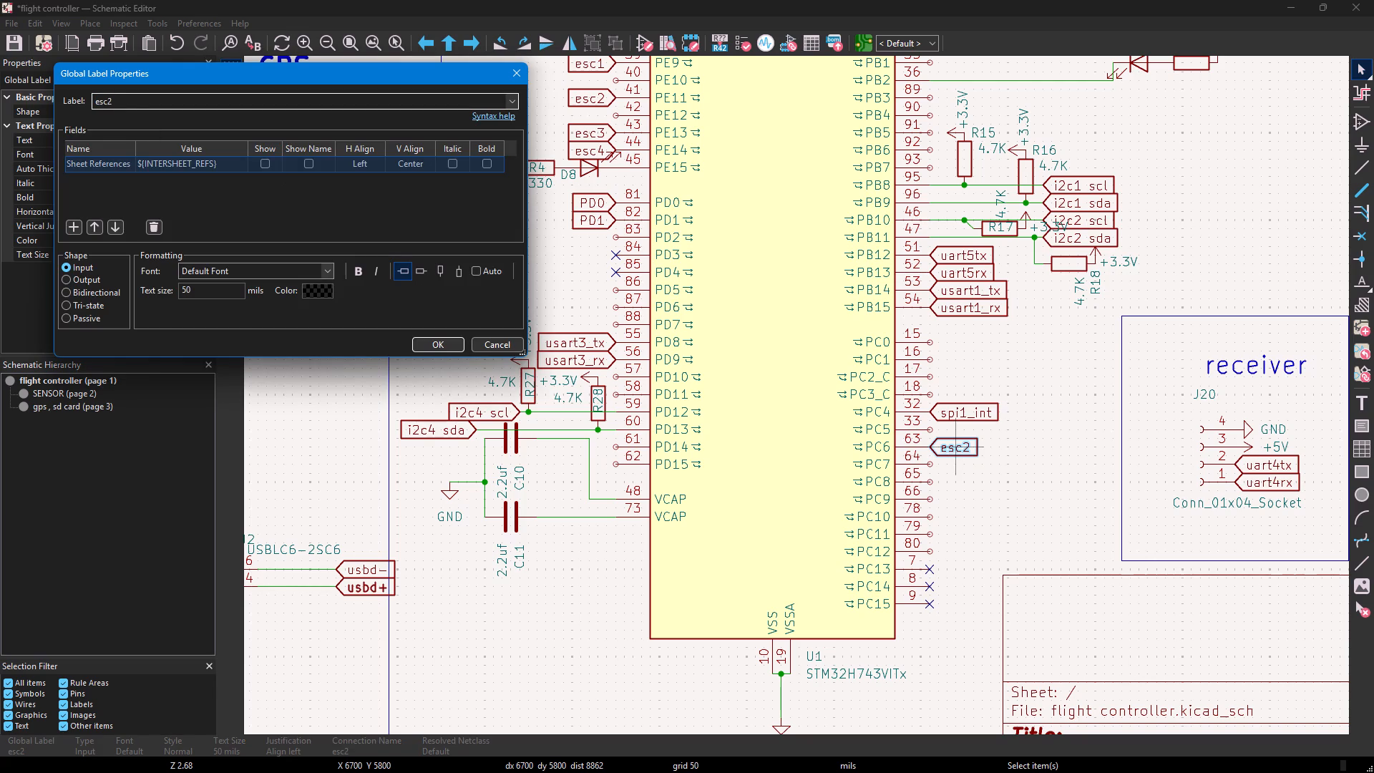
pyautogui.press('BackSpace')
pyautogui.press('5')
pyautogui.press('Return')
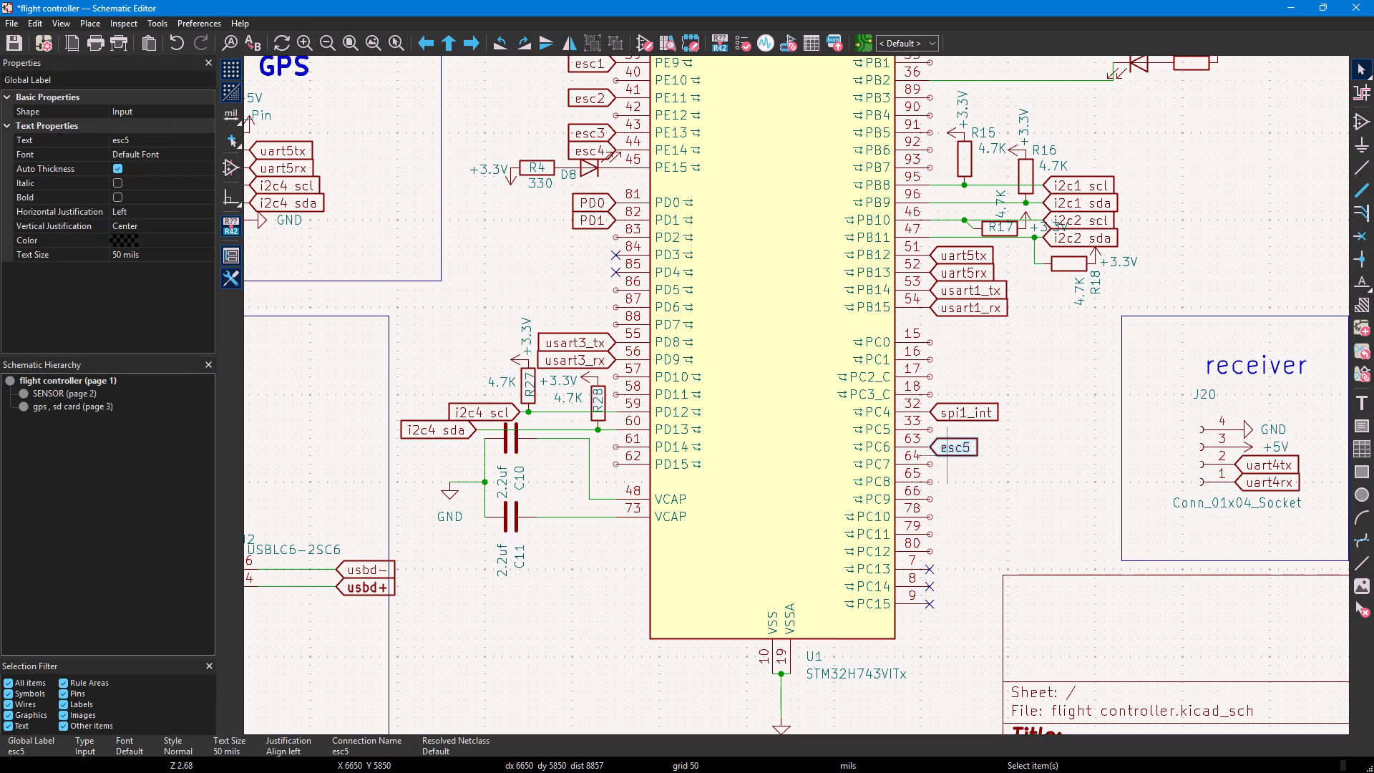
# Duplicate the esc5 label onto pins PC7, PC8 and PC9.
pyautogui.hotkey('ctrl', 'c')
pyautogui.hotkey('ctrl', 'v')
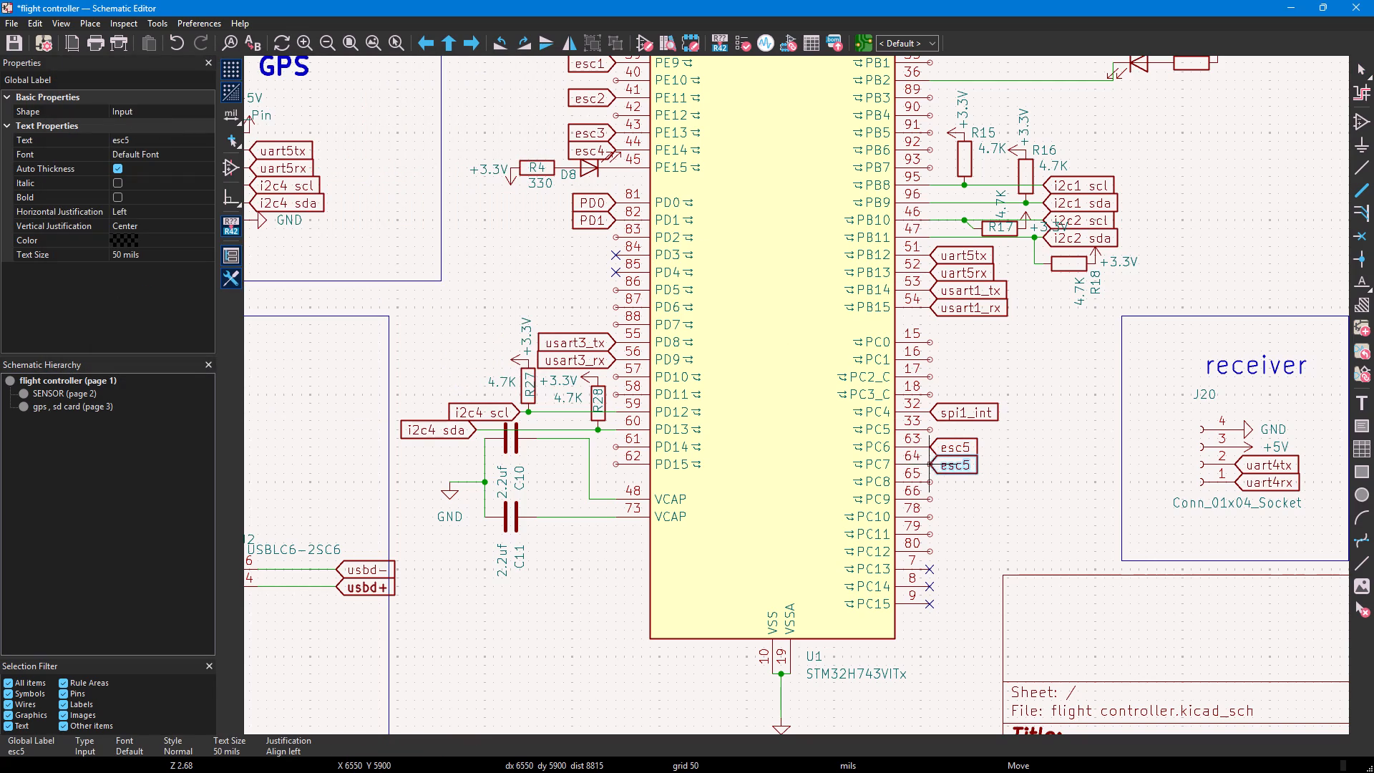
pyautogui.click(929, 463)
pyautogui.hotkey('ctrl', 'v')
pyautogui.click(931, 482)
pyautogui.hotkey('ctrl', 'v')
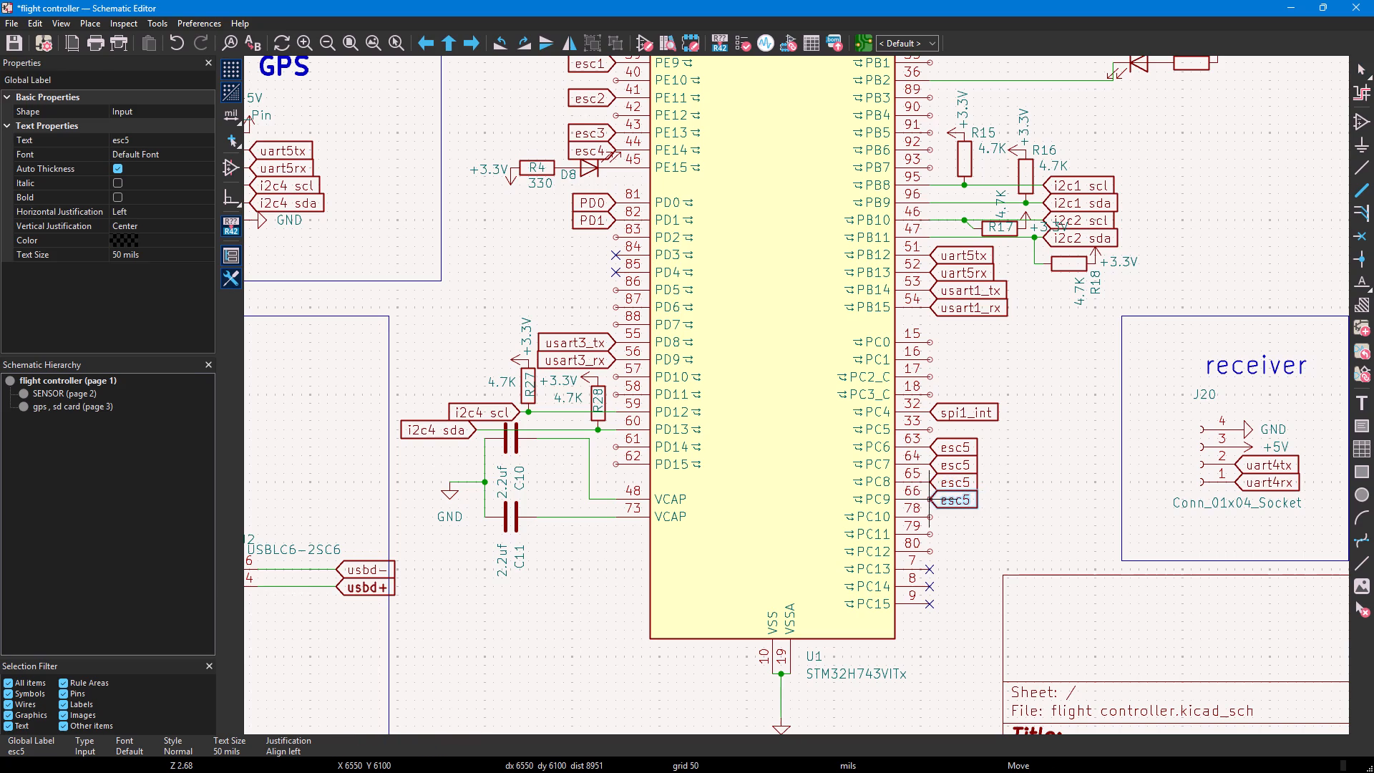
pyautogui.click(929, 498)
# Rename the label on pin PC7 to esc6 and the label on pin PC8 to esc7.
pyautogui.doubleClick(954, 461)
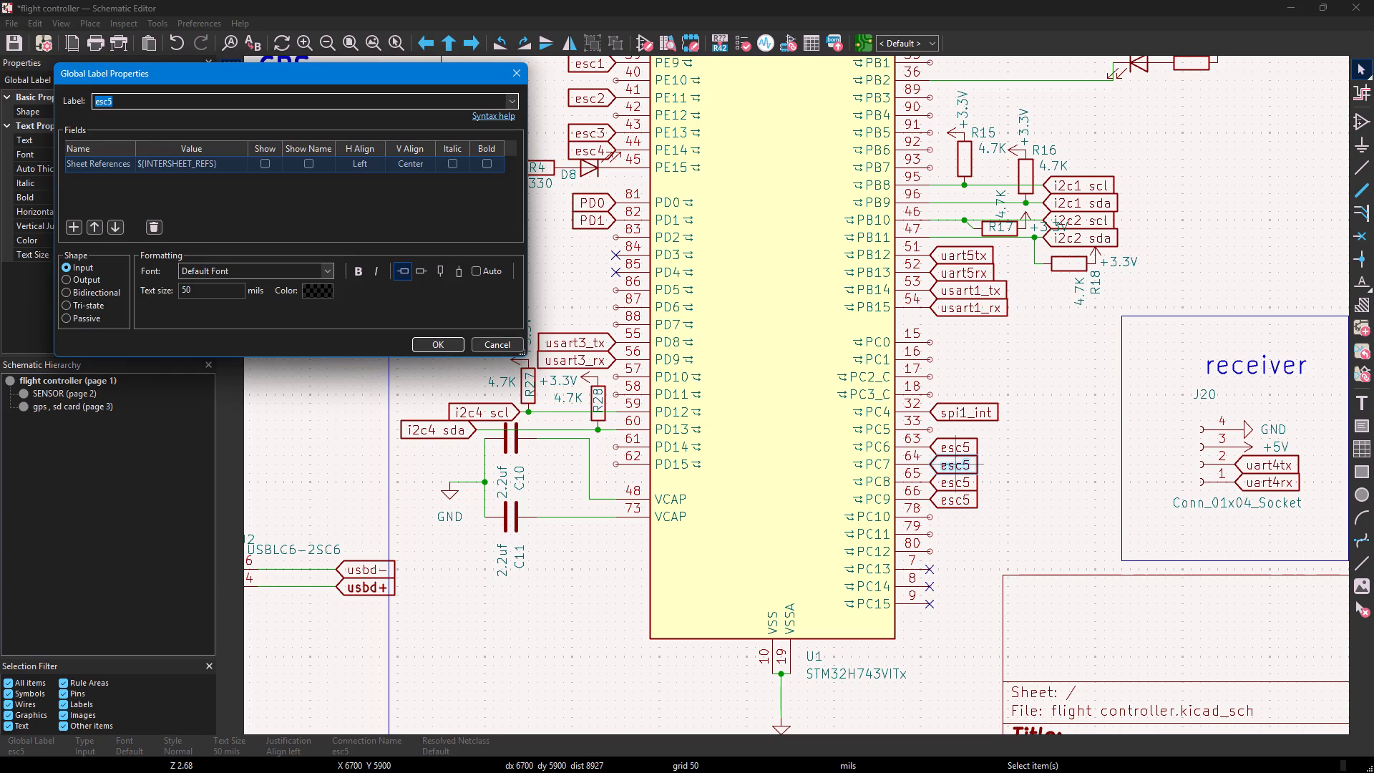
pyautogui.click(193, 102)
pyautogui.press('BackSpace')
pyautogui.press('6')
pyautogui.press('Return')
pyautogui.doubleClick(952, 489)
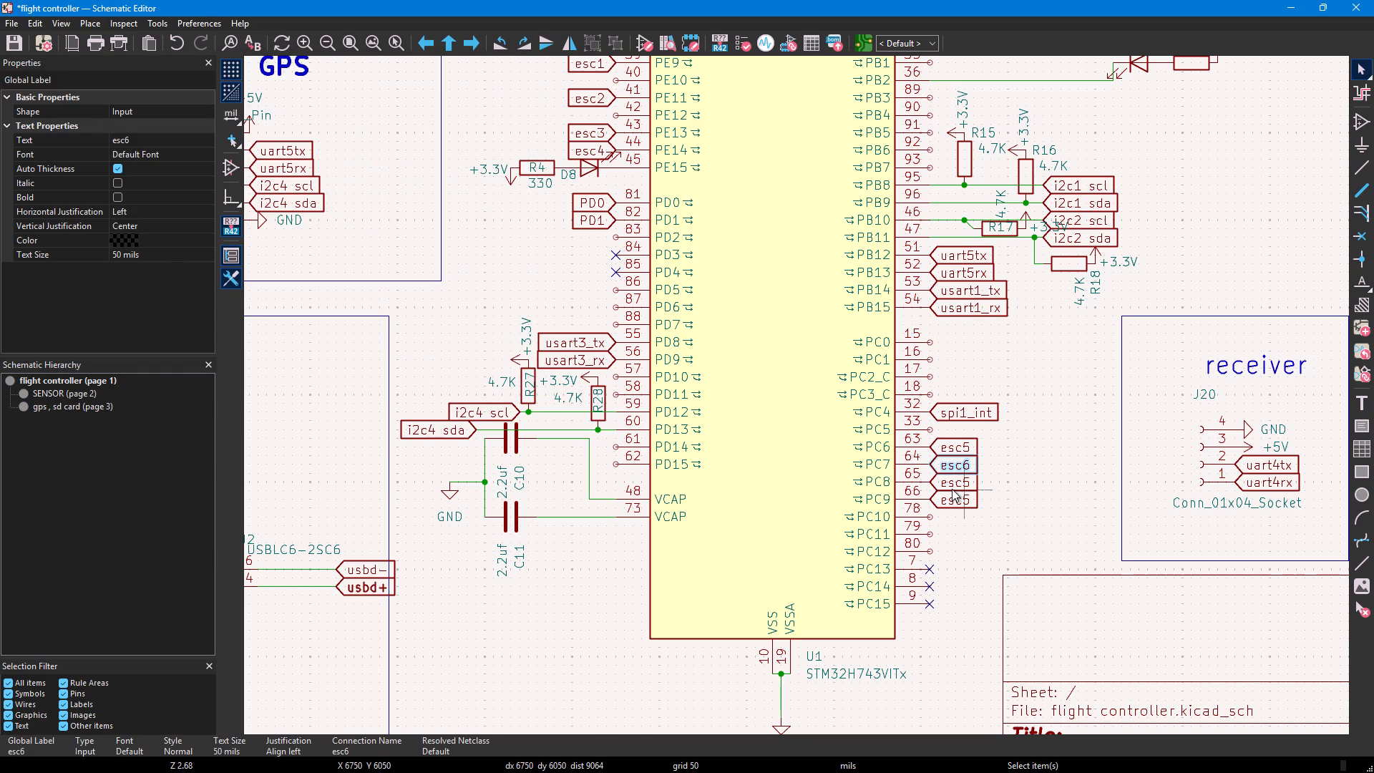
pyautogui.click(145, 99)
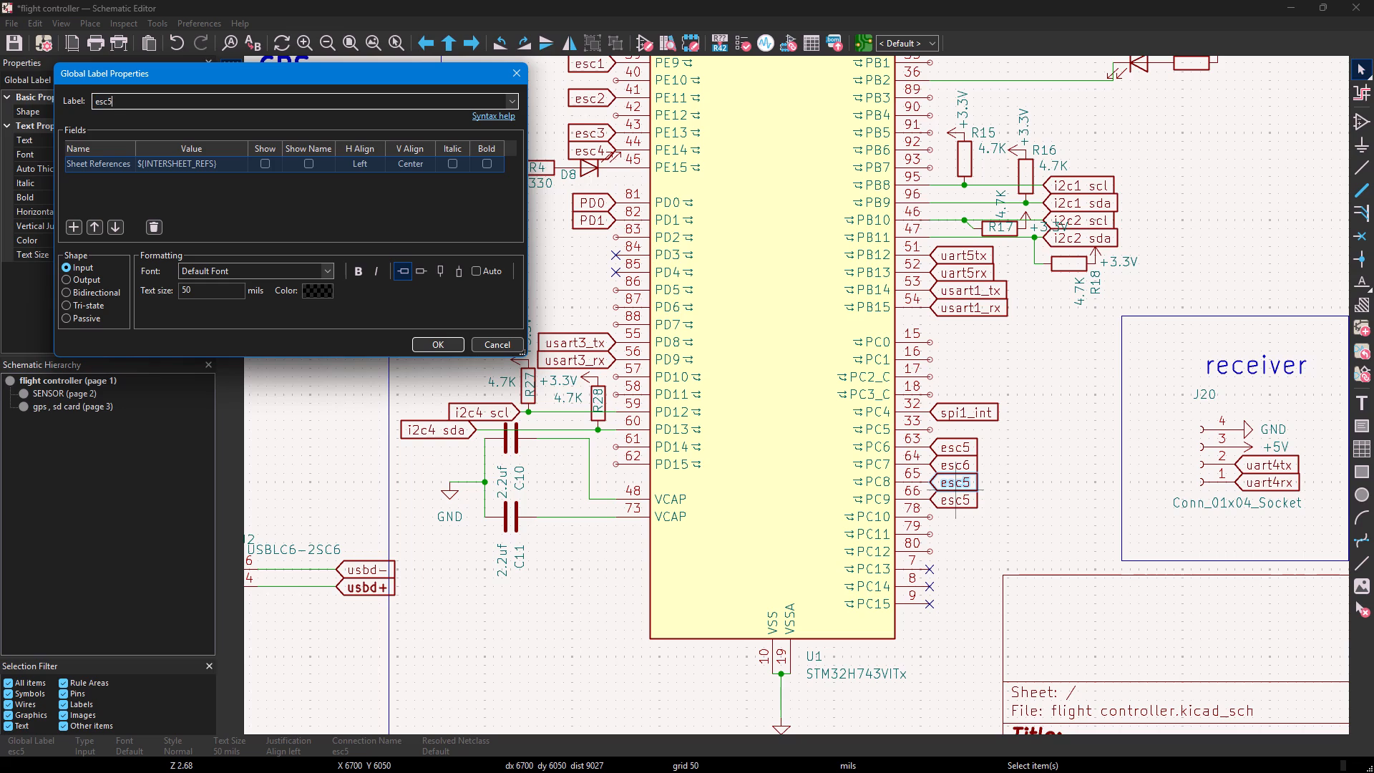
pyautogui.press('BackSpace')
pyautogui.press('7')
pyautogui.click(442, 339)
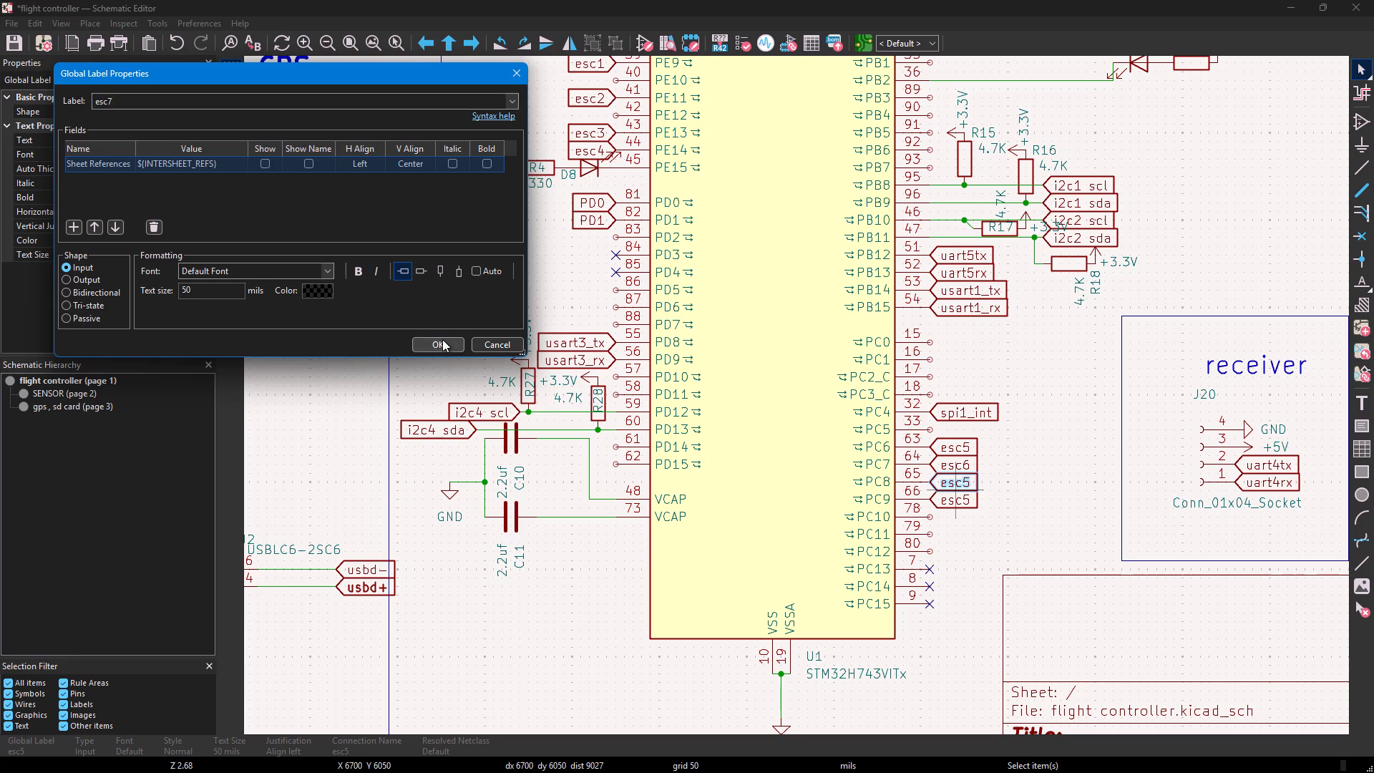
# Rename the global label on pin PC9 to esc8.
pyautogui.doubleClick(951, 502)
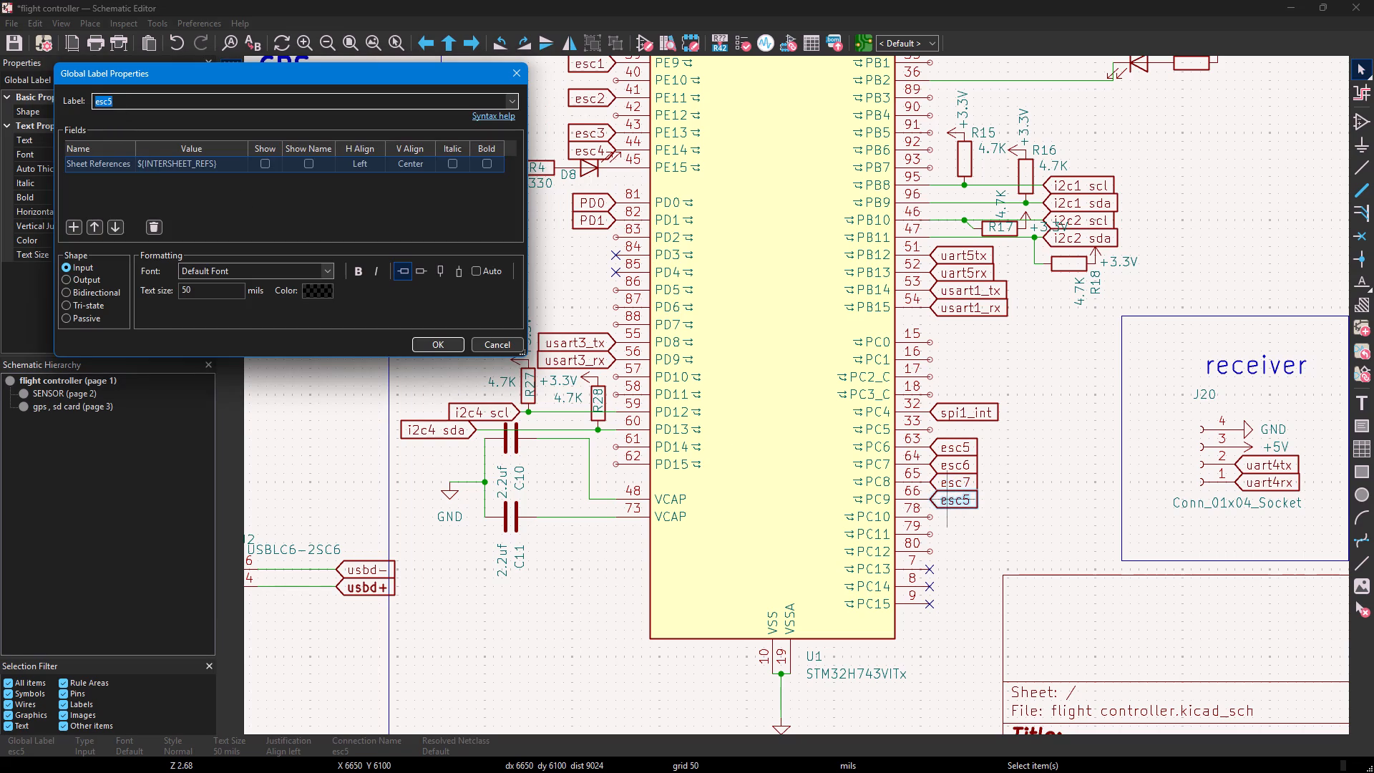
pyautogui.click(122, 102)
pyautogui.press('BackSpace')
pyautogui.press('8')
pyautogui.press('Return')
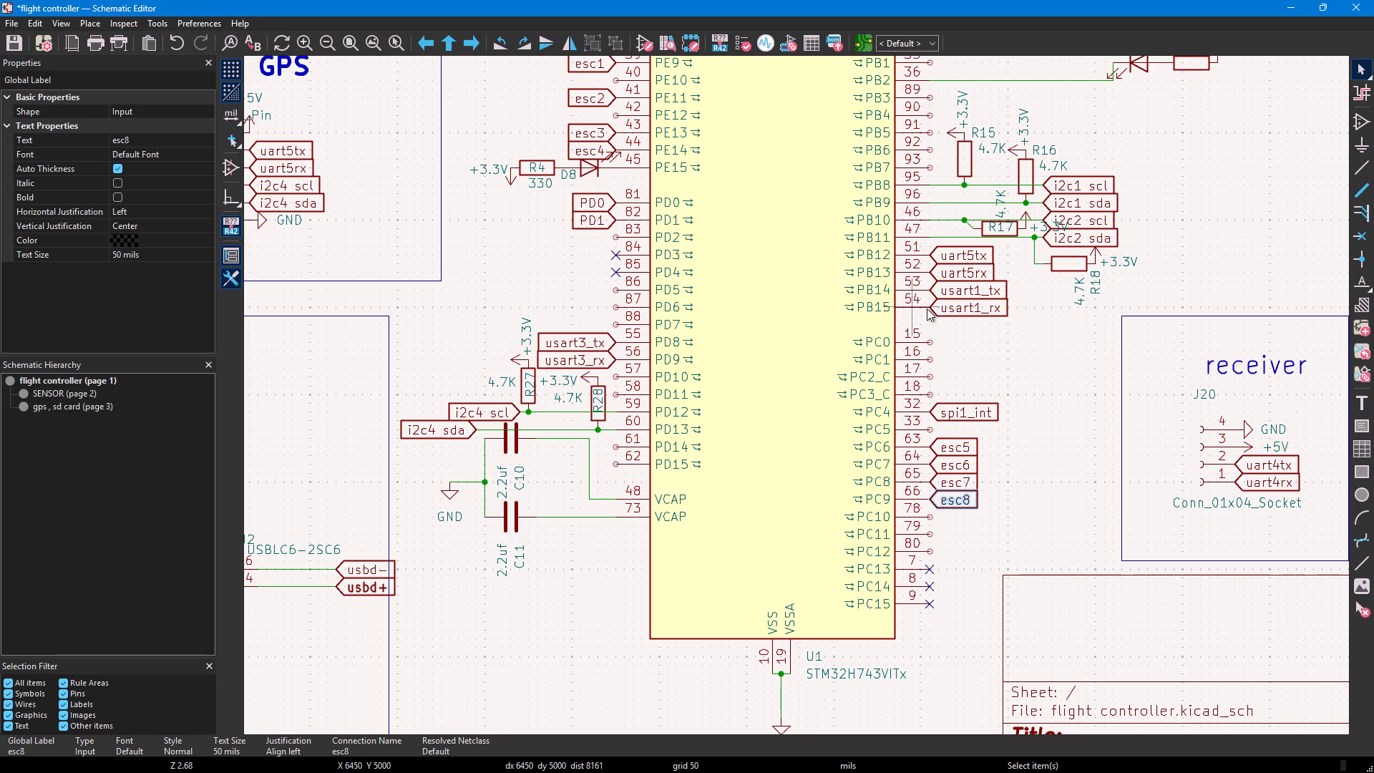
# Copy the esc5 to esc8 labels into the gps, sd card sheet, beside the unconnected resistors under esc4.
pyautogui.moveTo(988, 520); pyautogui.dragTo(933, 504)
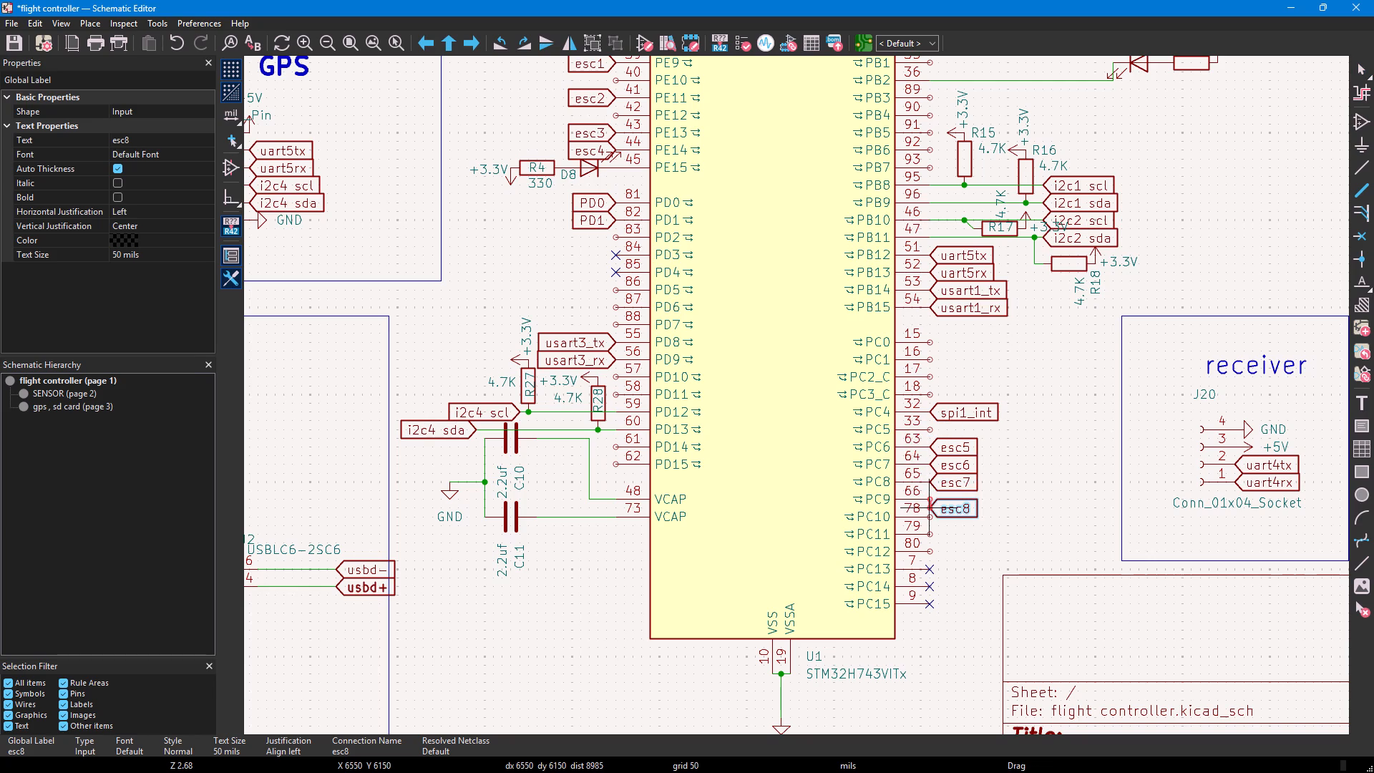
pyautogui.moveTo(933, 504); pyautogui.dragTo(932, 500)
pyautogui.keyDown('shift'); pyautogui.click(943, 485); pyautogui.keyUp('shift')
pyautogui.keyDown('shift'); pyautogui.click(949, 470); pyautogui.keyUp('shift')
pyautogui.keyDown('shift'); pyautogui.click(951, 444); pyautogui.keyUp('shift')
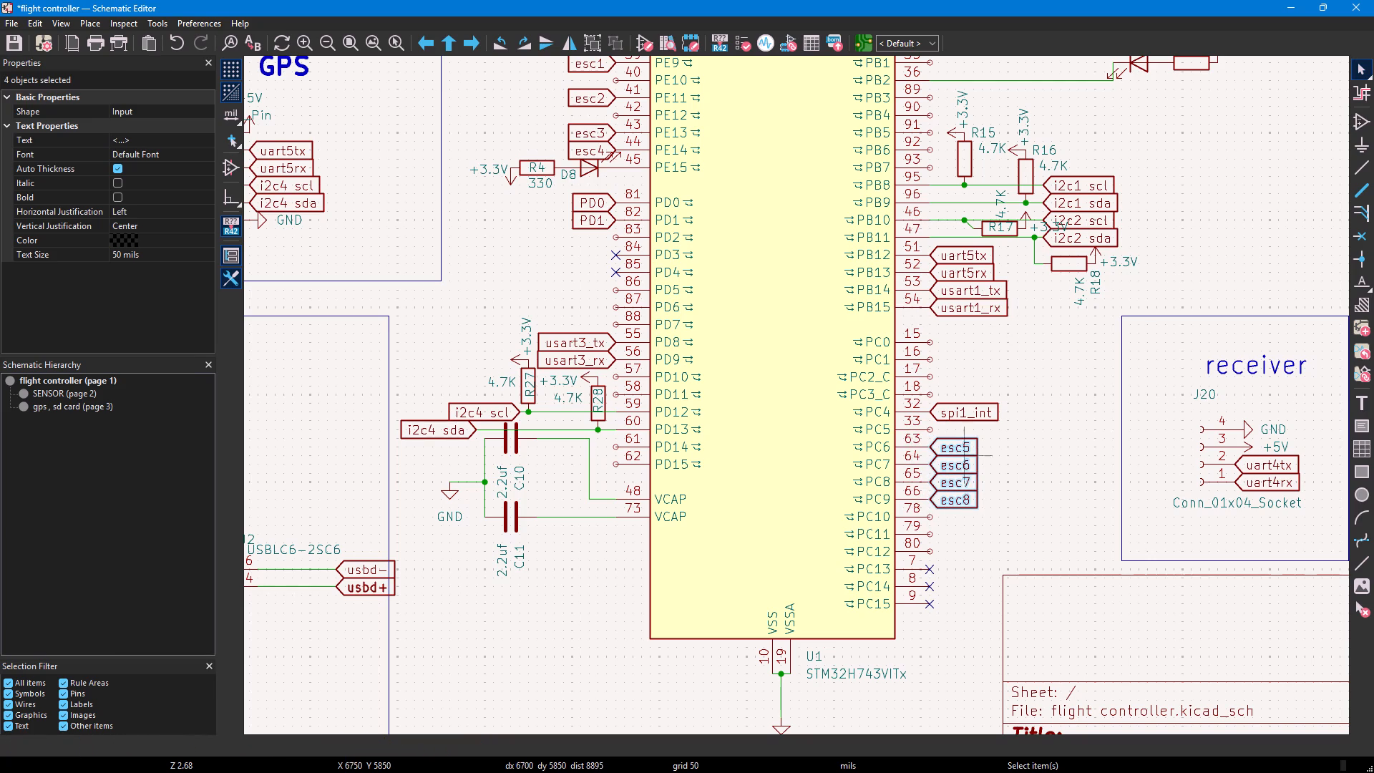
pyautogui.hotkey('ctrl', 'c')
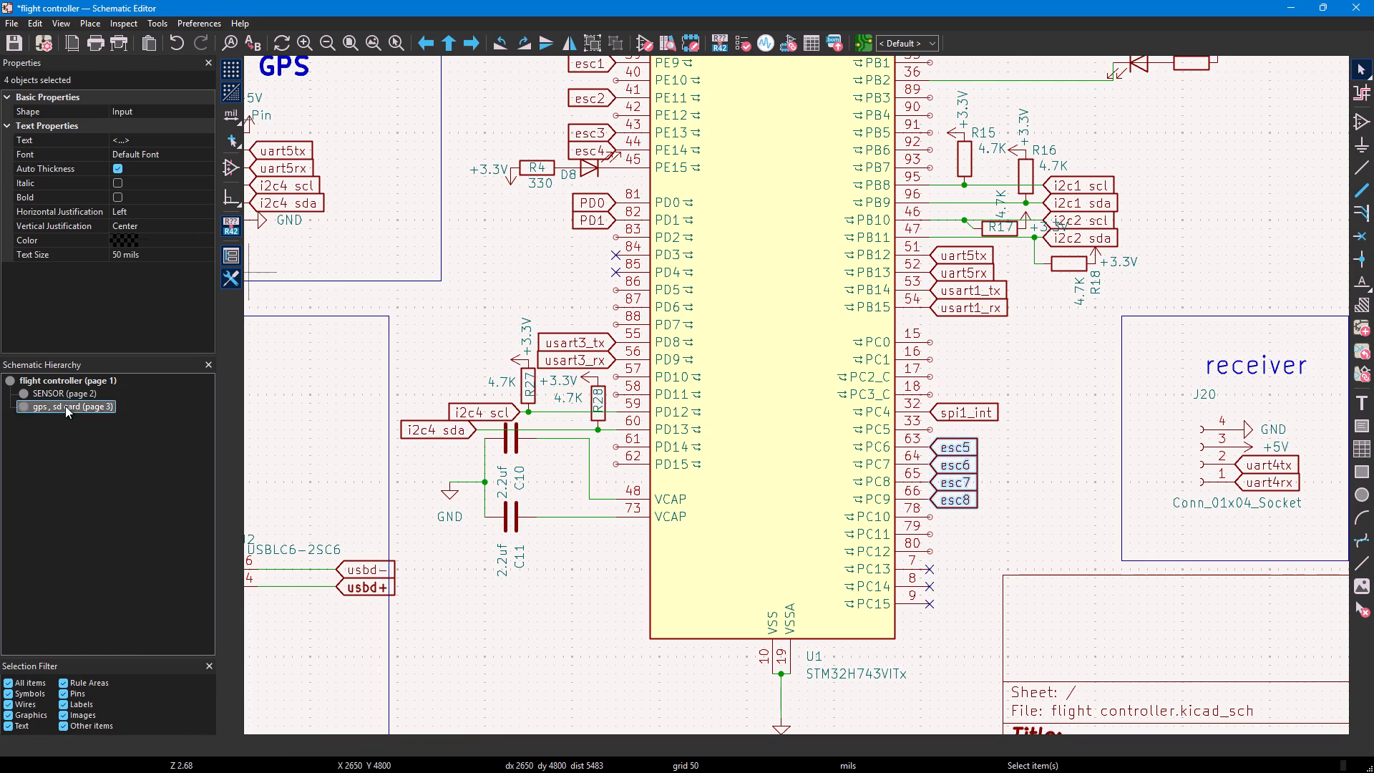
pyautogui.click(64, 404)
pyautogui.hotkey('ctrl', 'v')
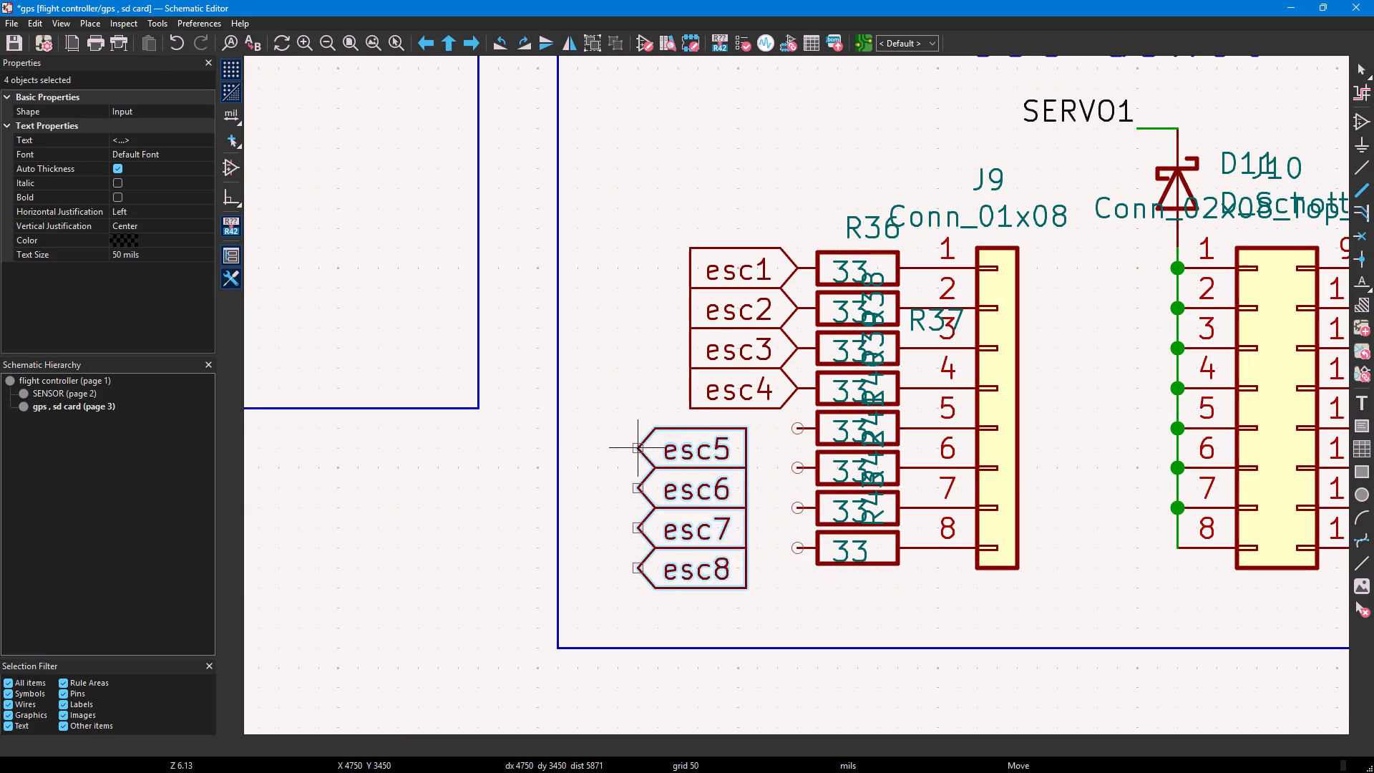
pyautogui.click(595, 454)
# Turn the esc5 and esc6 labels around and attach them to the resistors feeding J9 pins 5 and 6.
pyautogui.click(641, 454)
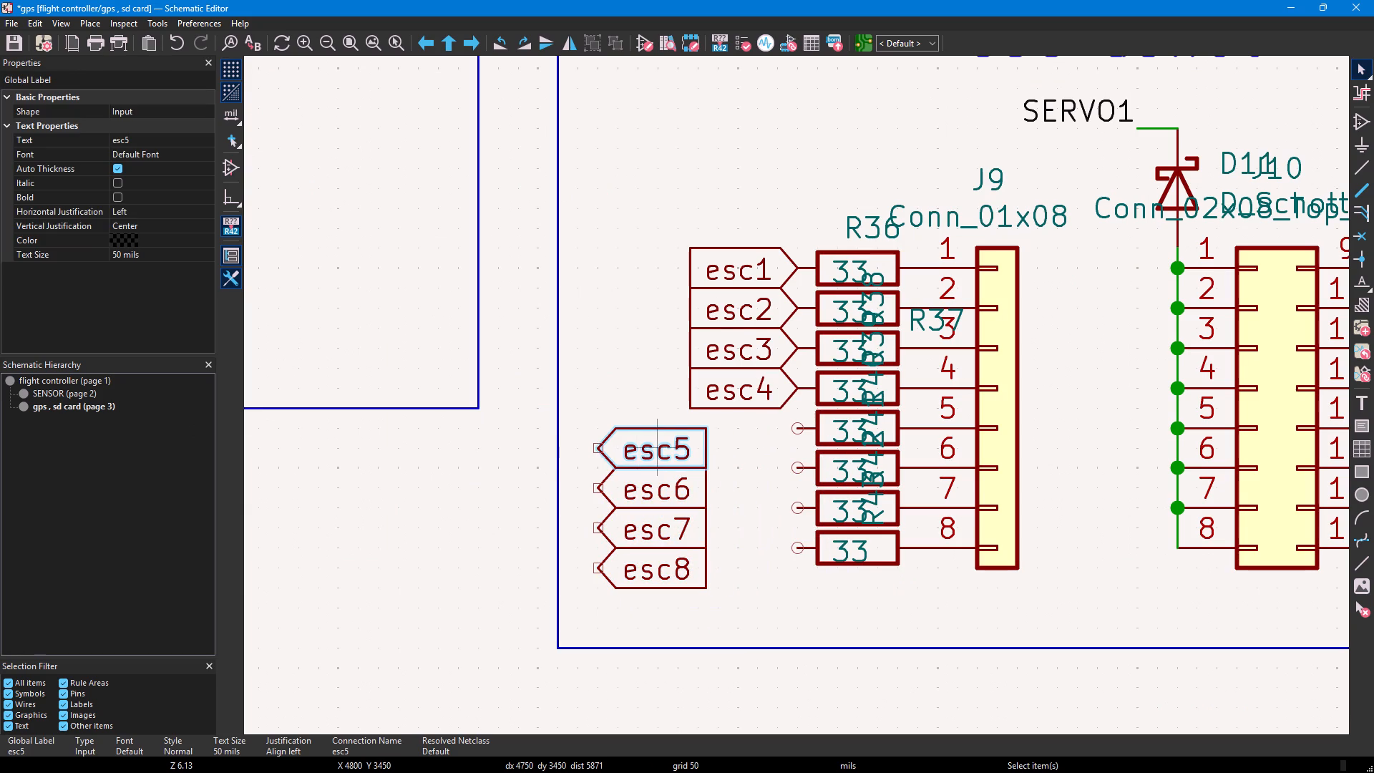
pyautogui.press('r')
pyautogui.press('r')
pyautogui.moveTo(551, 451); pyautogui.dragTo(788, 432)
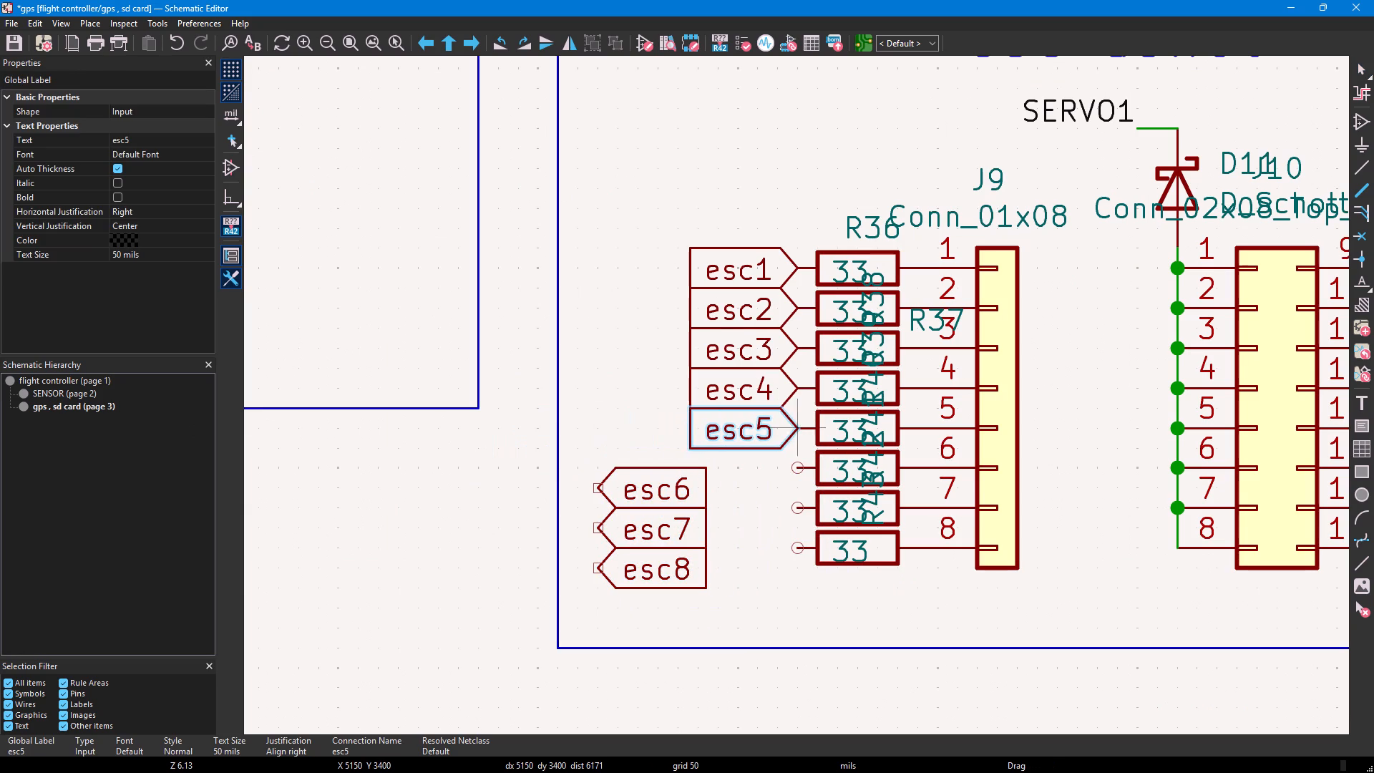
pyautogui.click(661, 475)
pyautogui.press('r')
pyautogui.press('r')
pyautogui.moveTo(558, 490); pyautogui.dragTo(792, 467)
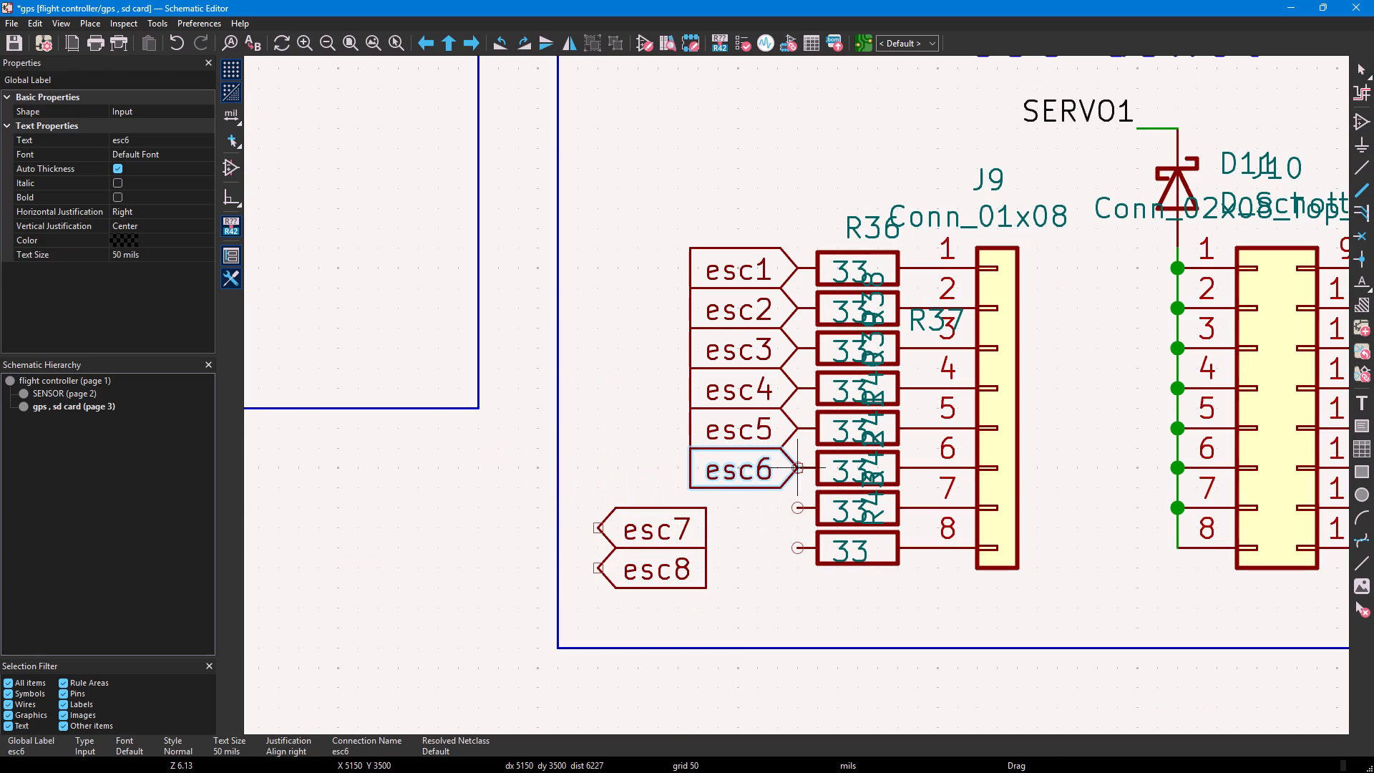
pyautogui.moveTo(792, 467); pyautogui.dragTo(792, 468)
# Turn the esc7 and esc8 labels around and attach them to the resistors feeding J9 pins 7 and 8.
pyautogui.click(665, 523)
pyautogui.press('r')
pyautogui.press('r')
pyautogui.moveTo(550, 521); pyautogui.dragTo(789, 501)
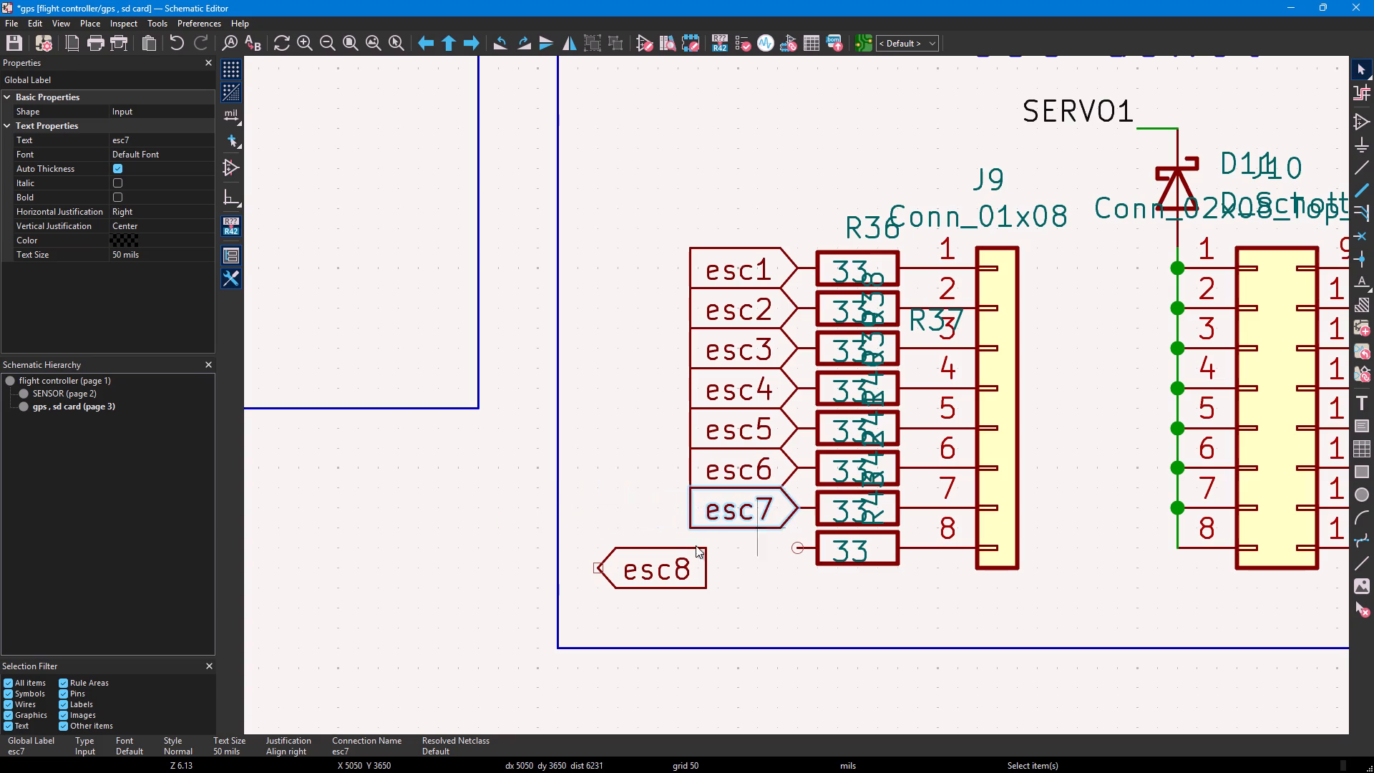
pyautogui.click(668, 558)
pyautogui.press('r')
pyautogui.press('r')
pyautogui.moveTo(558, 565); pyautogui.dragTo(791, 550)
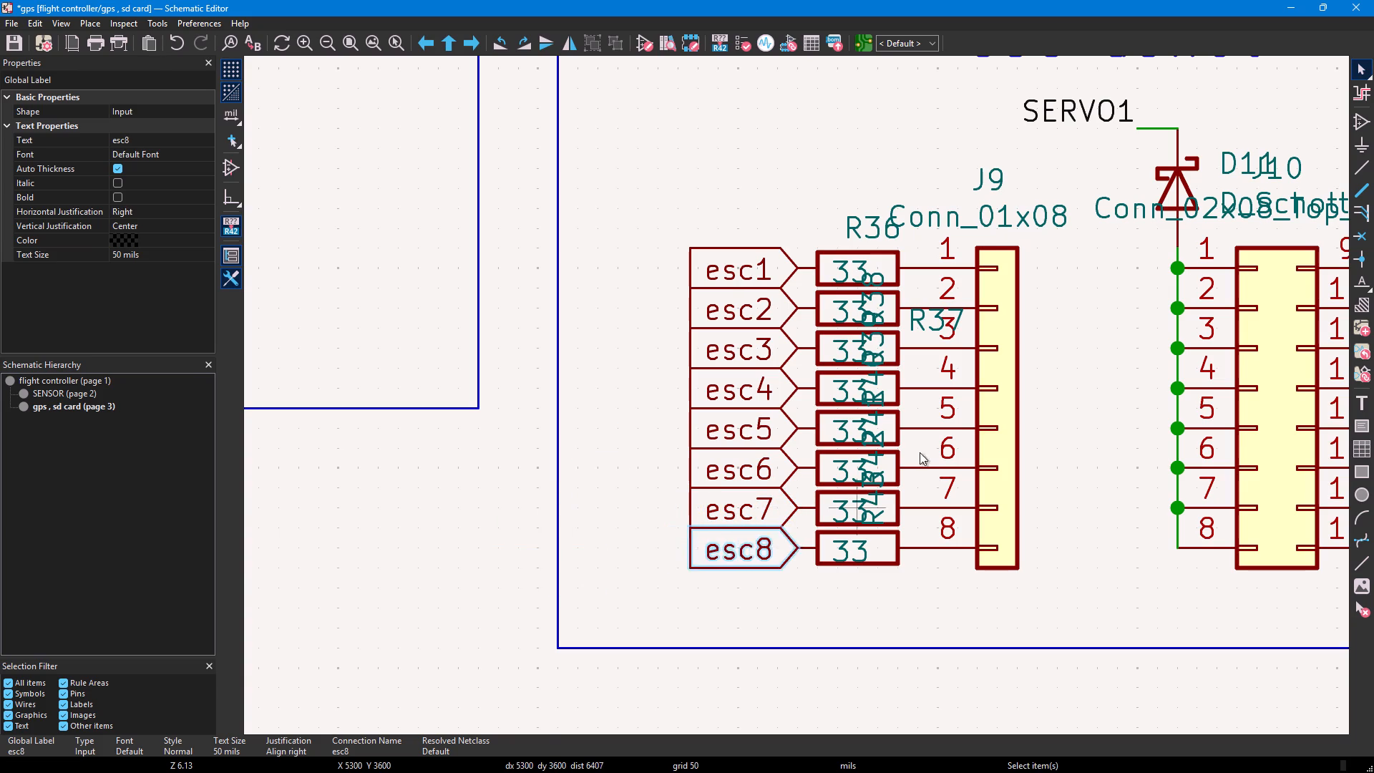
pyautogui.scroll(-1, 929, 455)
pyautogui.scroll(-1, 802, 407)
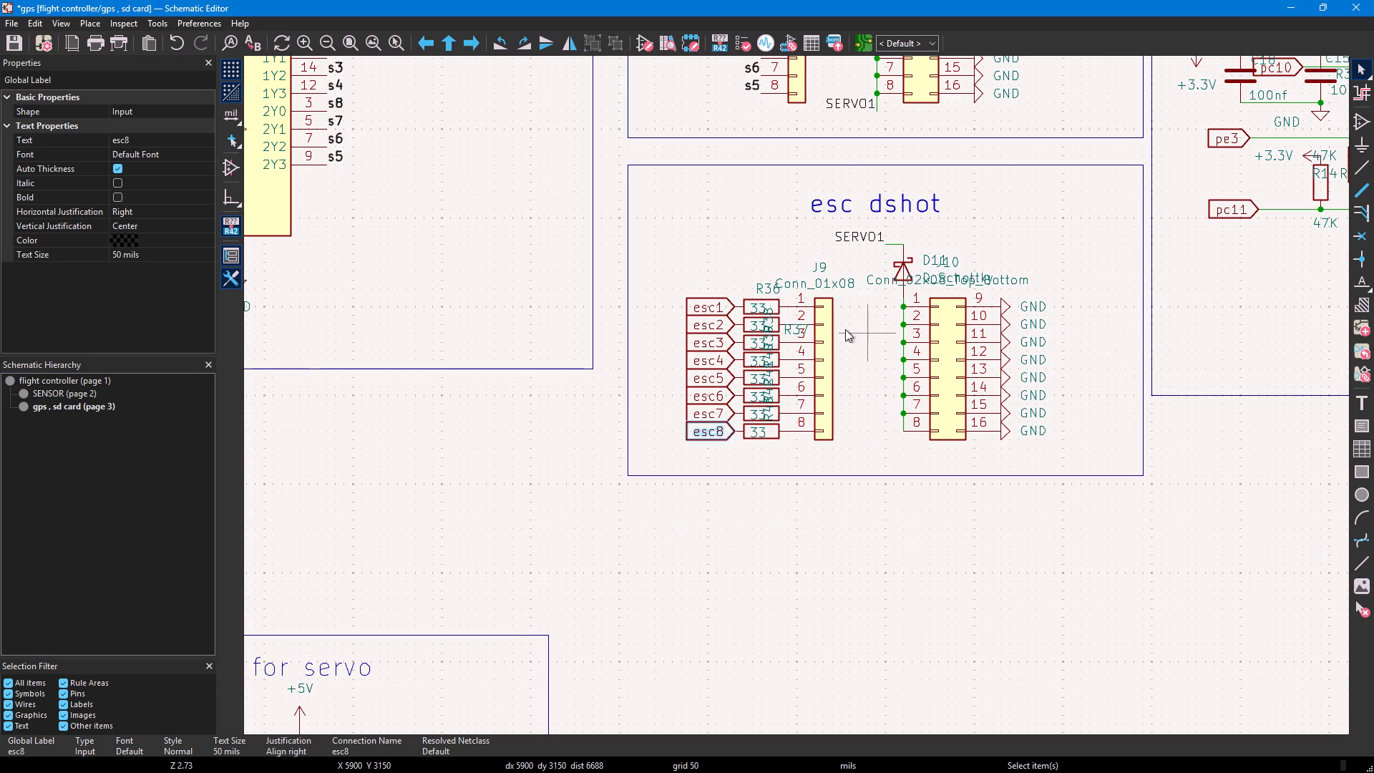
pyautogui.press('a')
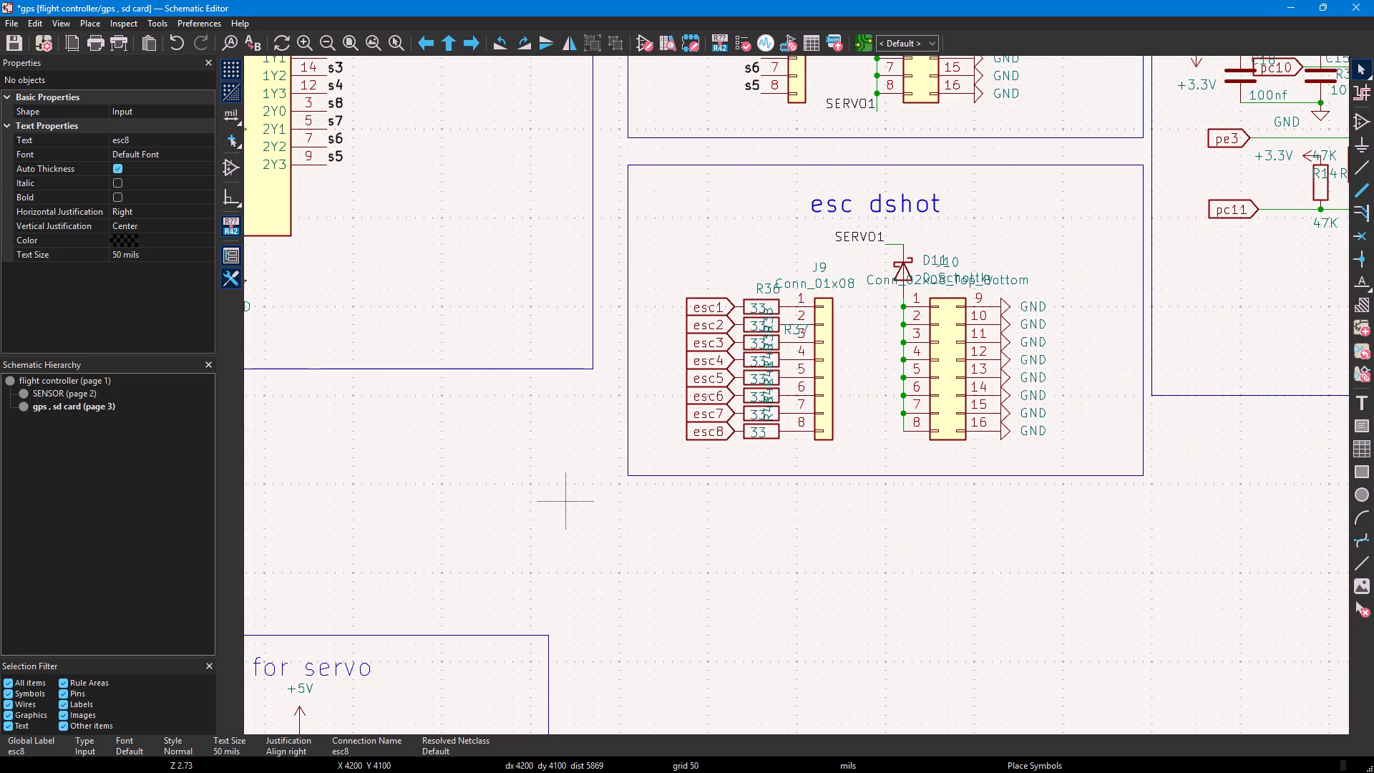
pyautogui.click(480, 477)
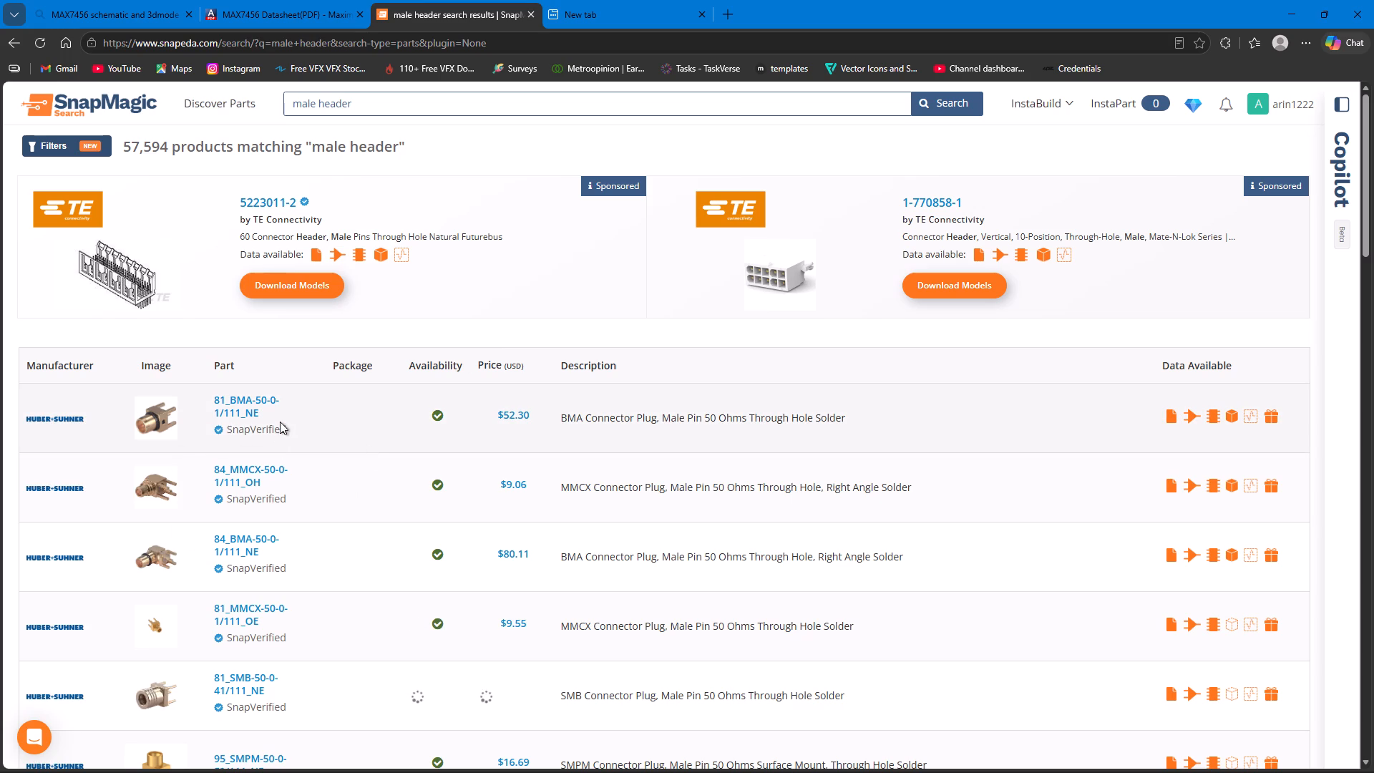
pyautogui.scroll(-6, 280, 422)
pyautogui.scroll(6, 289, 414)
# Refine the SnapMagic part search to "male header 2.54mm".
pyautogui.click(374, 103)
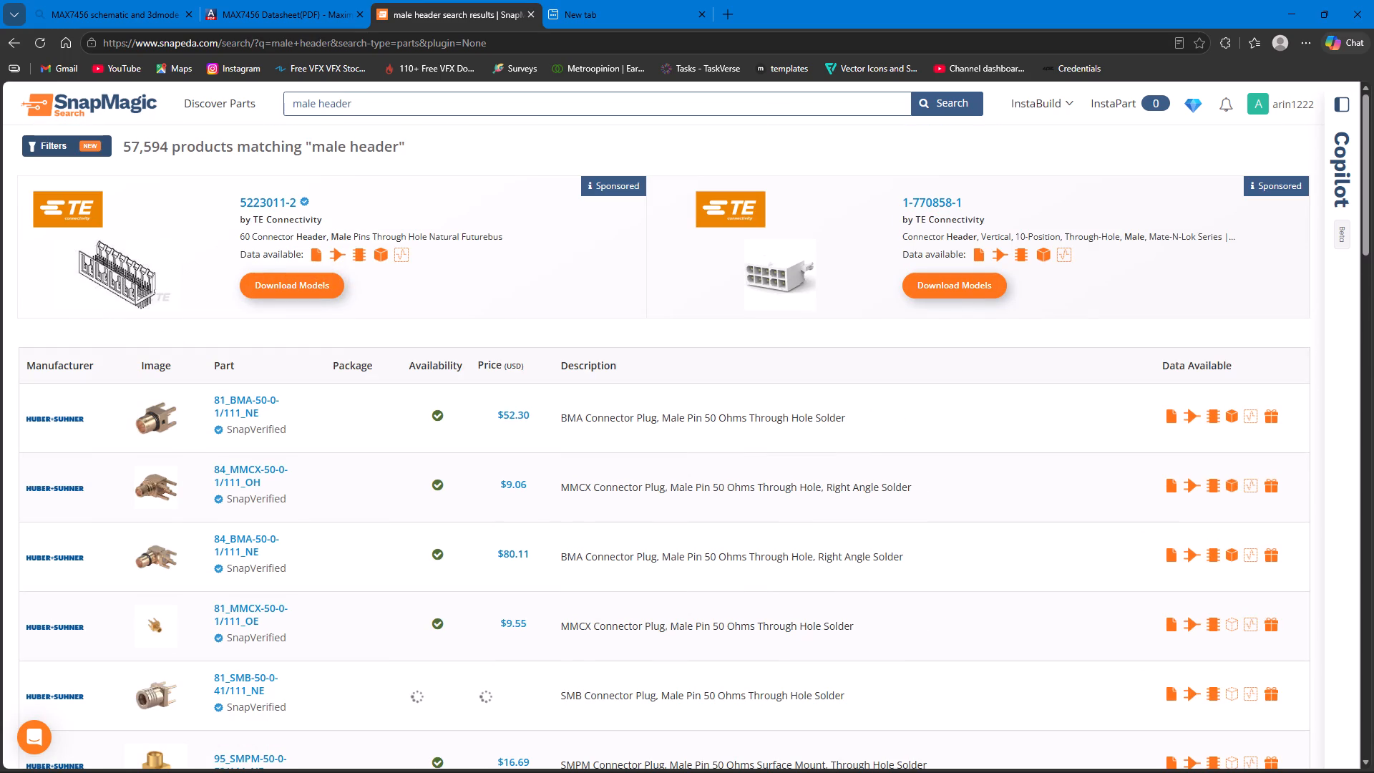
pyautogui.press('space')
pyautogui.write('2.')
pyautogui.write('54')
pyautogui.write('mm')
pyautogui.press('Return')
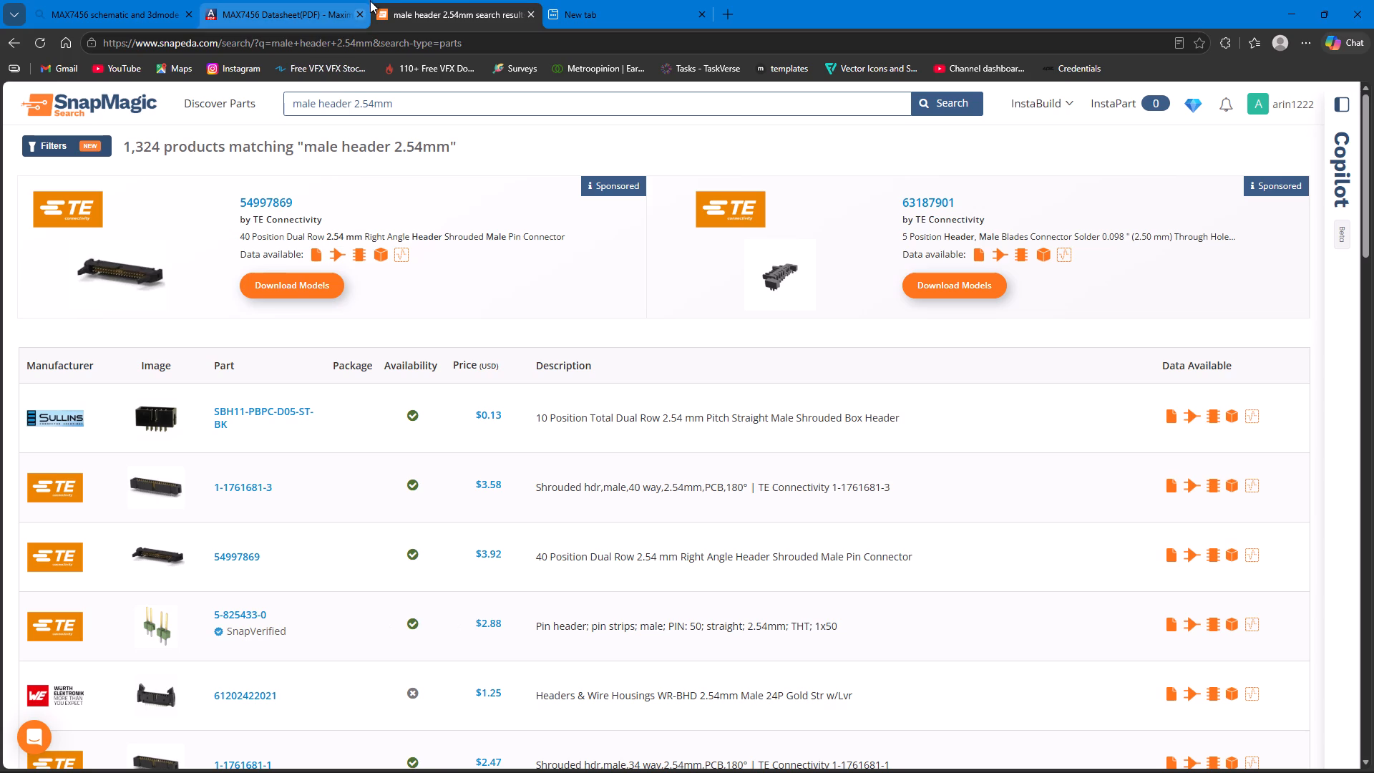
# Narrow the SnapMagic search to "male header 2.54mm 12x3" and look through the parts for a suitable three-row header.
pyautogui.click(440, 120)
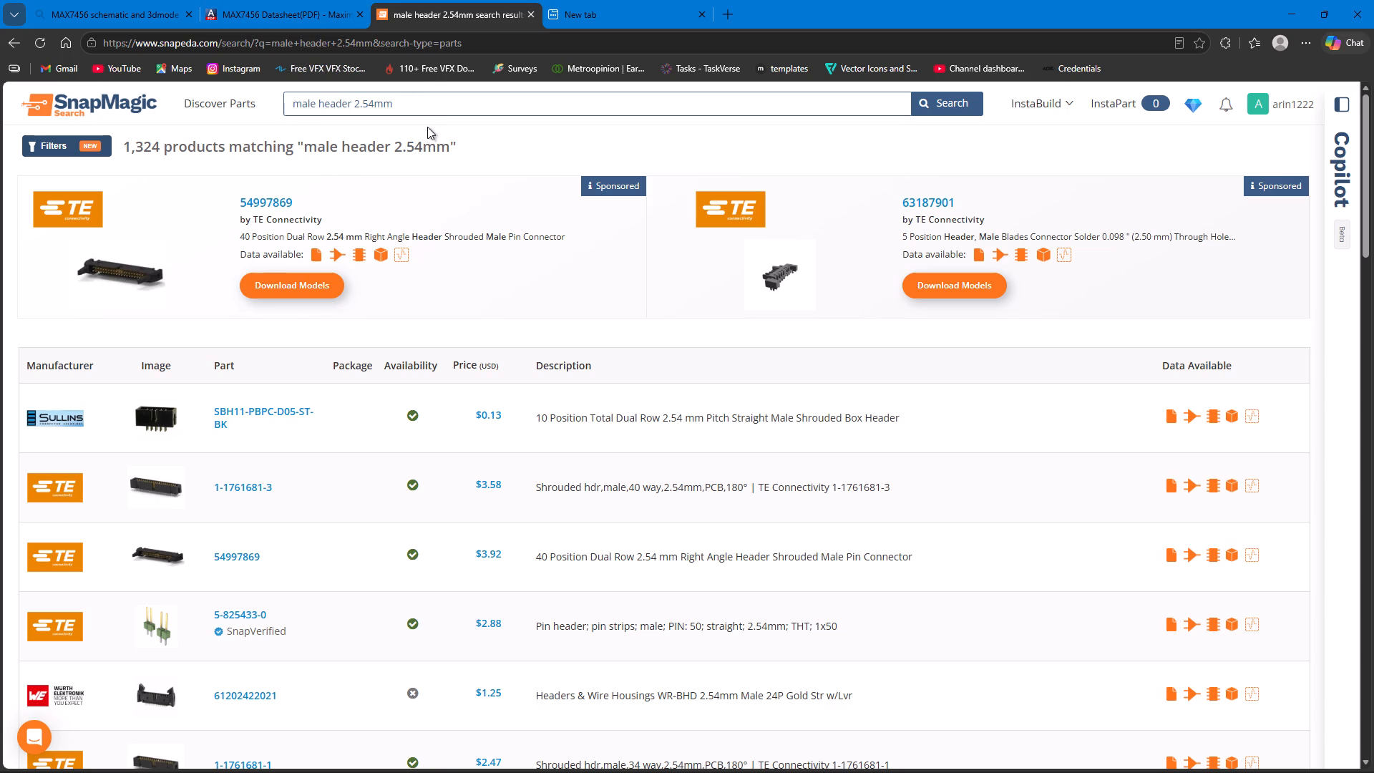
pyautogui.click(438, 110)
pyautogui.press('space')
pyautogui.write('3x')
pyautogui.press('BackSpace')
pyautogui.press('BackSpace')
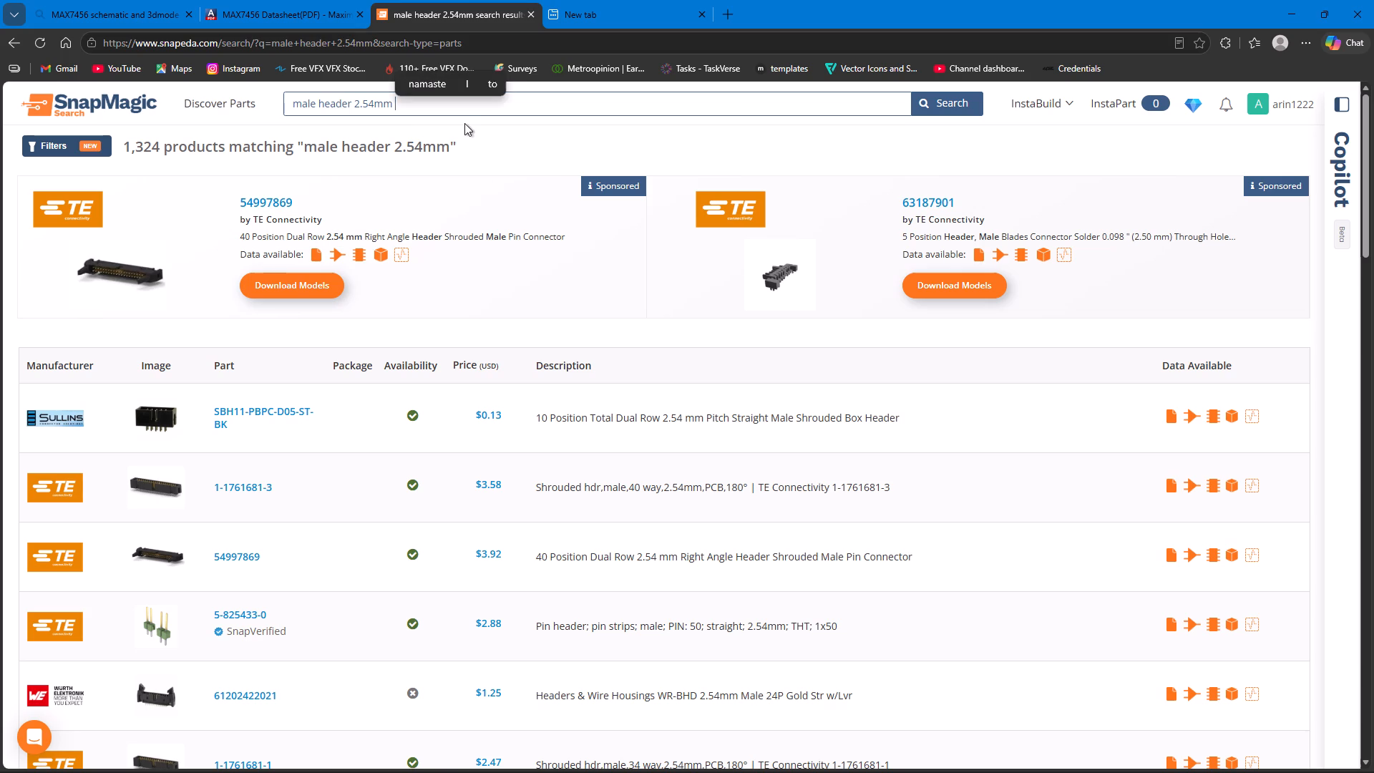
pyautogui.write('12x3')
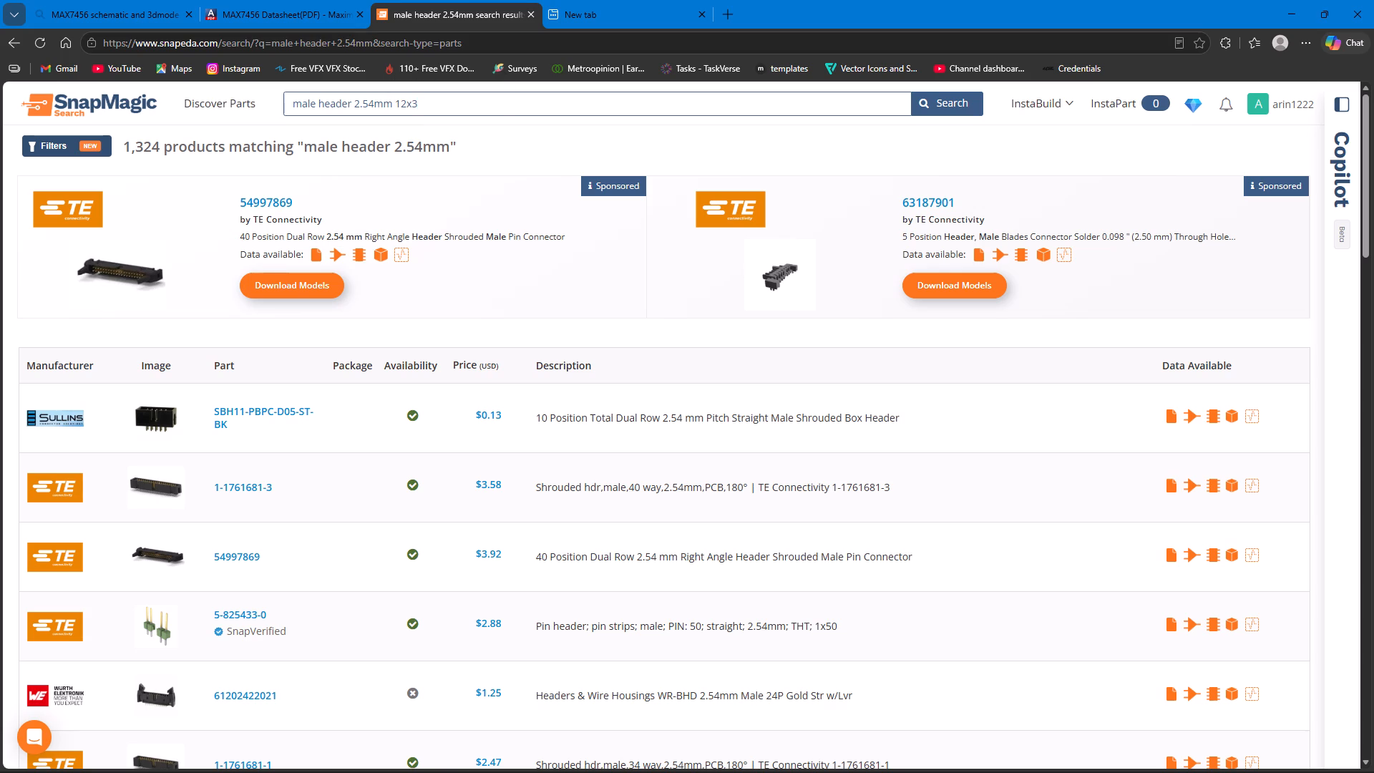
pyautogui.press('Return')
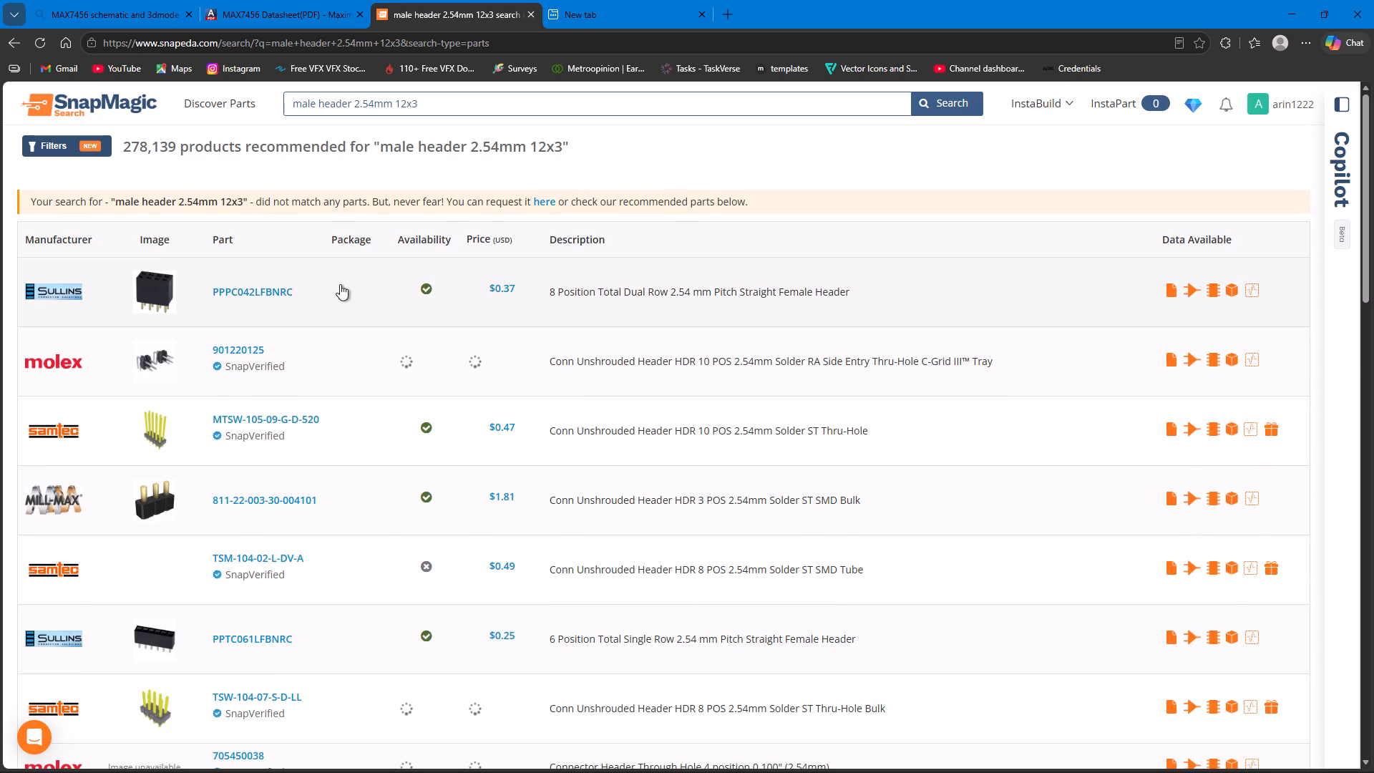
pyautogui.scroll(-5, 329, 344)
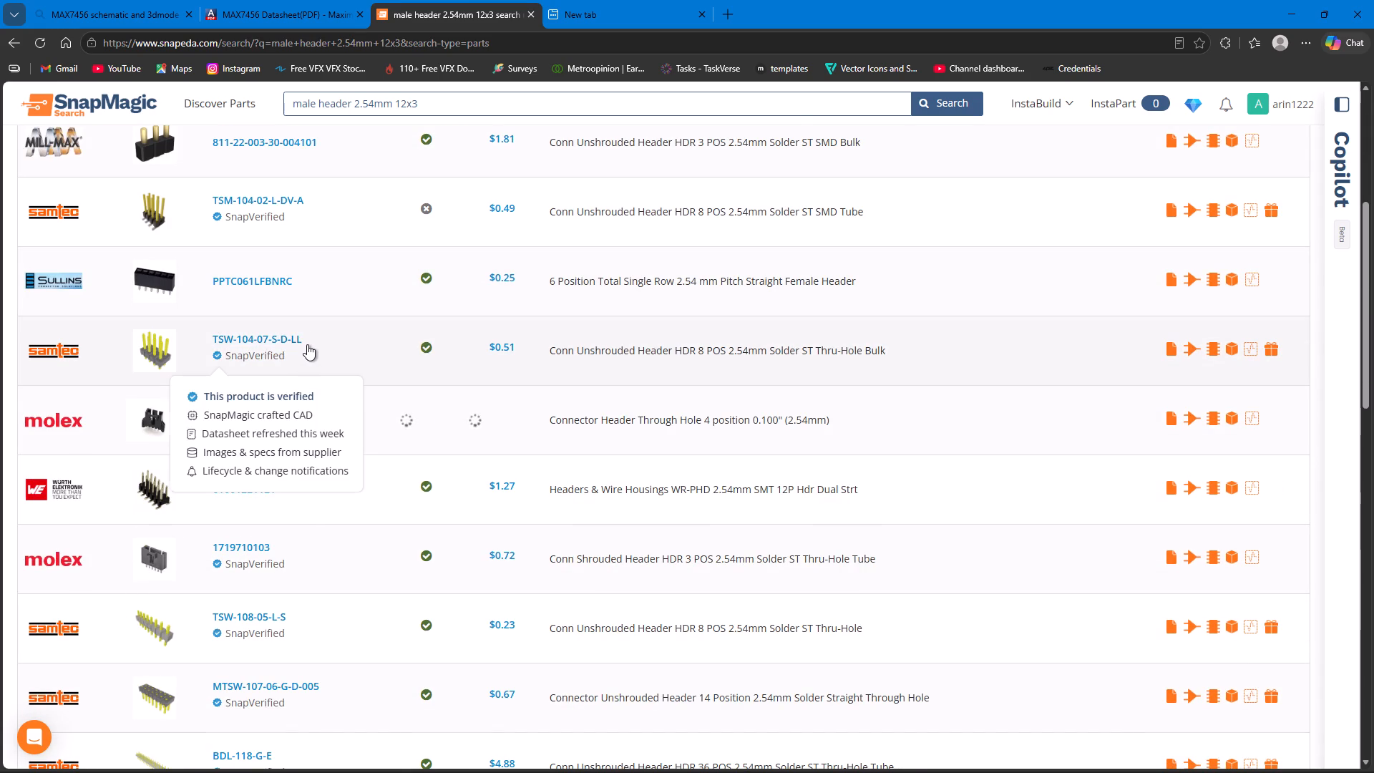
pyautogui.scroll(-7, 323, 356)
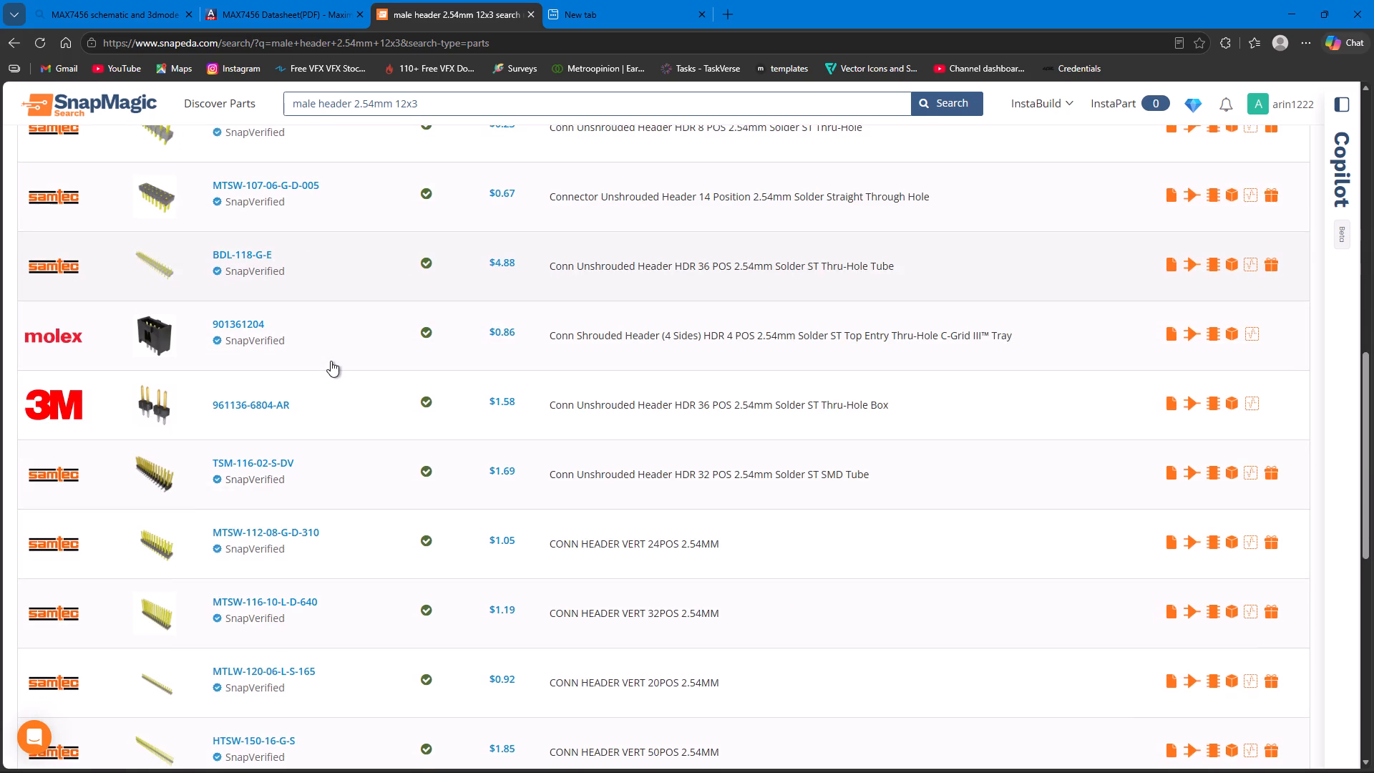
pyautogui.scroll(-5, 331, 359)
pyautogui.scroll(5, 333, 364)
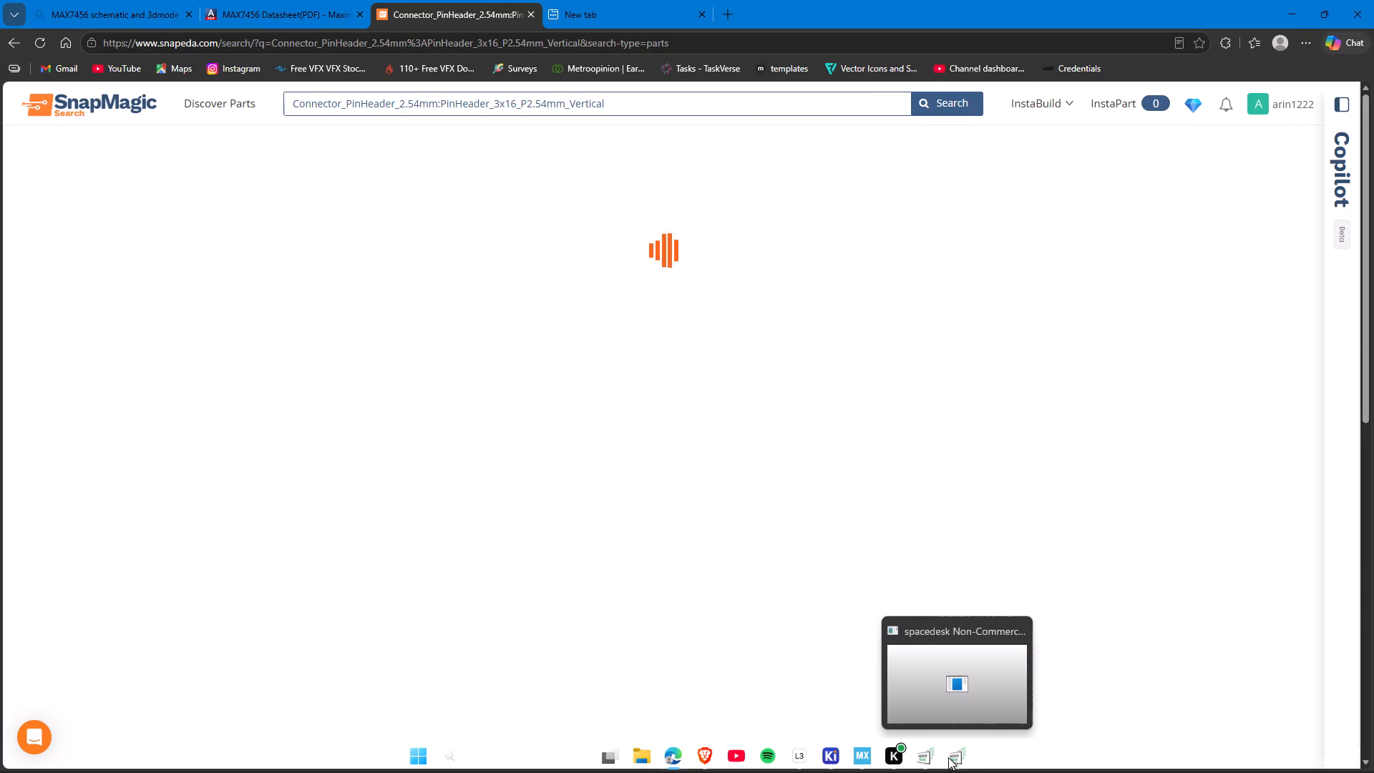
# Switch to KiCad's schematic editor, search the symbol library for "max7456" and close the symbol chooser without placing anything.
pyautogui.click(892, 701)
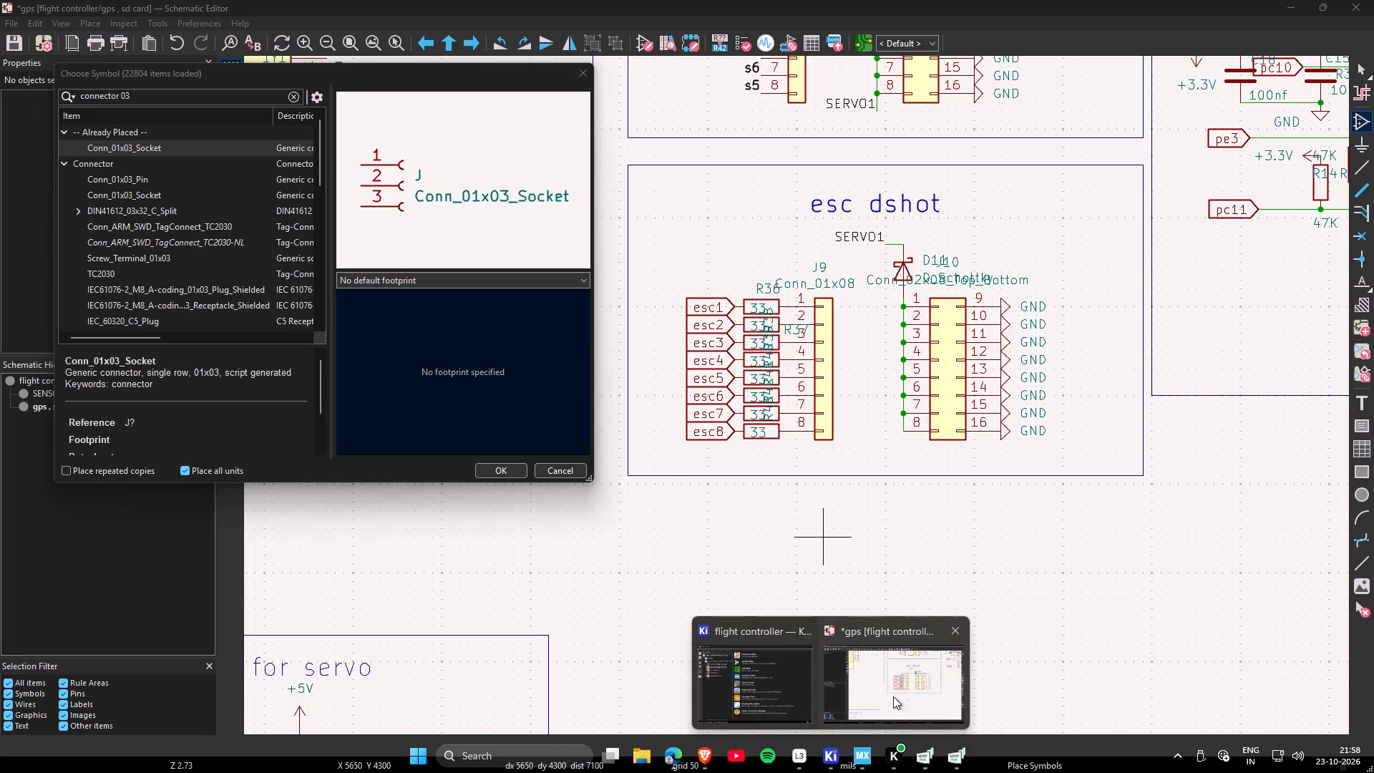
pyautogui.write('max')
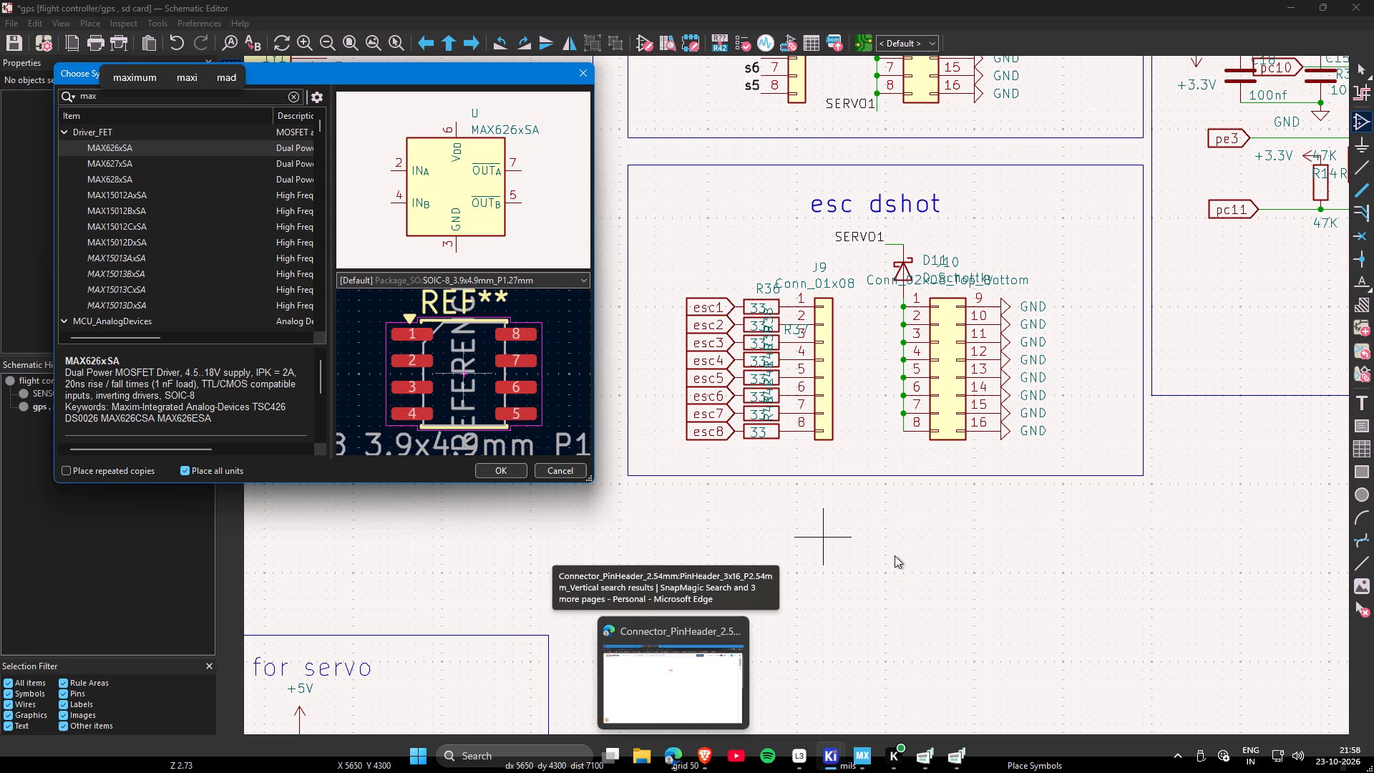
pyautogui.press('7')
pyautogui.press('4')
pyautogui.press('5')
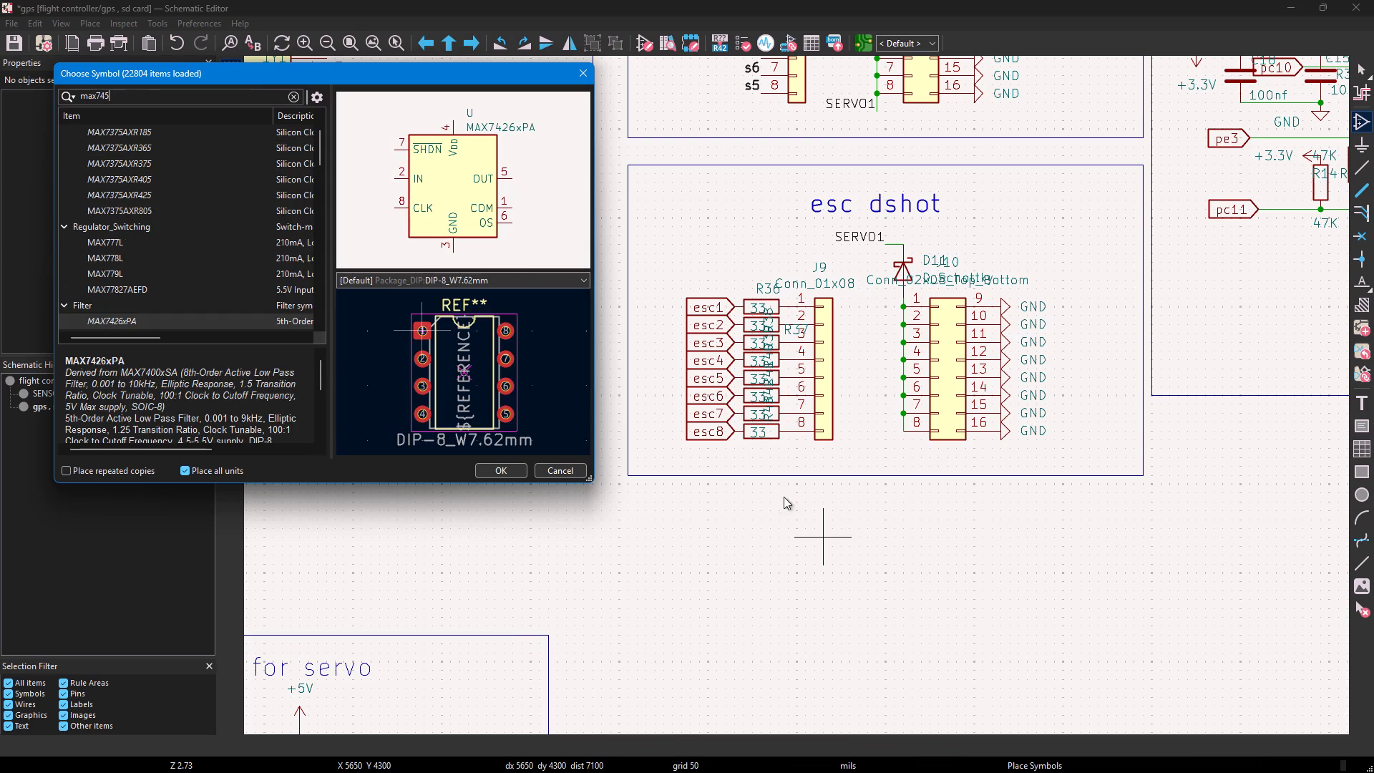
pyautogui.press('6')
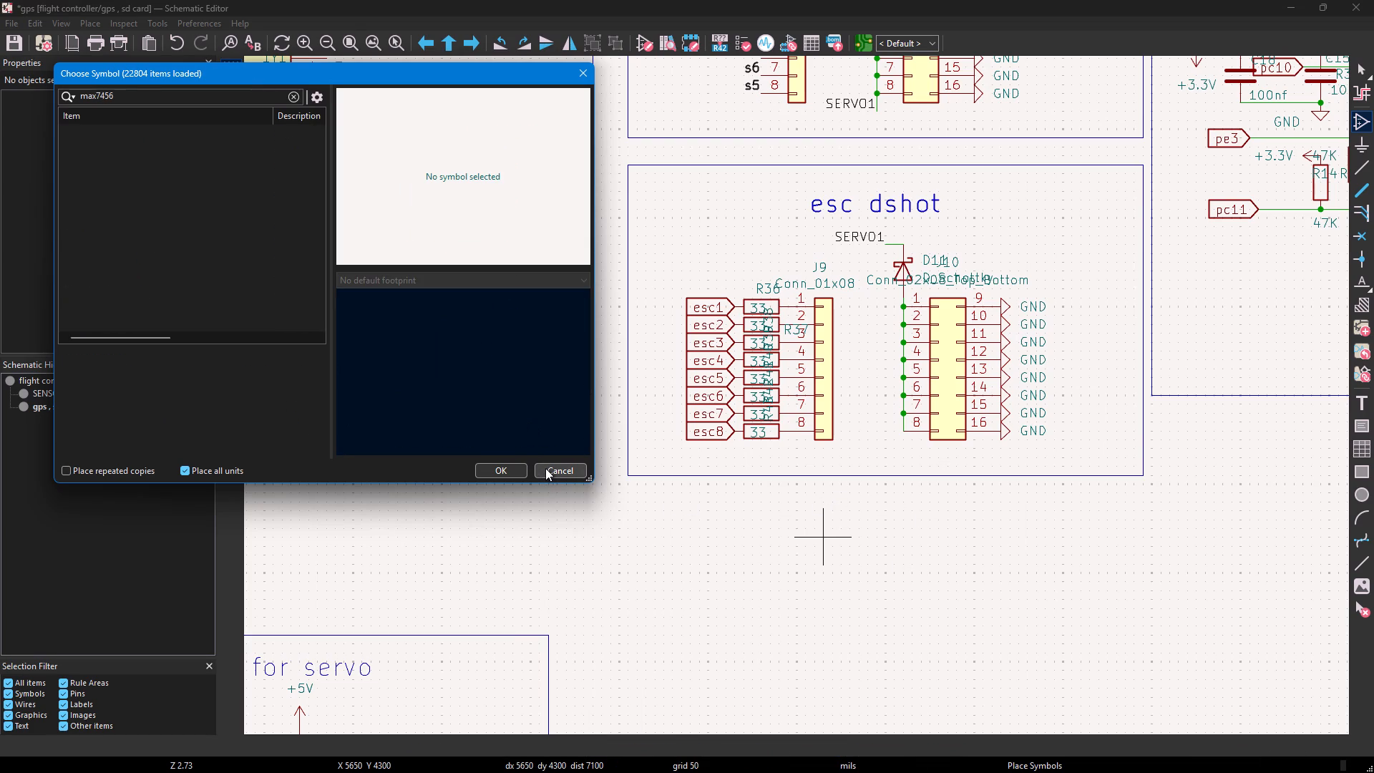
pyautogui.click(545, 468)
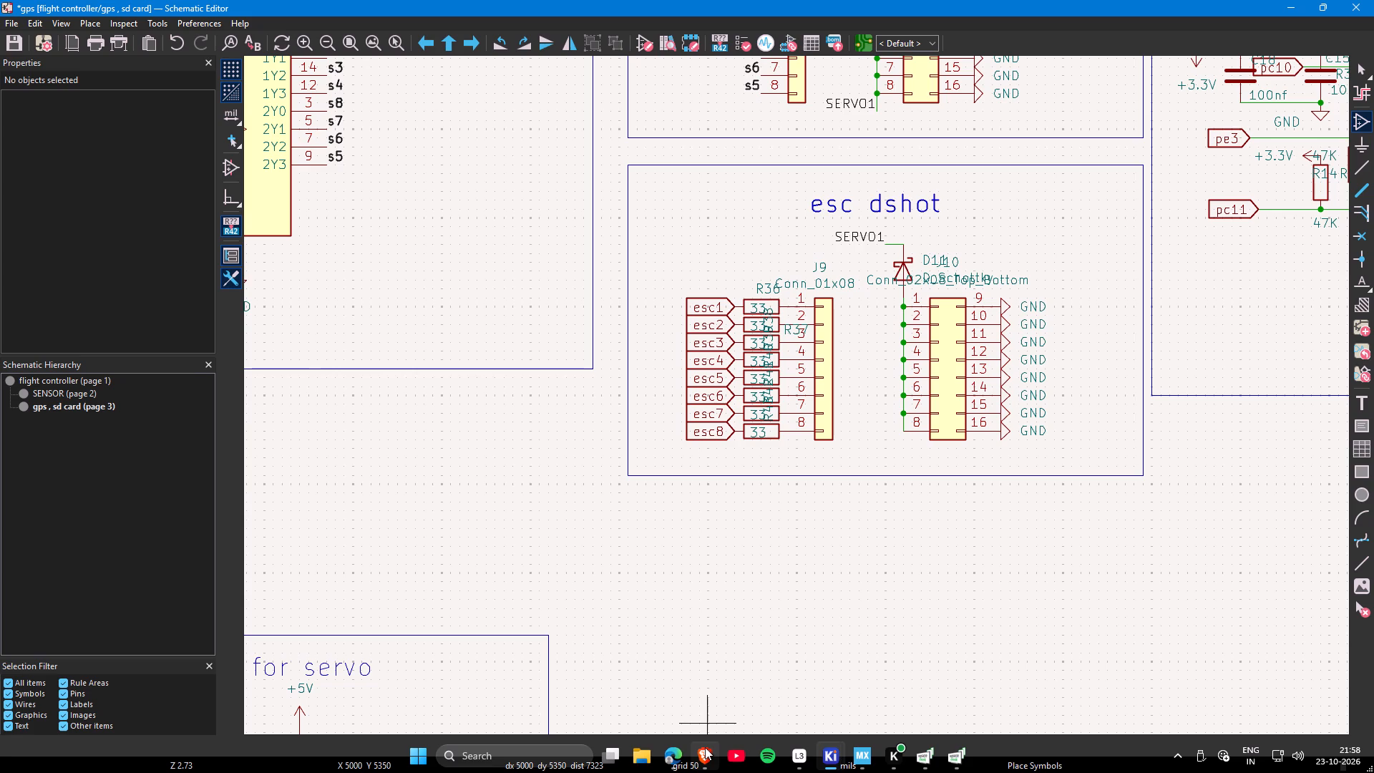
# Return to Edge, examine SnapMagic's recommended 2.54 mm headers and open the Samtec HTSW-132-07-G-T-LL part.
pyautogui.click(705, 747)
pyautogui.click(668, 751)
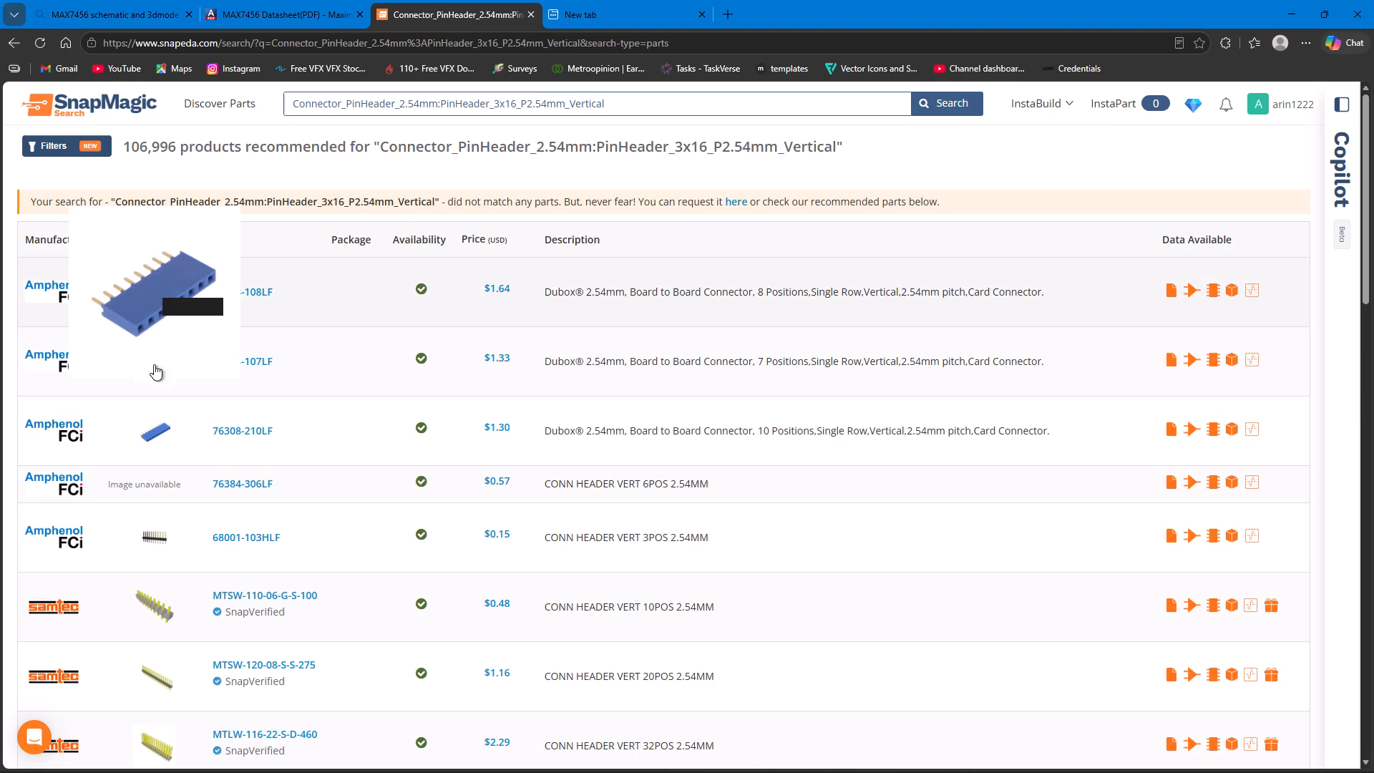
pyautogui.scroll(-2, 195, 588)
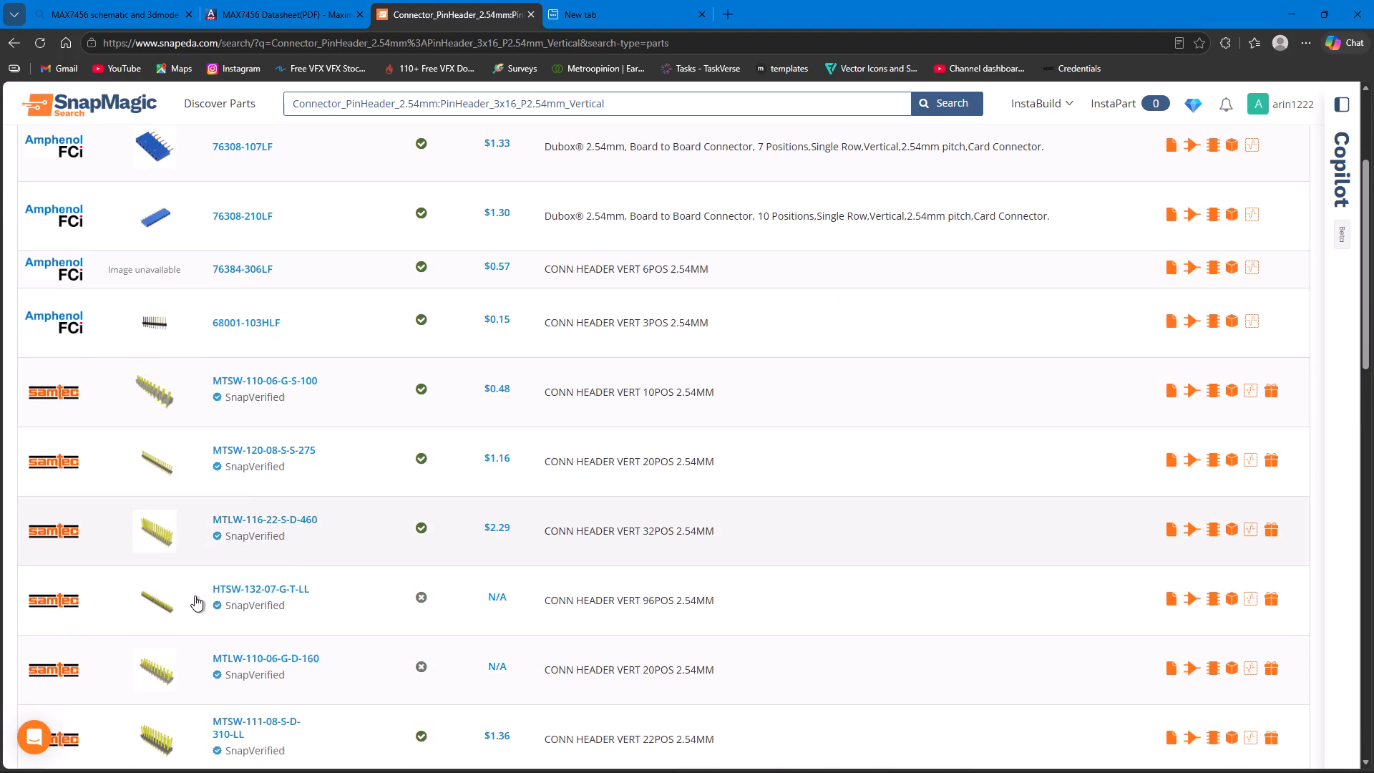
pyautogui.scroll(-2, 195, 595)
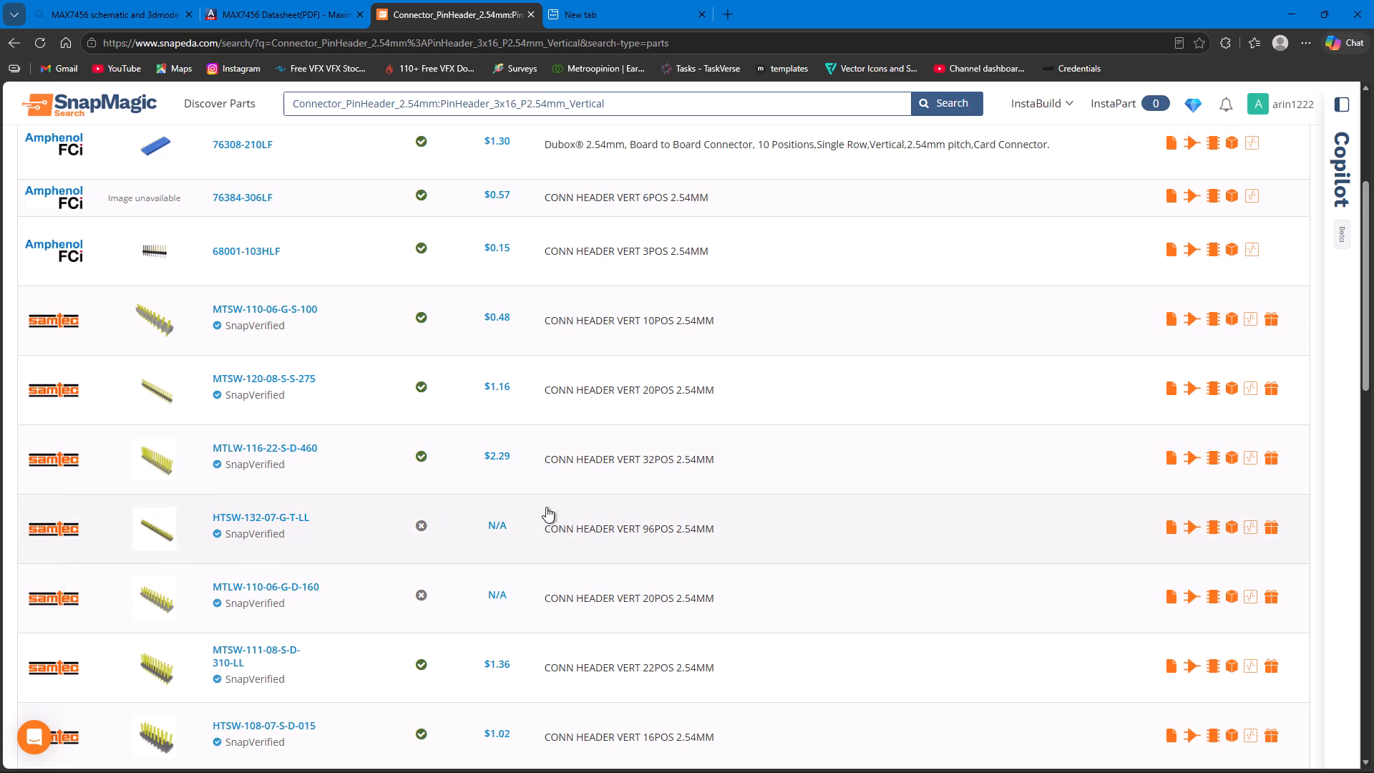
pyautogui.click(240, 514)
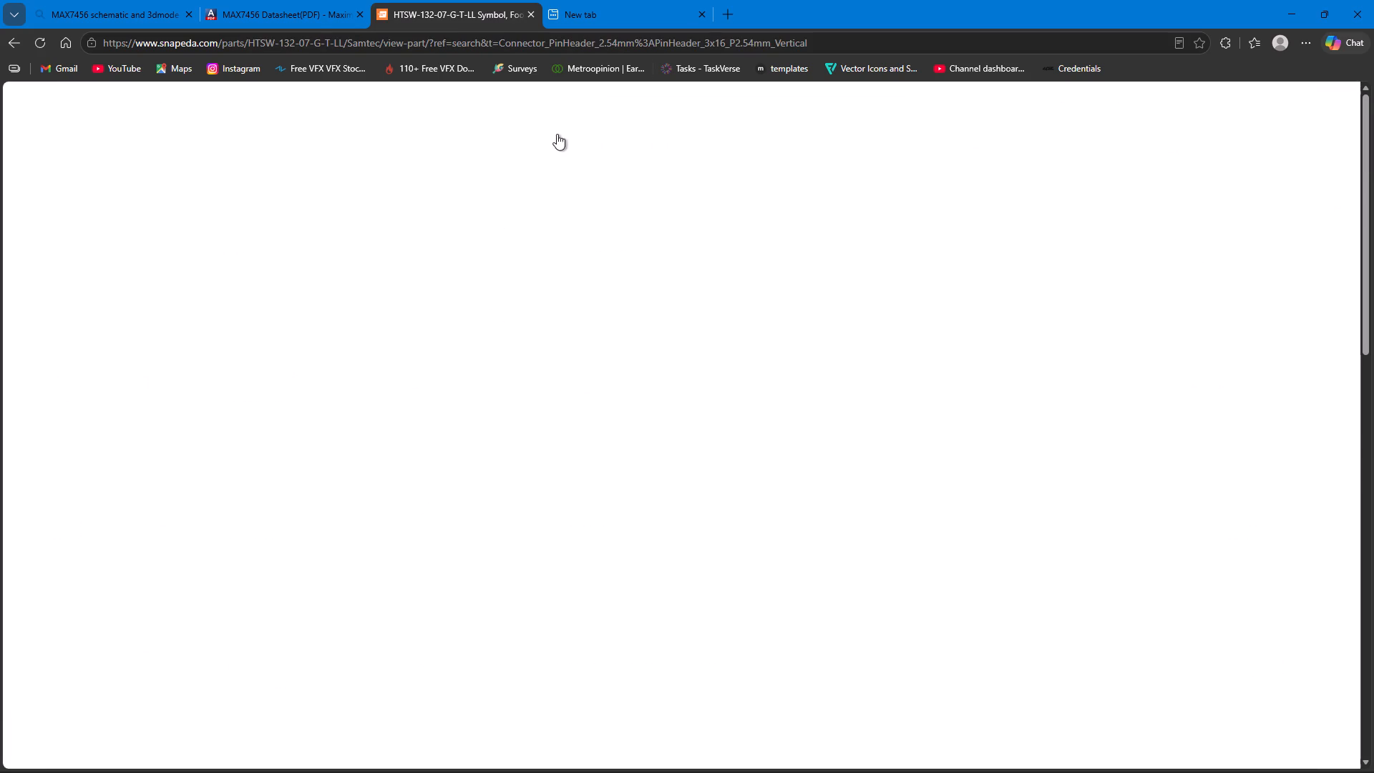
# Search the web in the empty browser tab for the copied footprint name Connector_PinHeader_2.54mm:PinHeader_3x16_P2.54mm_Vertical.
pyautogui.click(595, 0)
pyautogui.click(594, 39)
pyautogui.hotkey('ctrl', 'v')
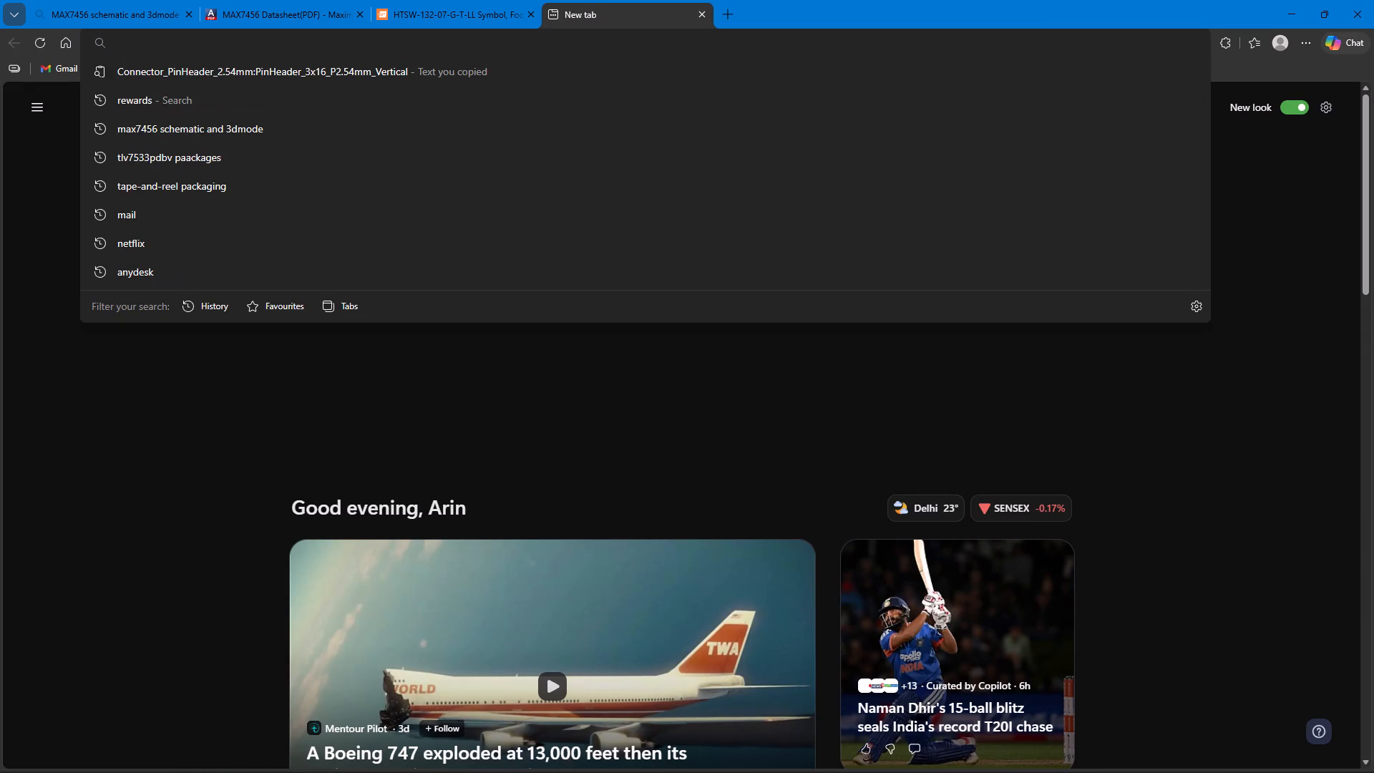
pyautogui.press('Return')
# Examine the HTSW-132-07-G-T-LL page on SnapMagic for its symbol, footprint, verification report and related parts.
pyautogui.click(453, 0)
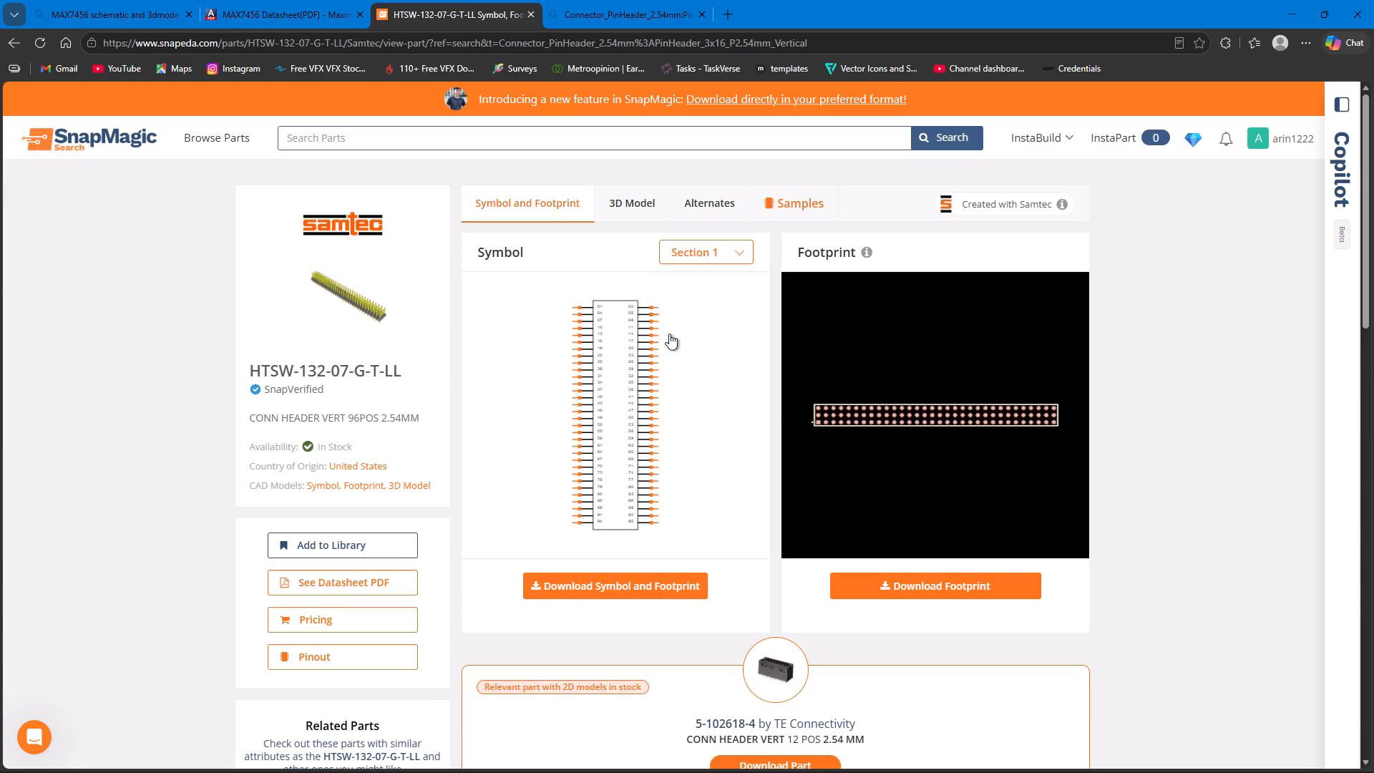
pyautogui.scroll(-2, 676, 336)
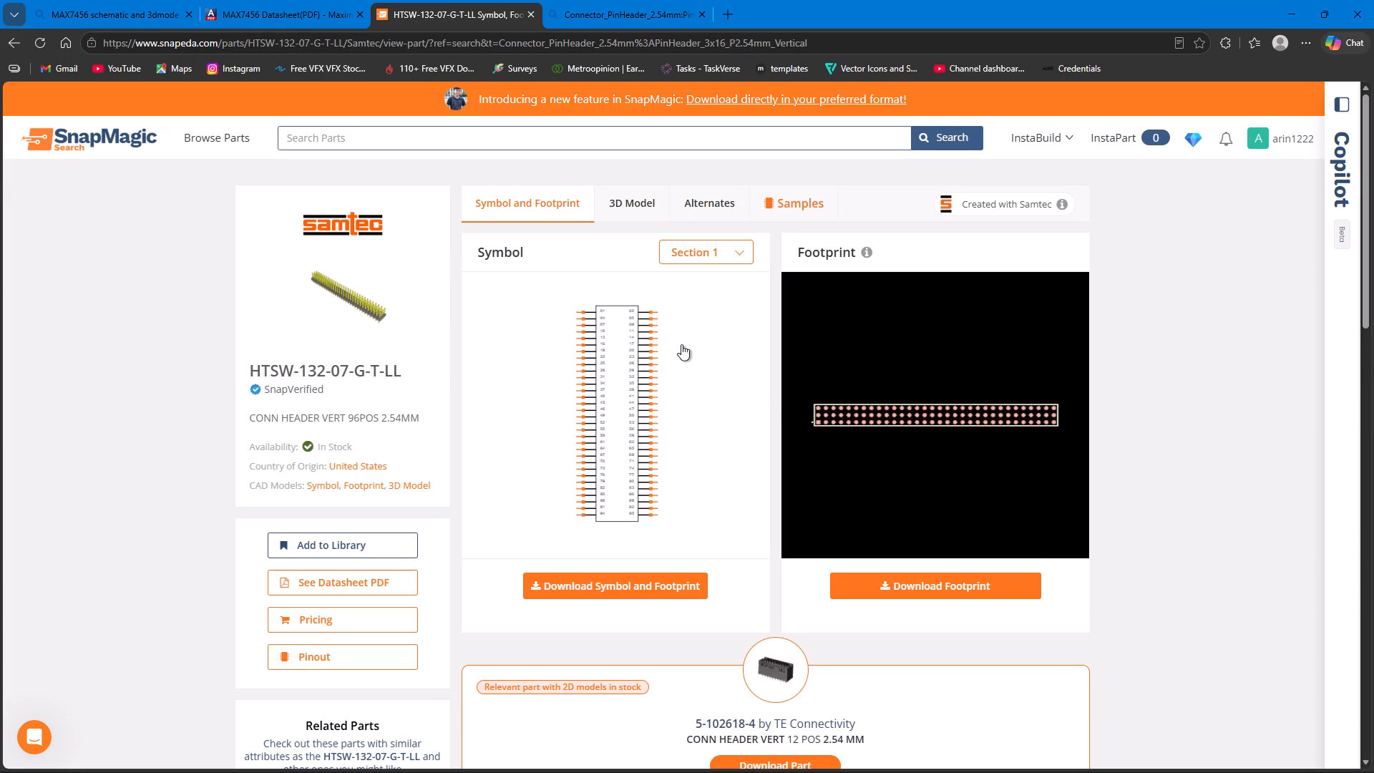
pyautogui.scroll(-3, 681, 344)
pyautogui.scroll(-8, 730, 527)
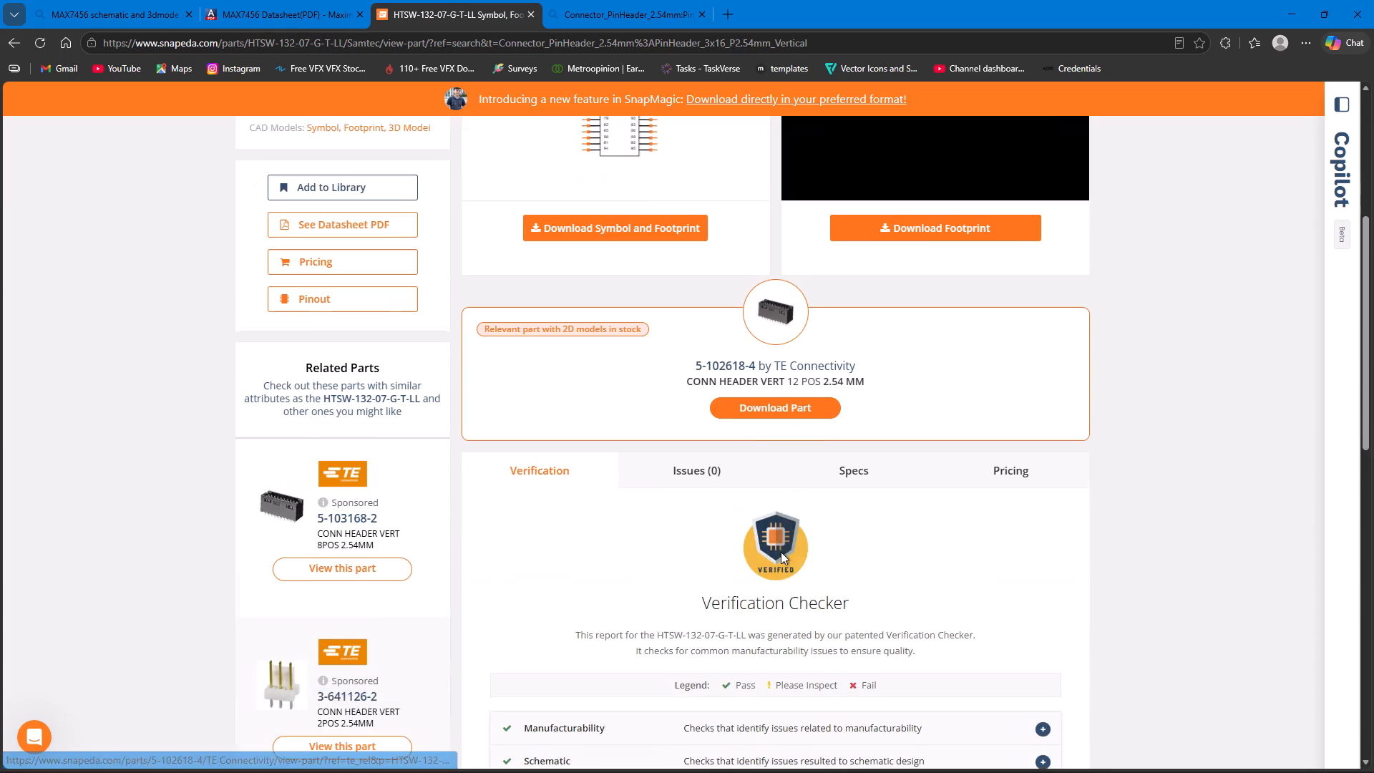
pyautogui.scroll(-5, 787, 544)
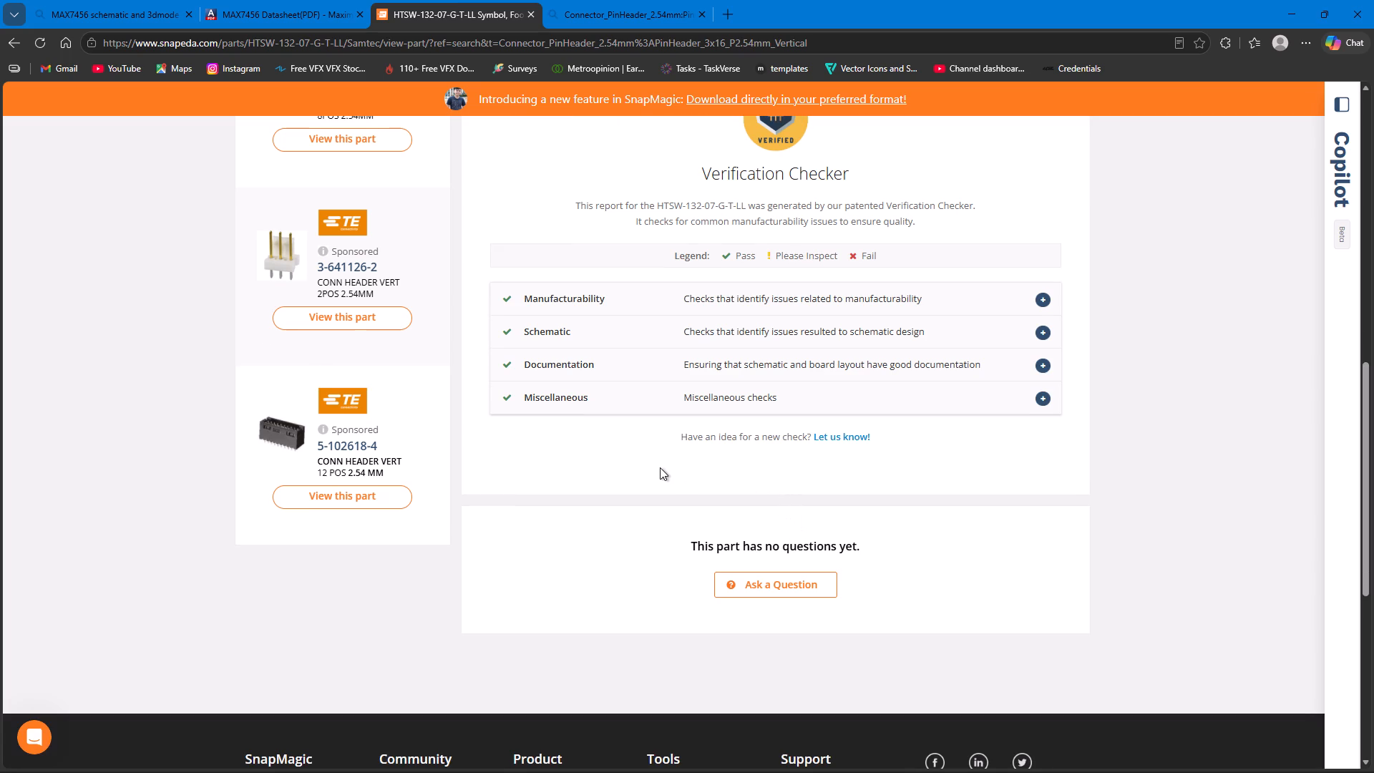
# Open the related TE Connectivity header 5-102618-4, examine its symbol and footprint, and go back to the Samtec part.
pyautogui.click(350, 463)
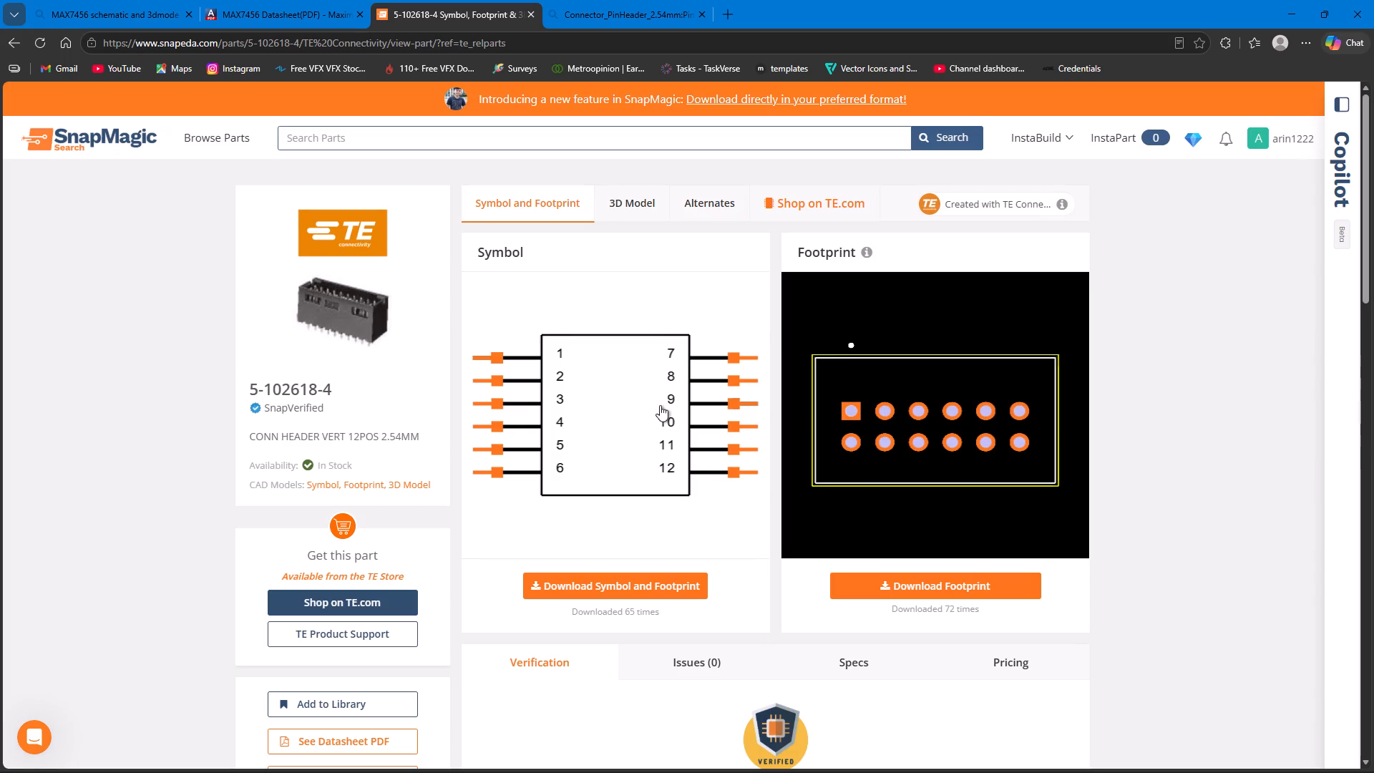
pyautogui.scroll(-5, 513, 407)
pyautogui.scroll(-6, 486, 569)
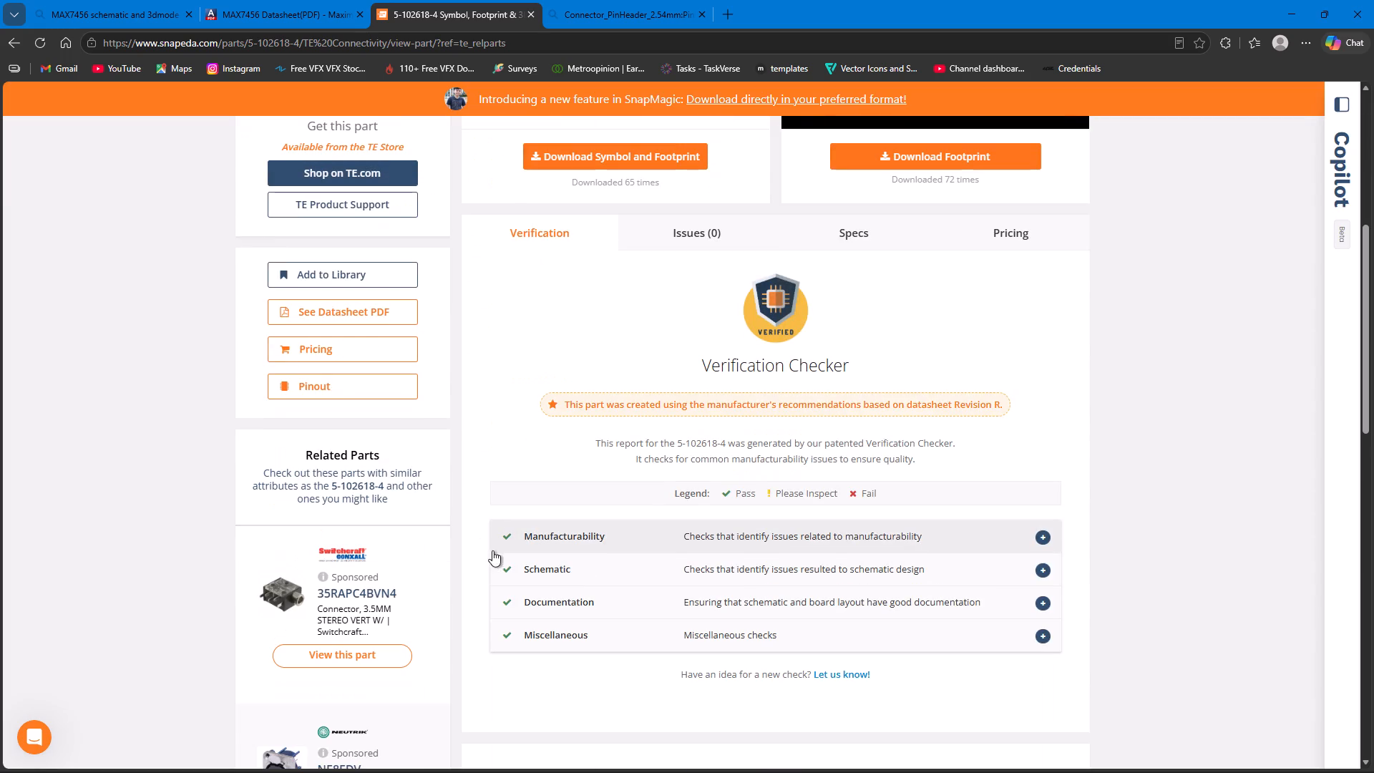
pyautogui.moveTo(563, 369); pyautogui.dragTo(568, 348)
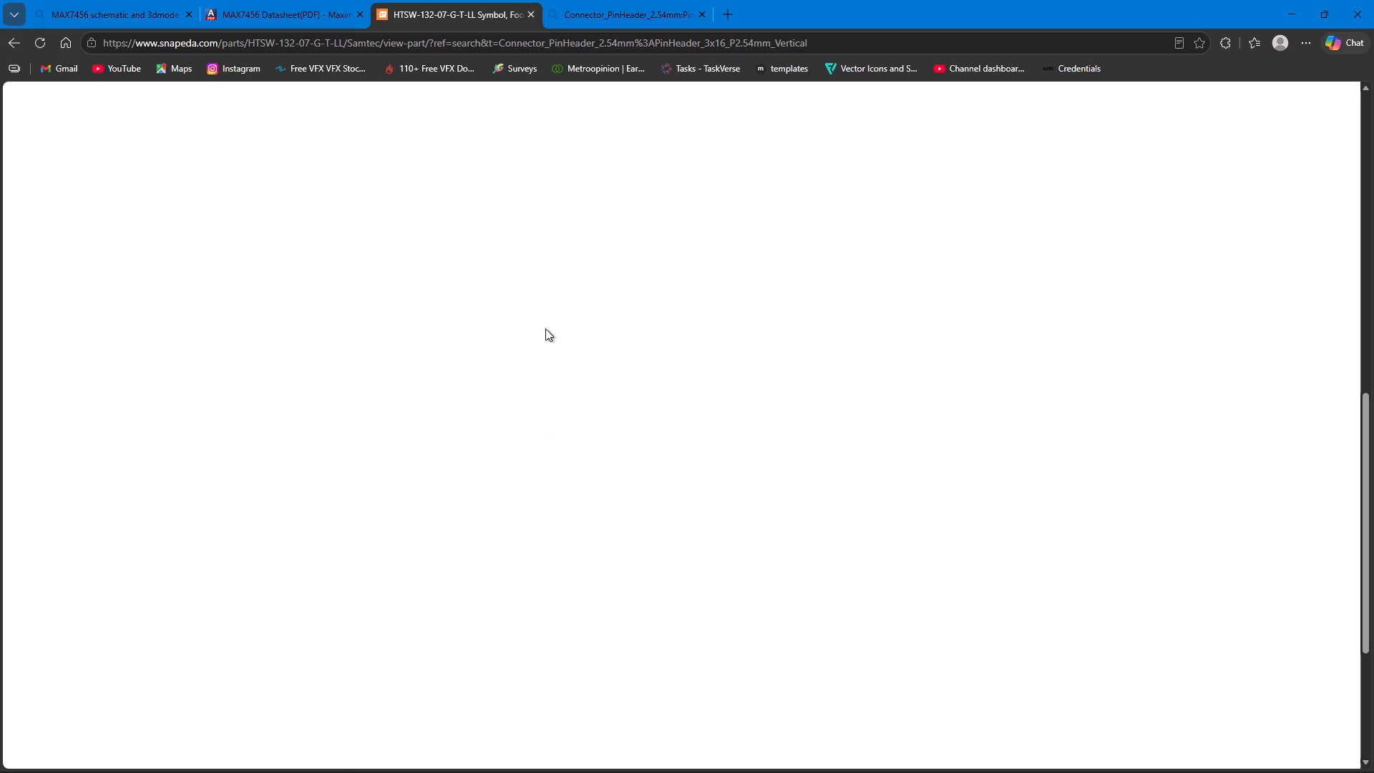
# Refine the Bing search to "Connector_PinHeader_2.54mm:PinHeader_3x16_P2.54mm_Vertical kicad".
pyautogui.click(637, 0)
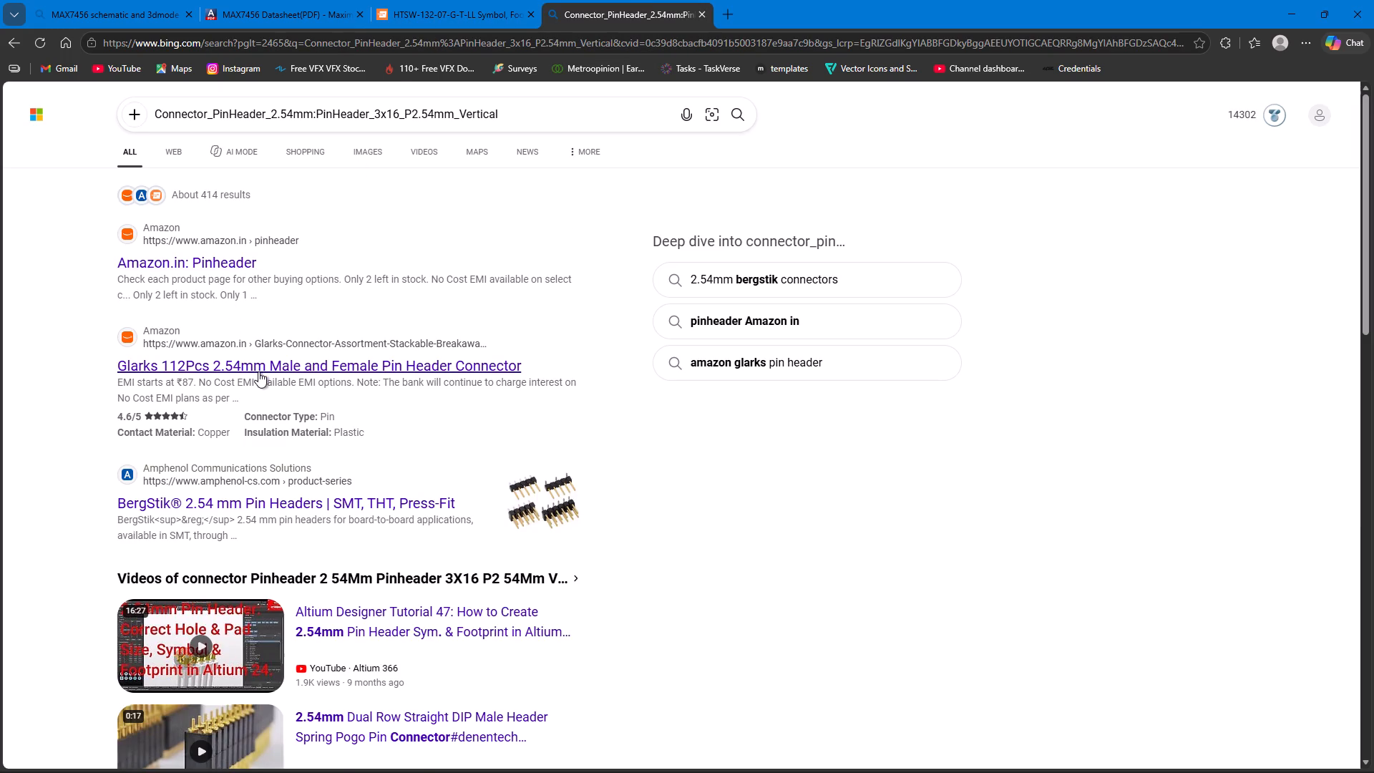
pyautogui.click(517, 117)
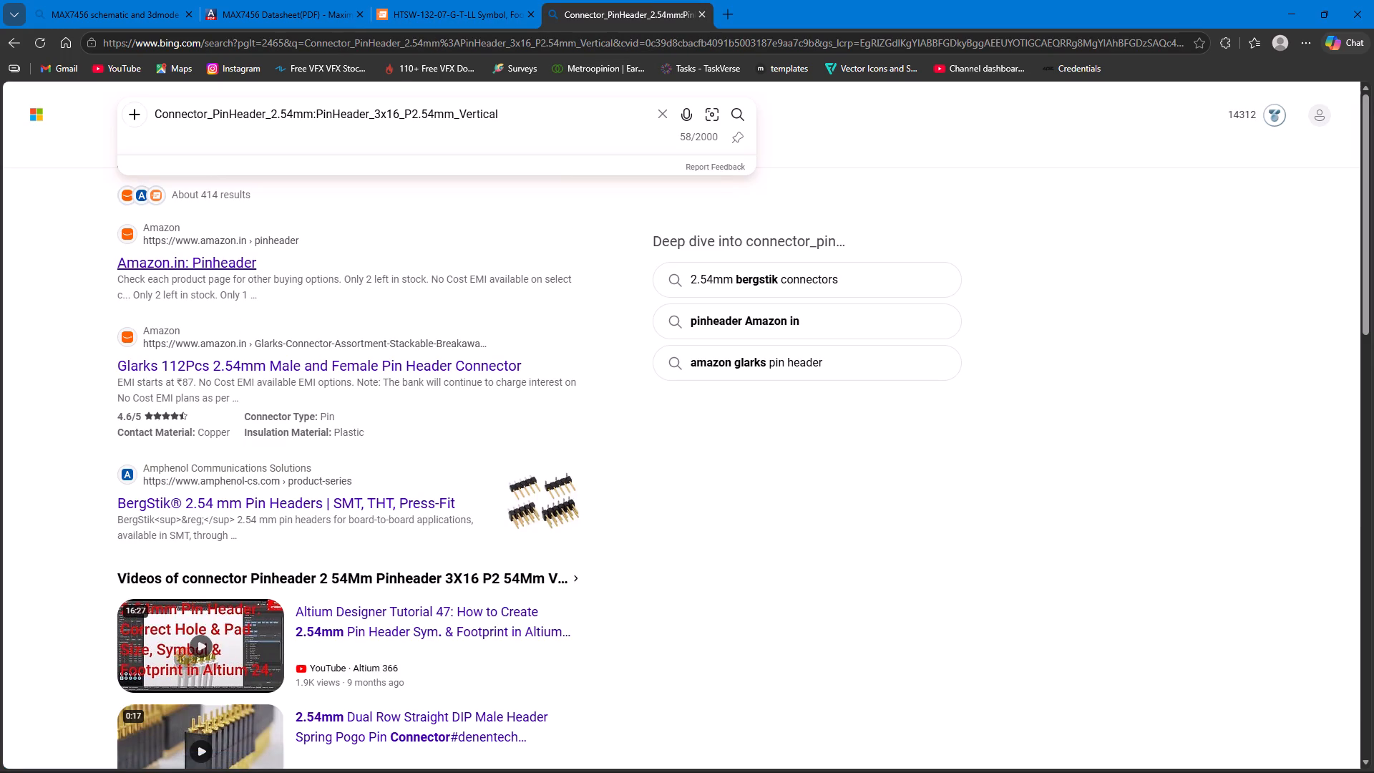
pyautogui.press('space')
pyautogui.write('kicad')
pyautogui.press('Return')
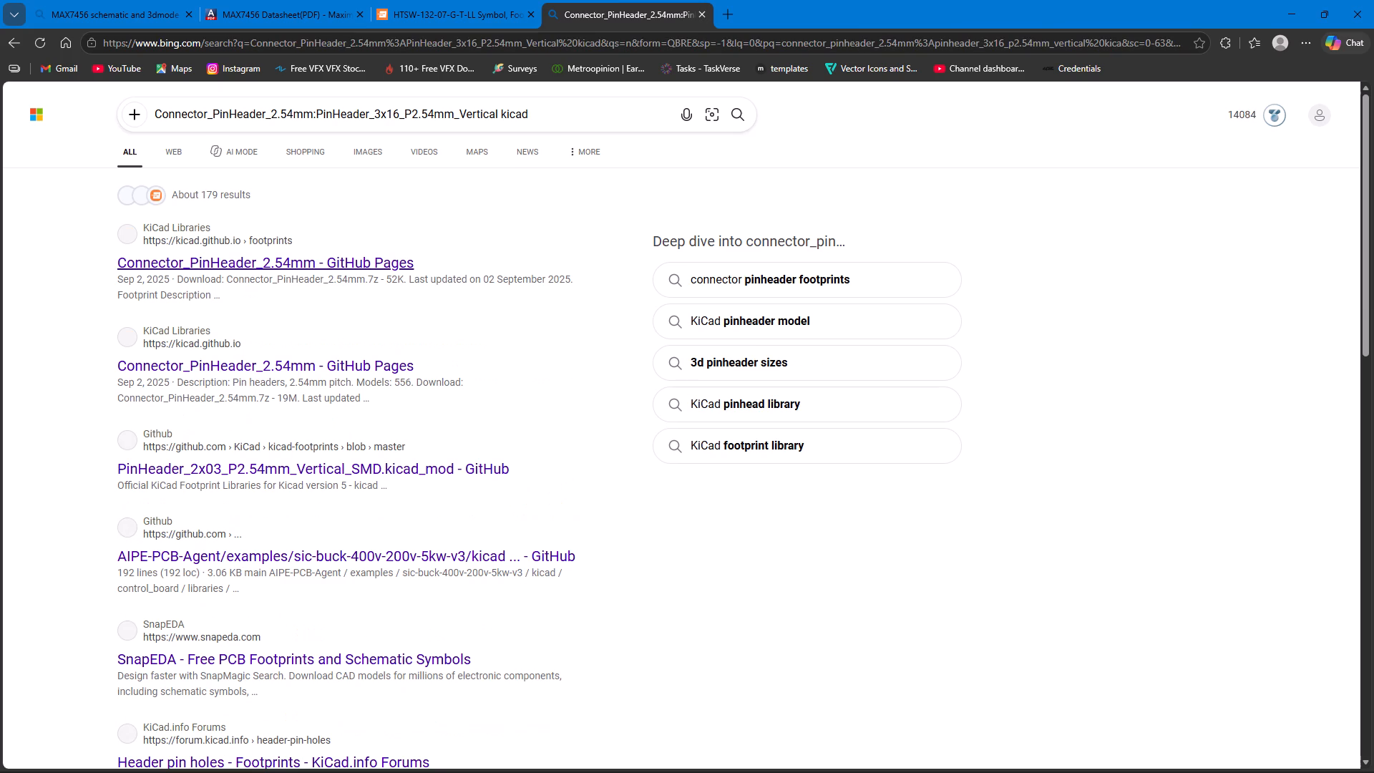
# Open the KiCad Libraries page for Connector_PinHeader_2.54mm and look through its footprint list for a three-row vertical header.
pyautogui.click(322, 265)
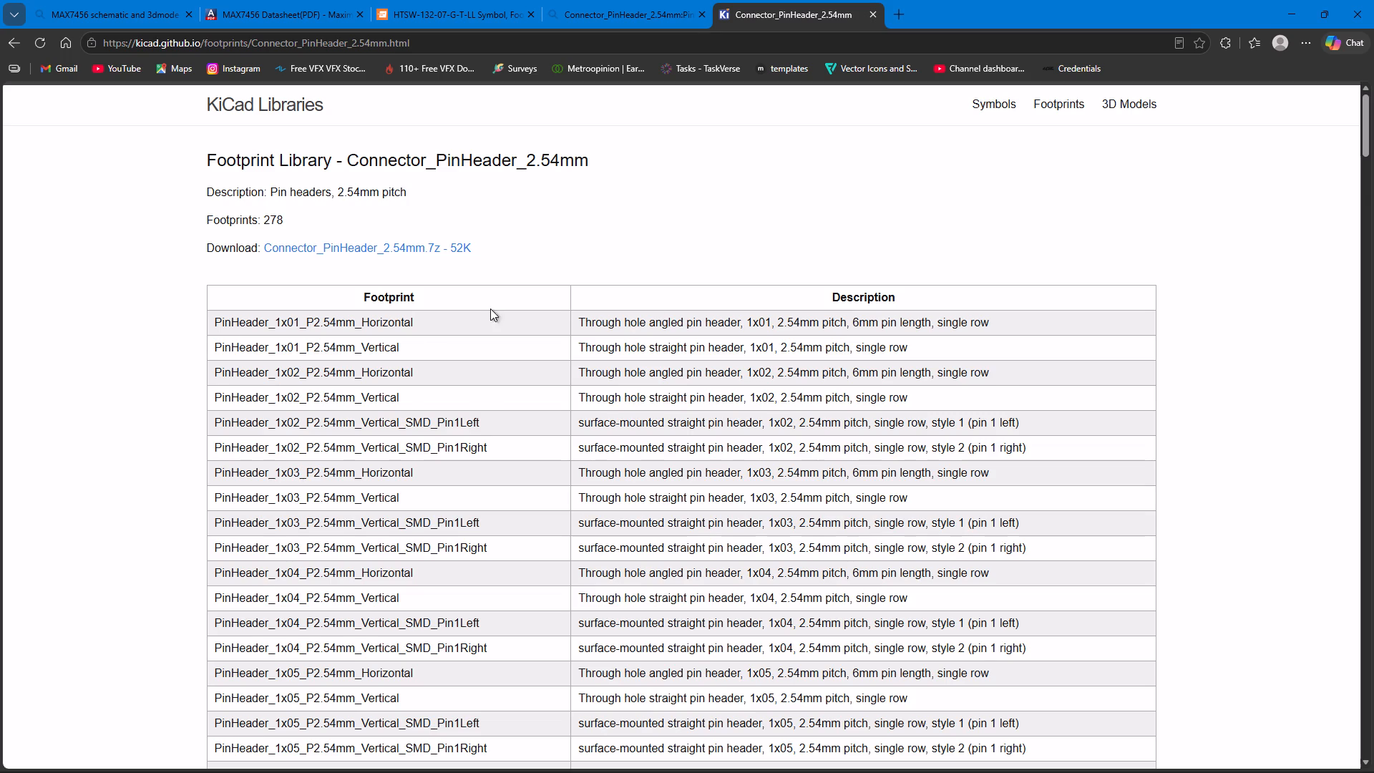
pyautogui.scroll(-20, 401, 399)
pyautogui.scroll(-19, 401, 399)
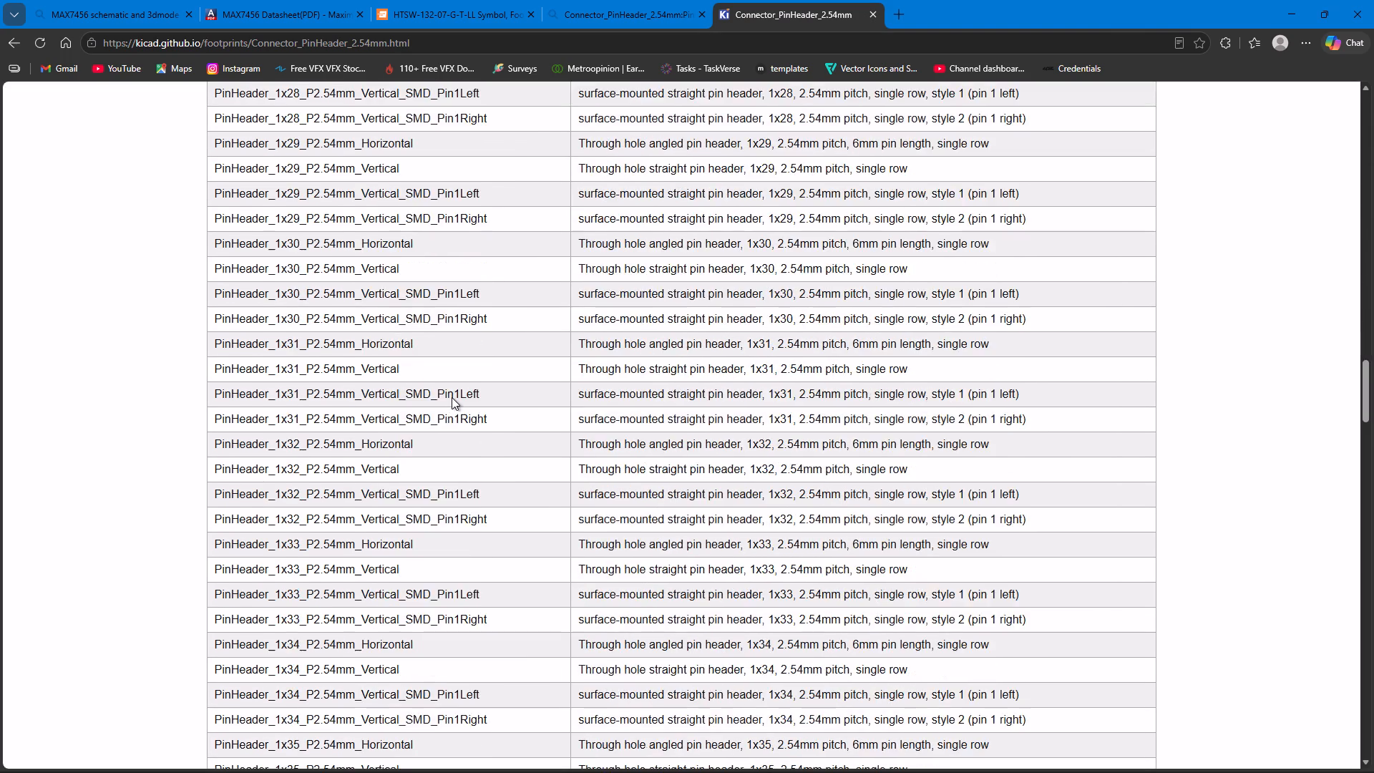
pyautogui.scroll(-20, 452, 397)
pyautogui.scroll(-20, 452, 397)
pyautogui.scroll(-2, 452, 397)
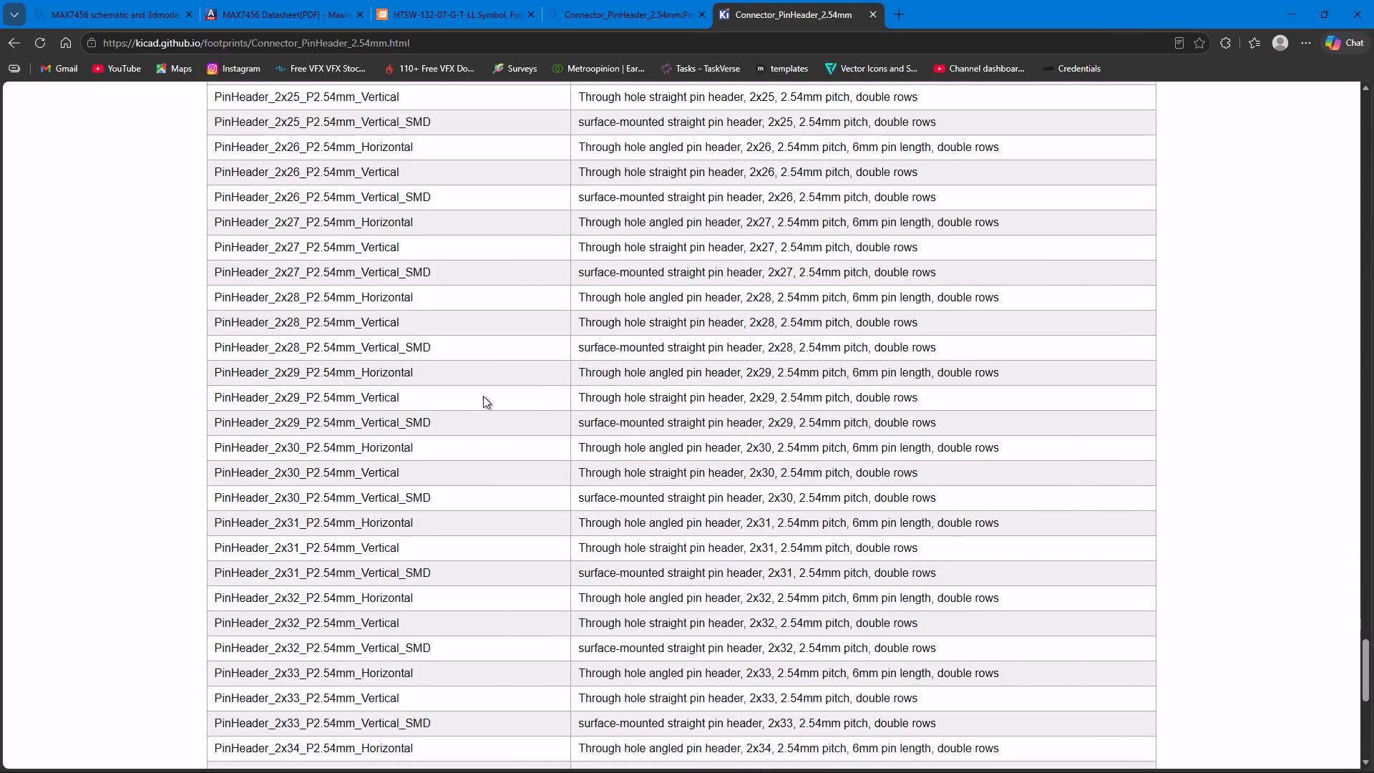
pyautogui.scroll(-18, 483, 396)
pyautogui.moveTo(467, 356); pyautogui.dragTo(424, 350)
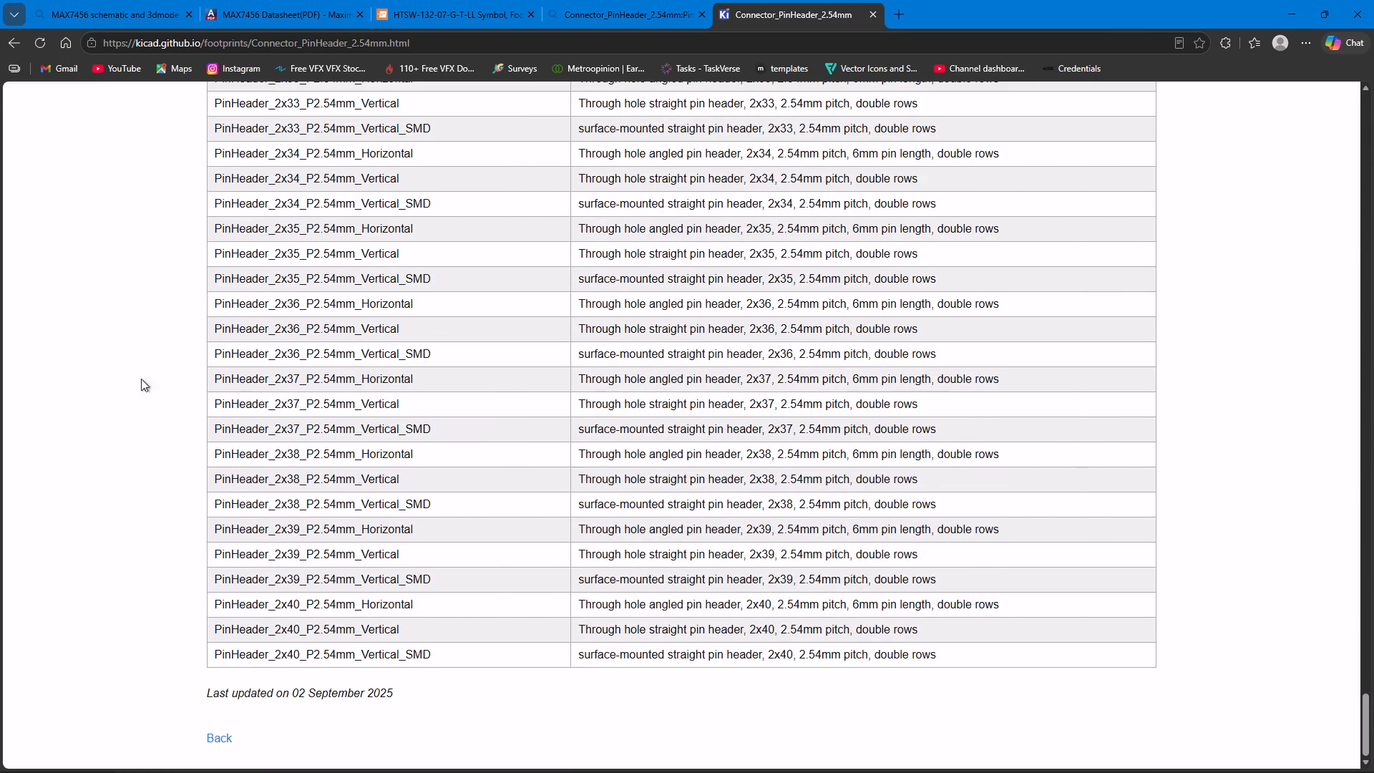
pyautogui.moveTo(354, 179); pyautogui.dragTo(365, 179)
# Return to the Bing results for the KiCad pin header search and look through them for a 3x16 footprint source.
pyautogui.click(595, 0)
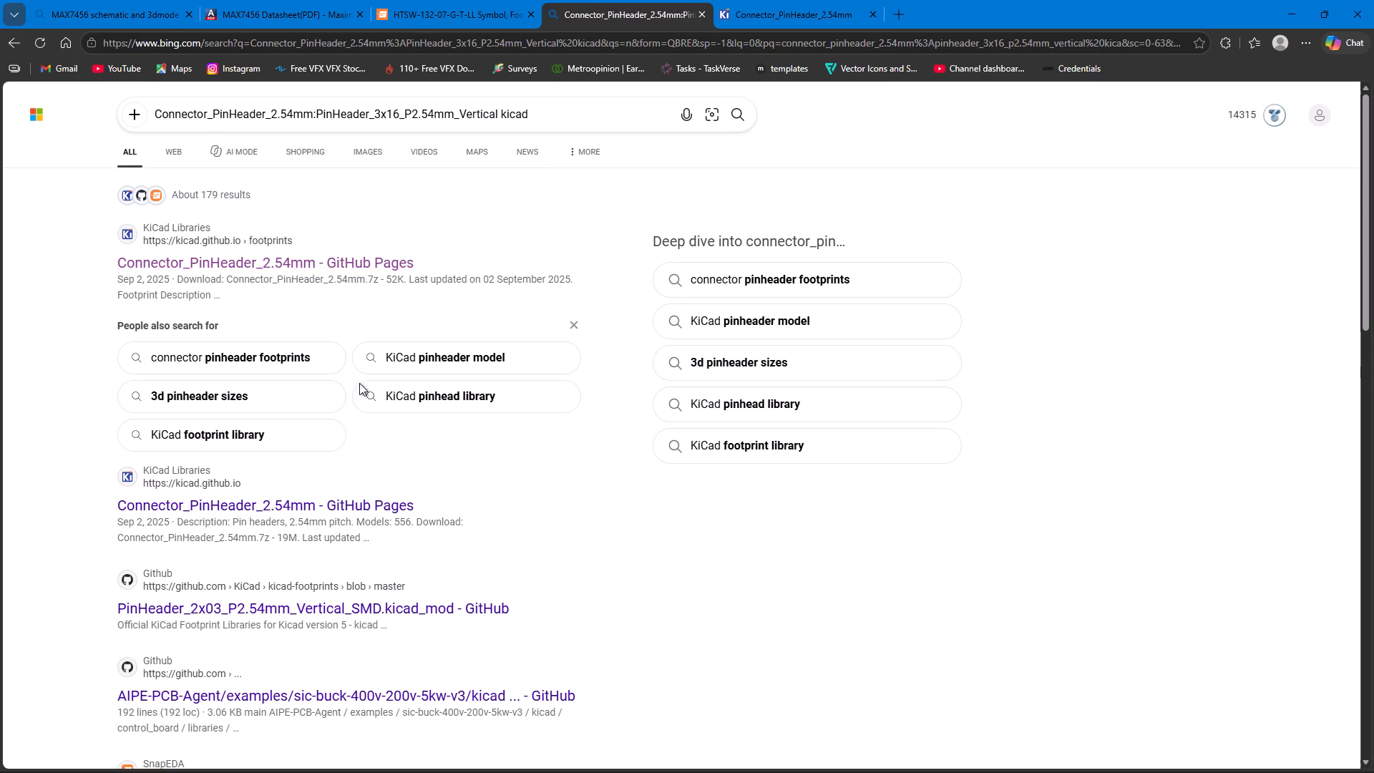
pyautogui.scroll(-2, 310, 463)
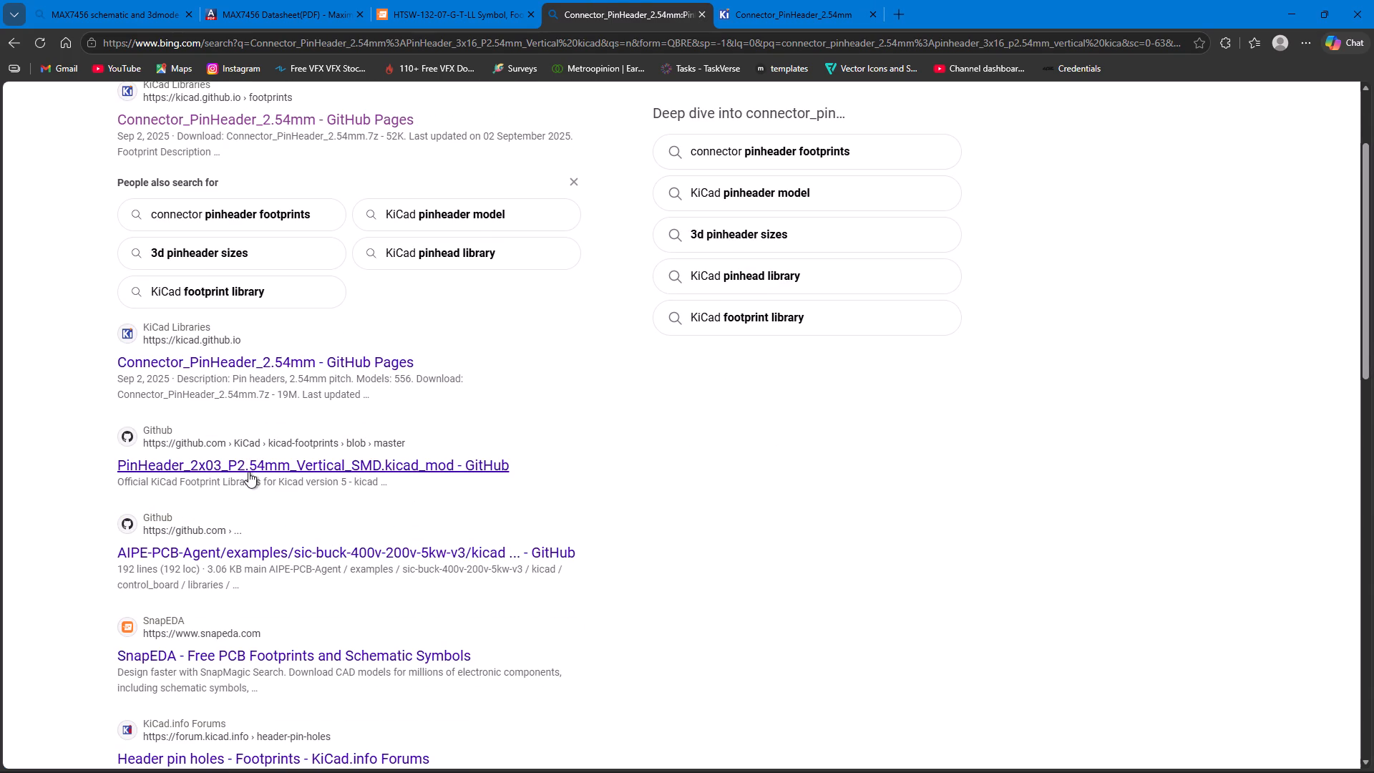
pyautogui.scroll(-3, 279, 505)
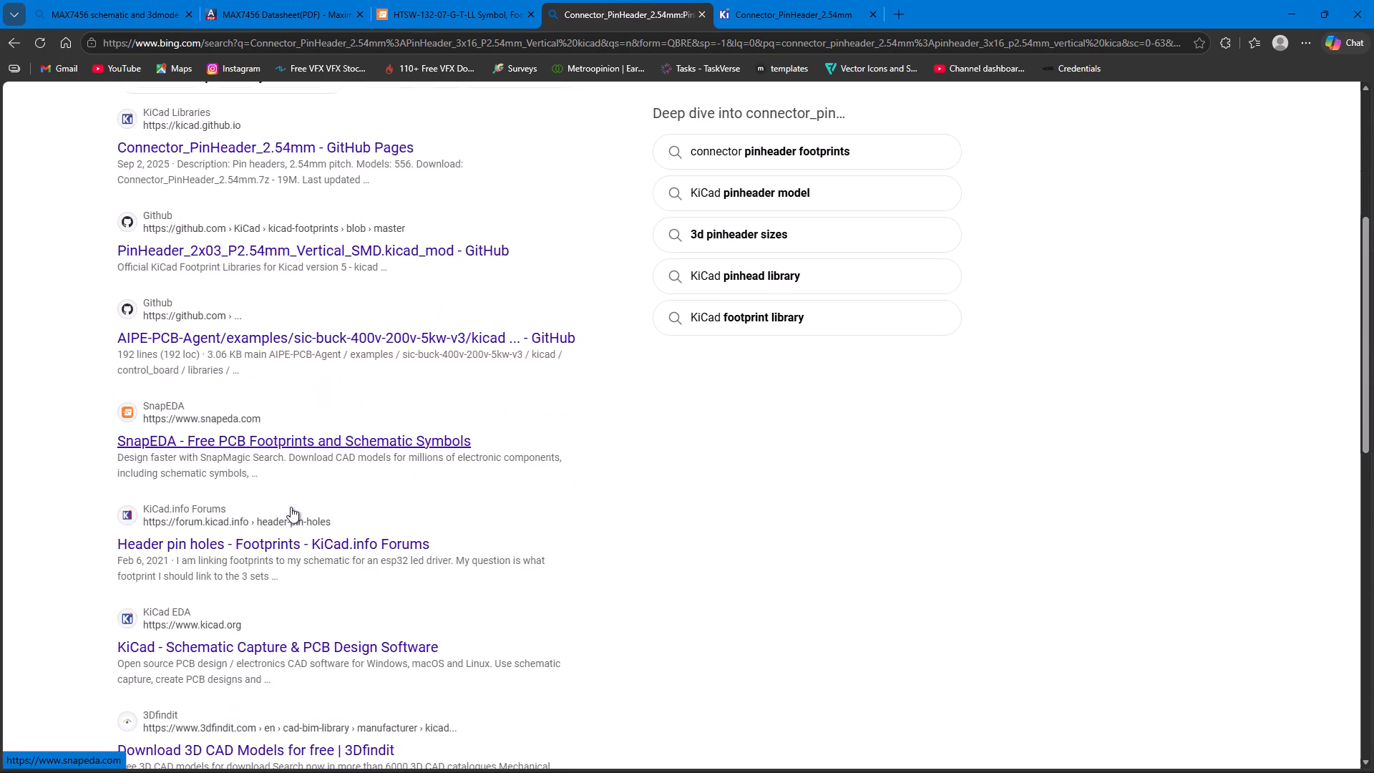
pyautogui.scroll(-1, 291, 507)
pyautogui.scroll(-3, 391, 481)
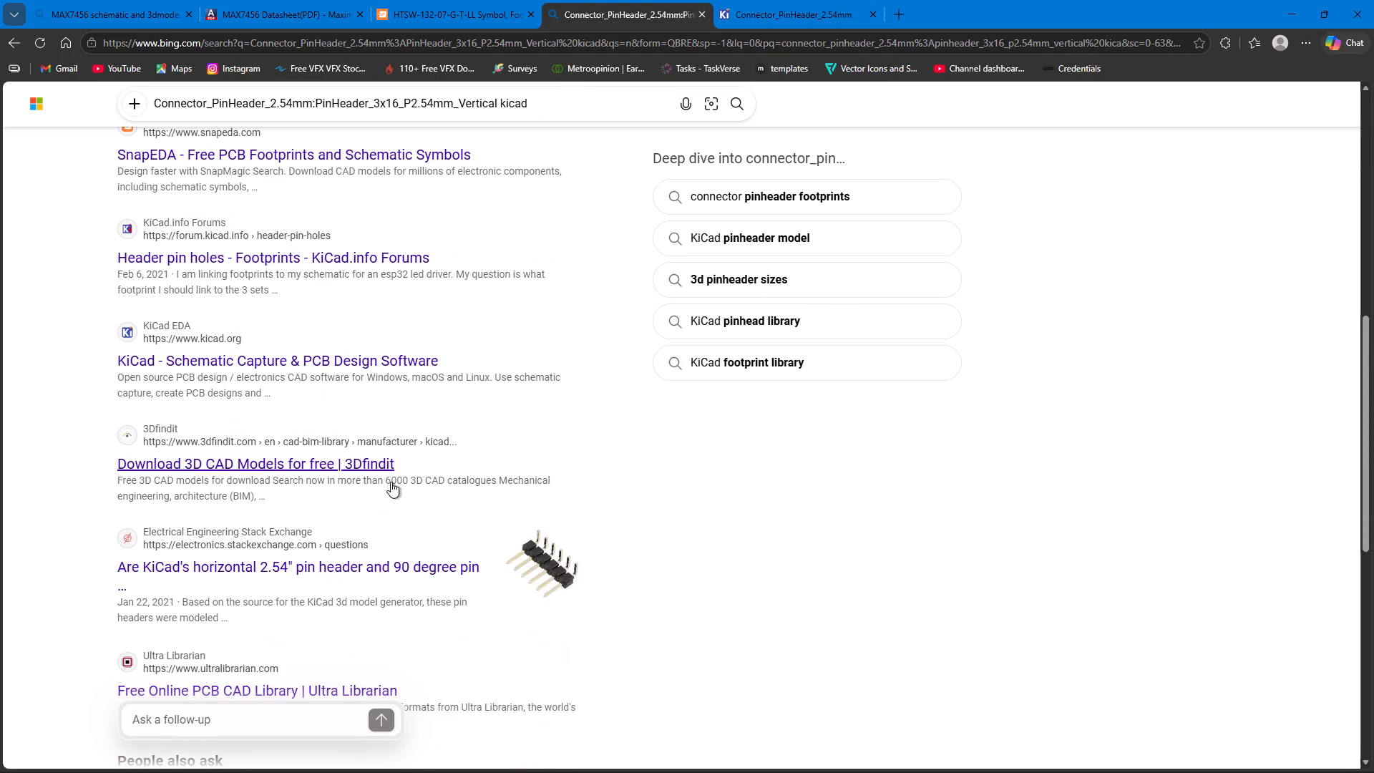
pyautogui.scroll(-2, 439, 517)
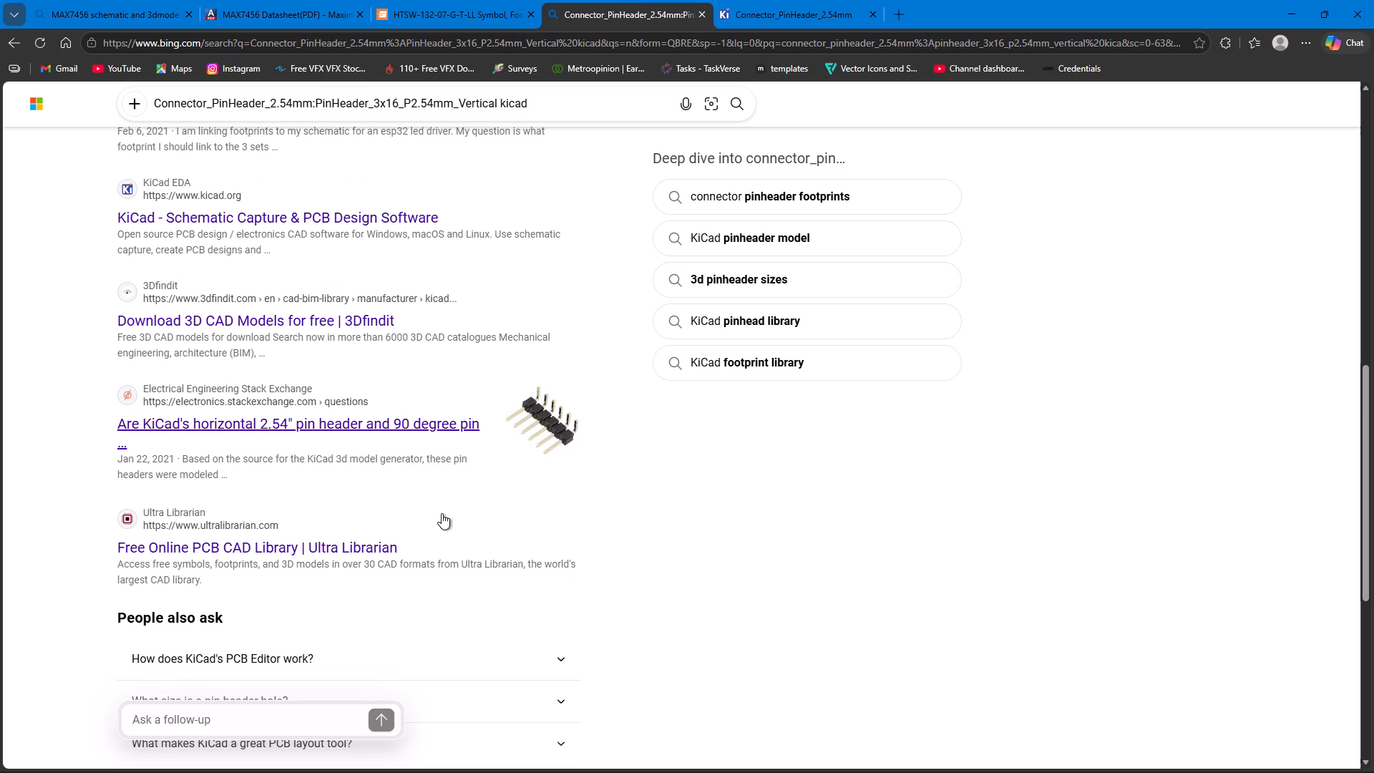
pyautogui.scroll(-3, 429, 500)
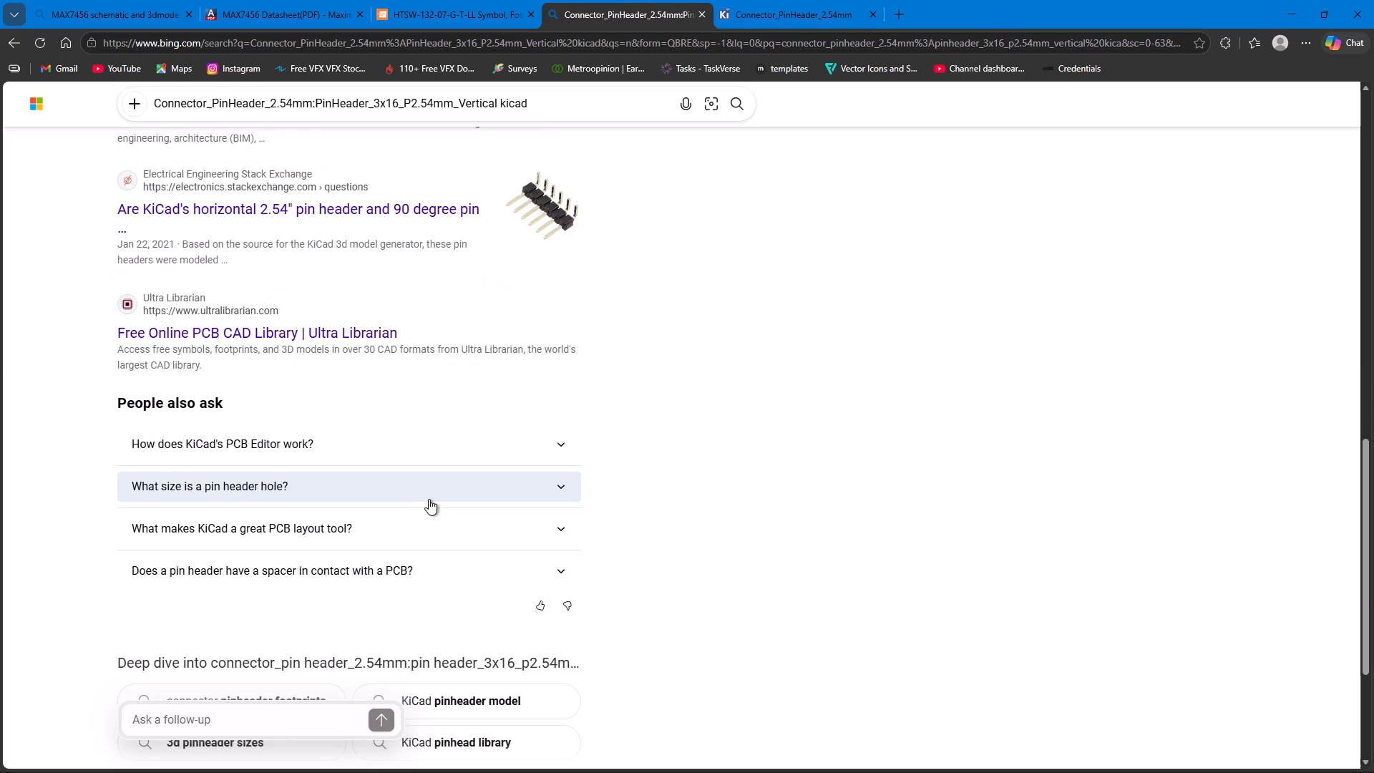
# Go back to the previous Bing search without "kicad" and look through its results for a 3x16 header model.
pyautogui.moveTo(578, 374); pyautogui.dragTo(613, 367)
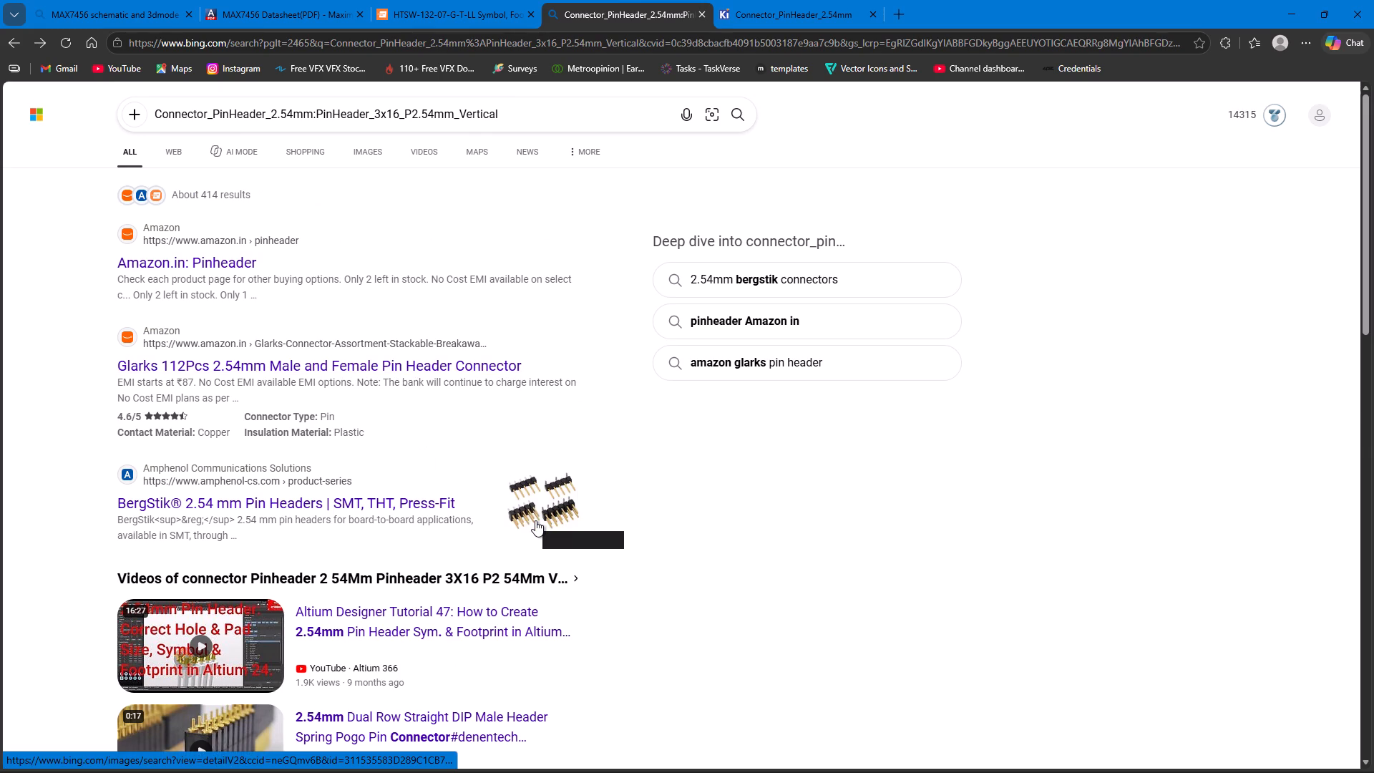
pyautogui.scroll(-4, 487, 508)
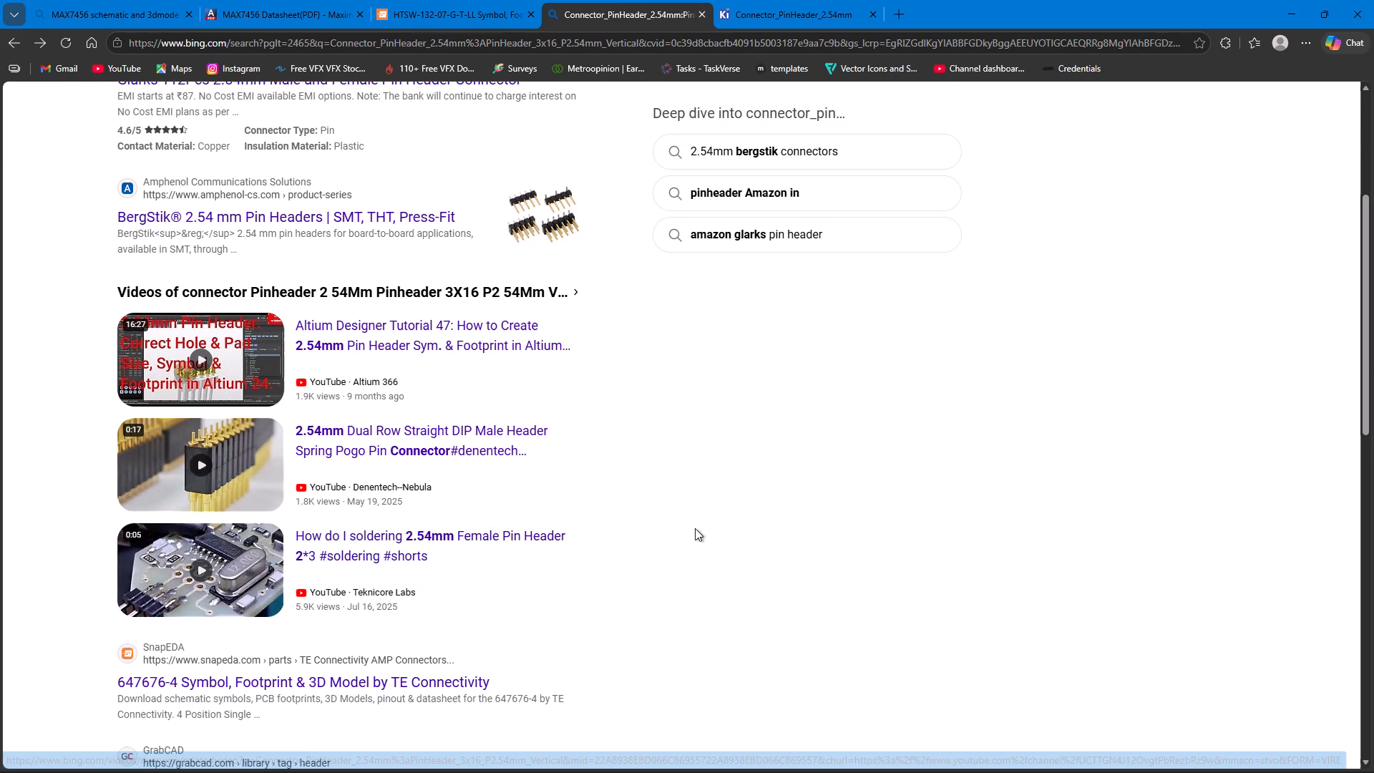
pyautogui.scroll(-4, 695, 528)
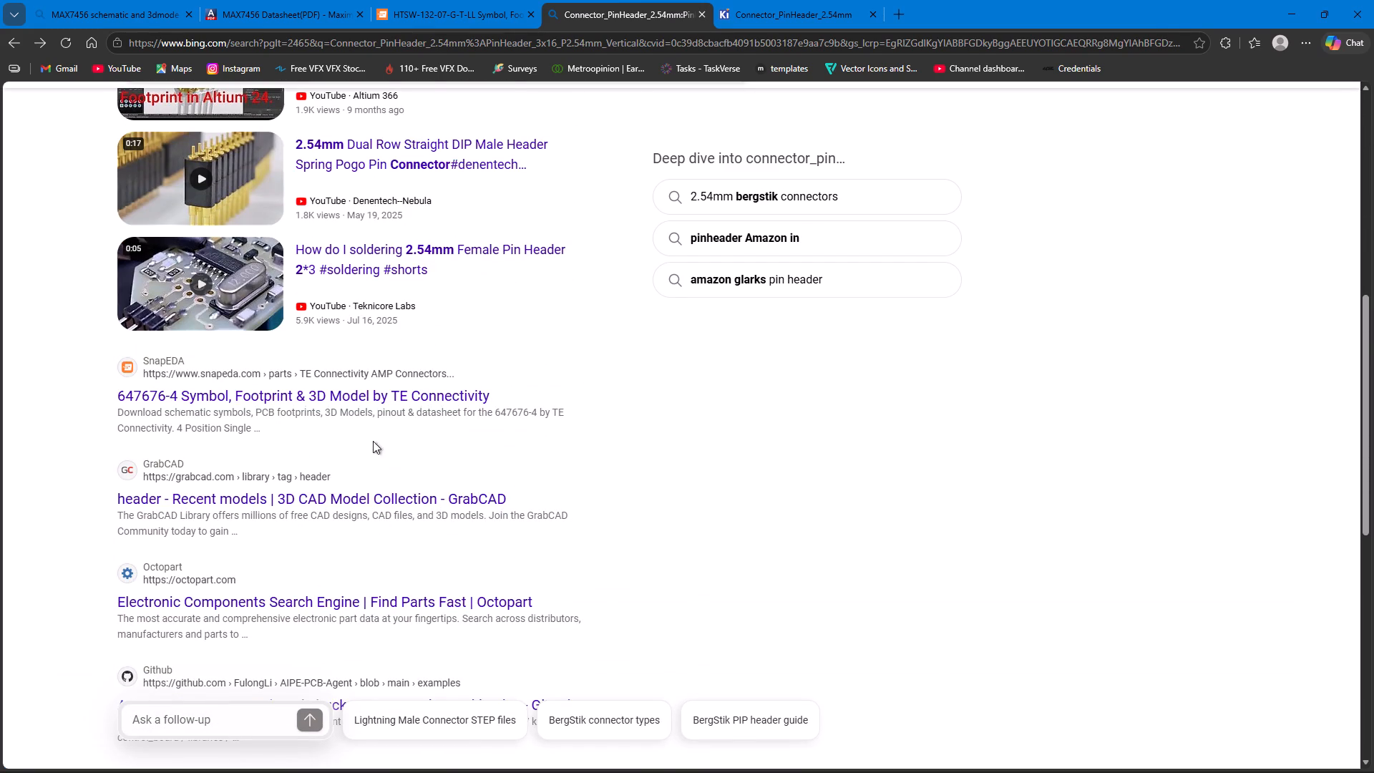
pyautogui.scroll(-4, 375, 453)
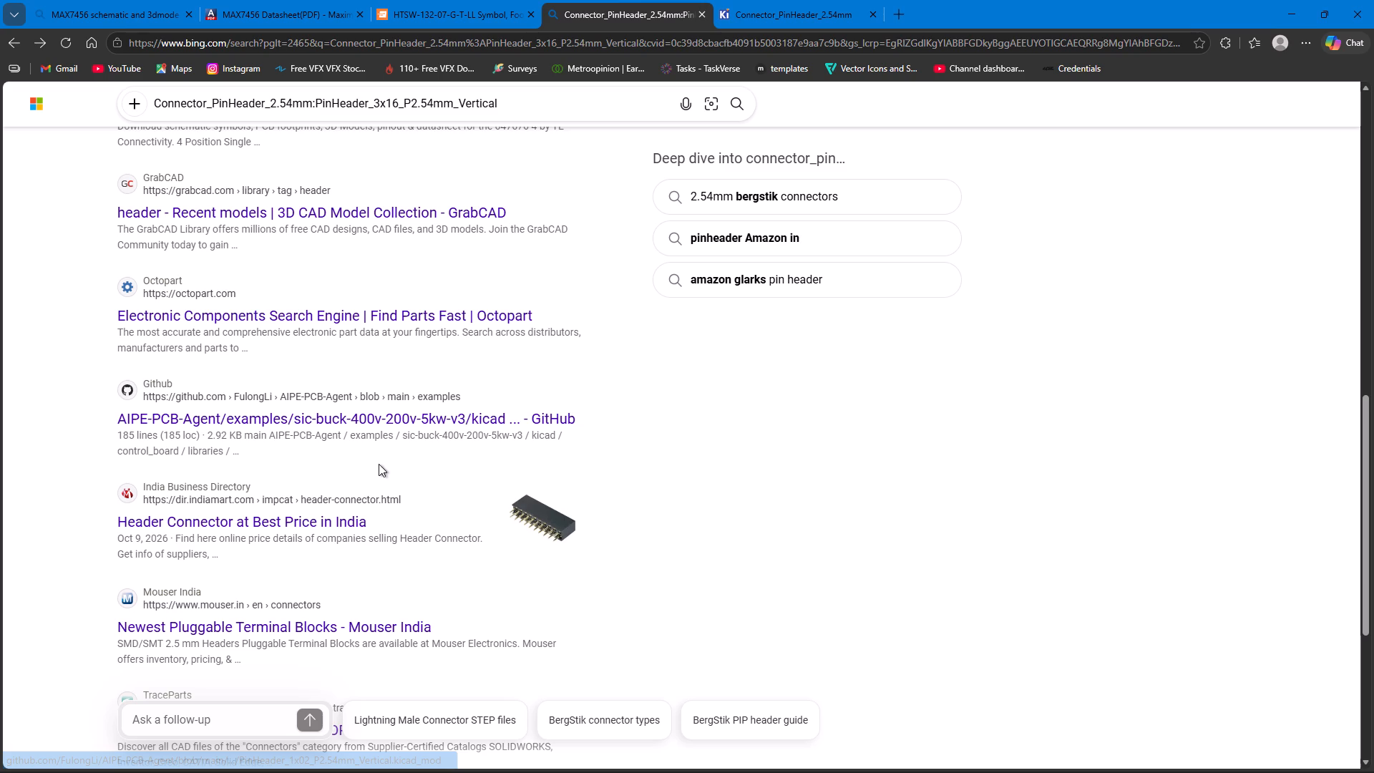
pyautogui.scroll(-3, 379, 464)
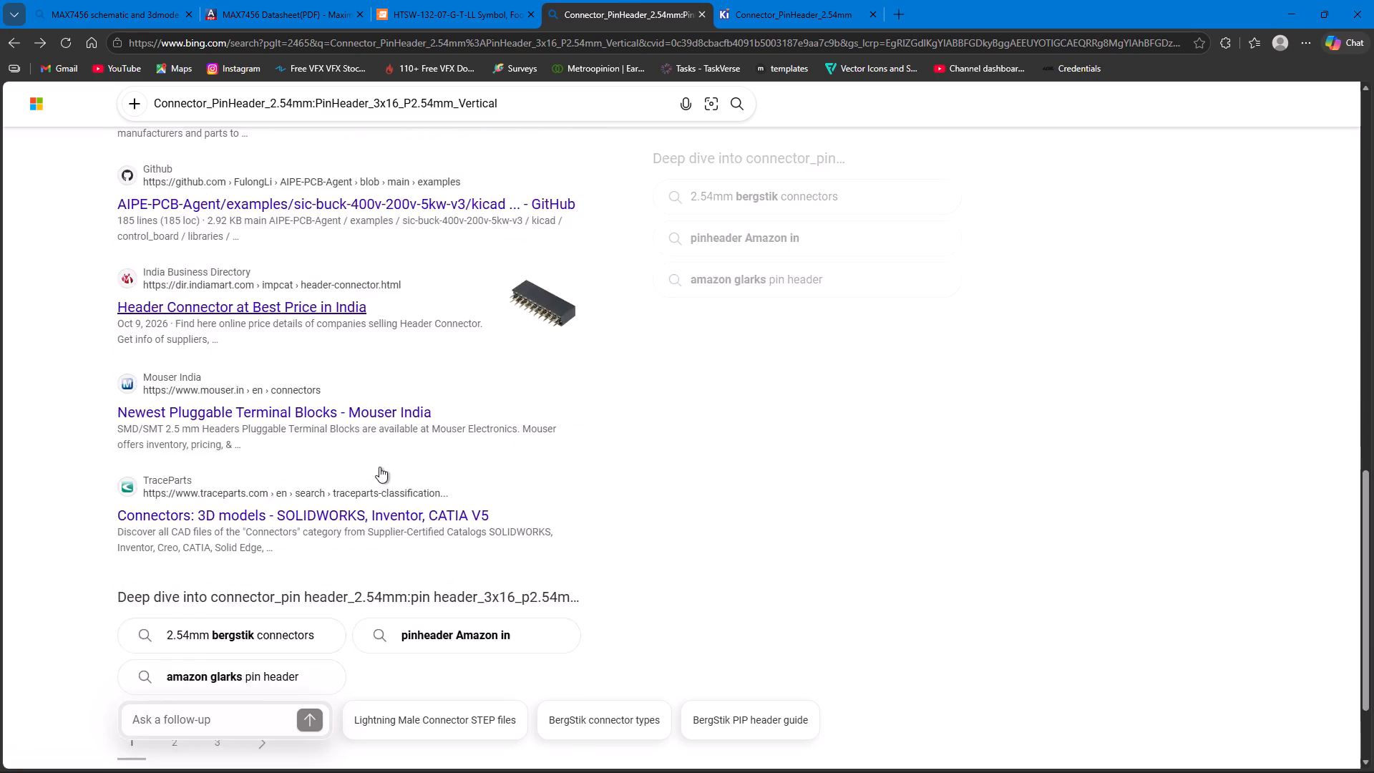
# Look through the rest of the Bing web results for a 3x16 vertical pin header model.
pyautogui.scroll(-4, 379, 467)
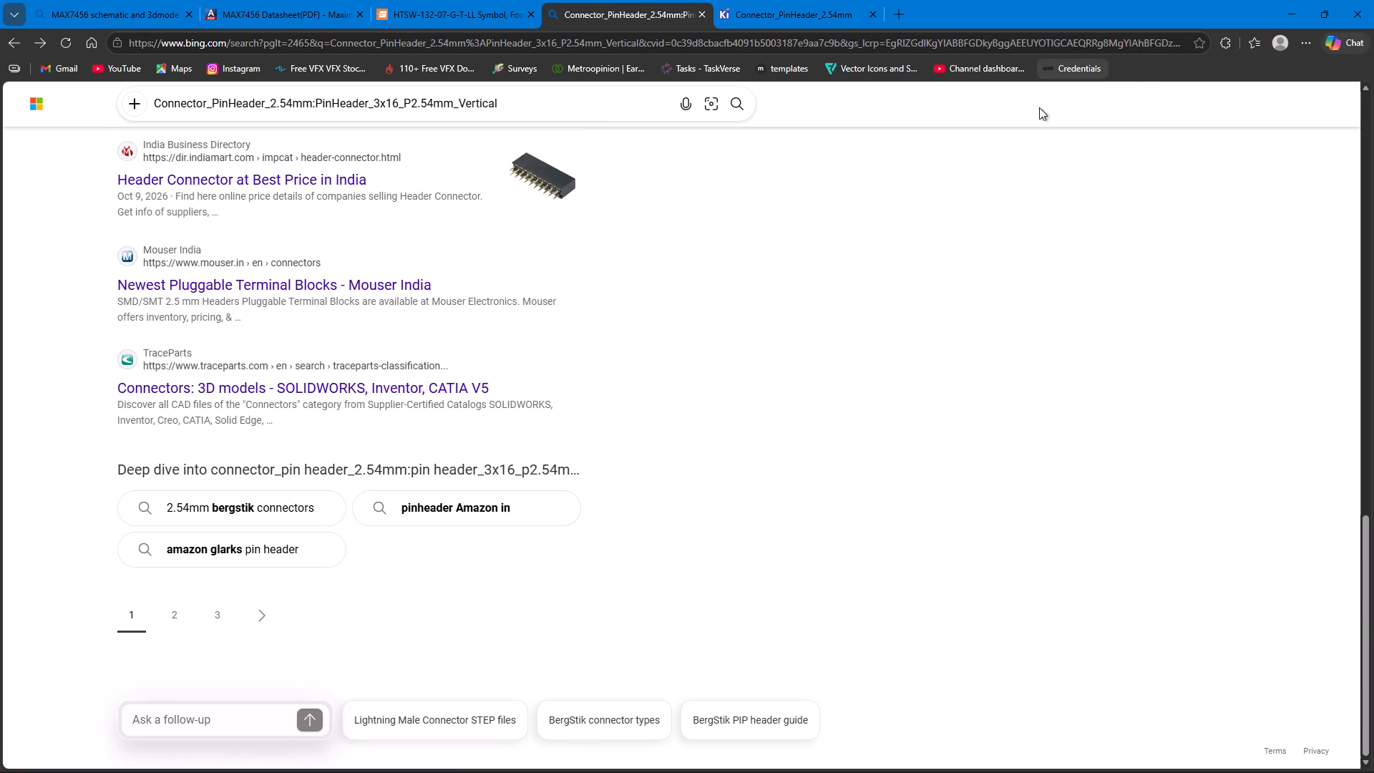
pyautogui.scroll(14, 341, 380)
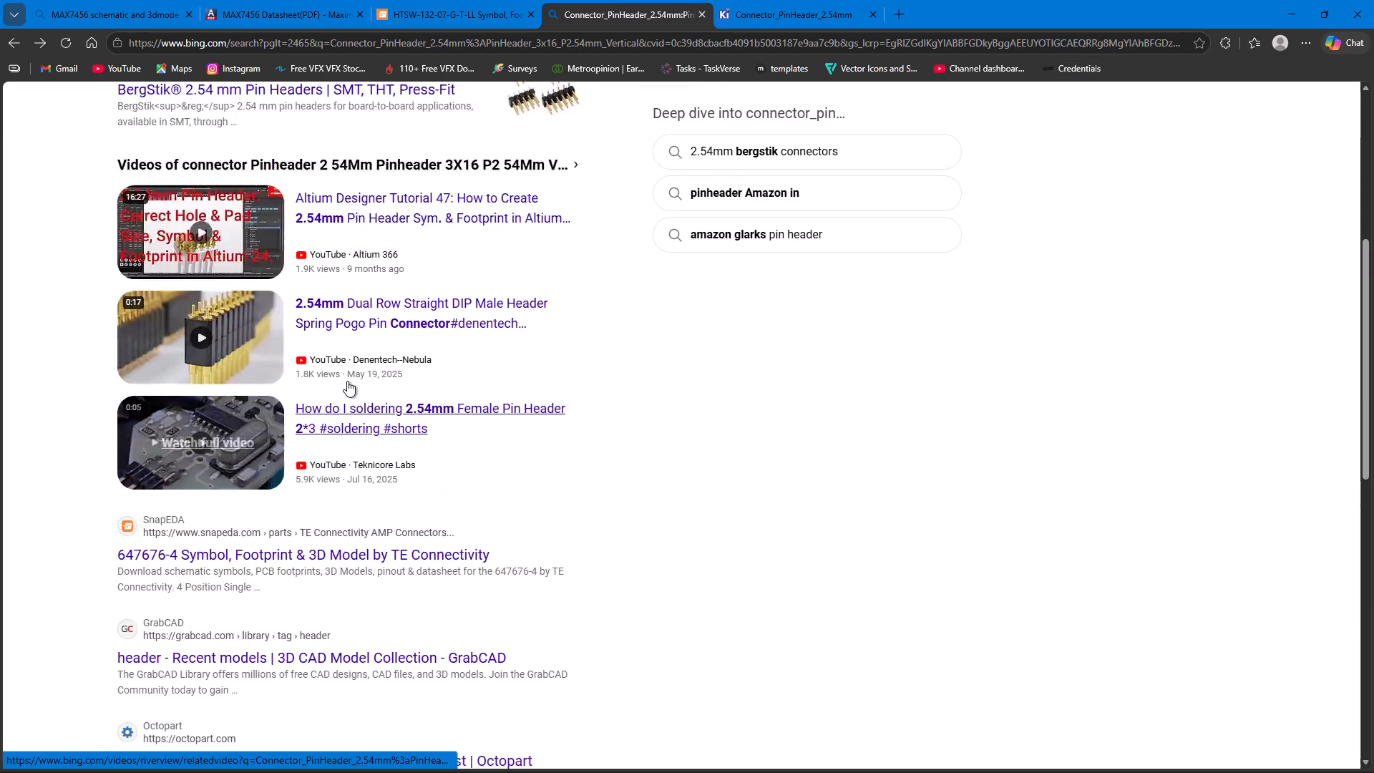
pyautogui.scroll(3, 347, 381)
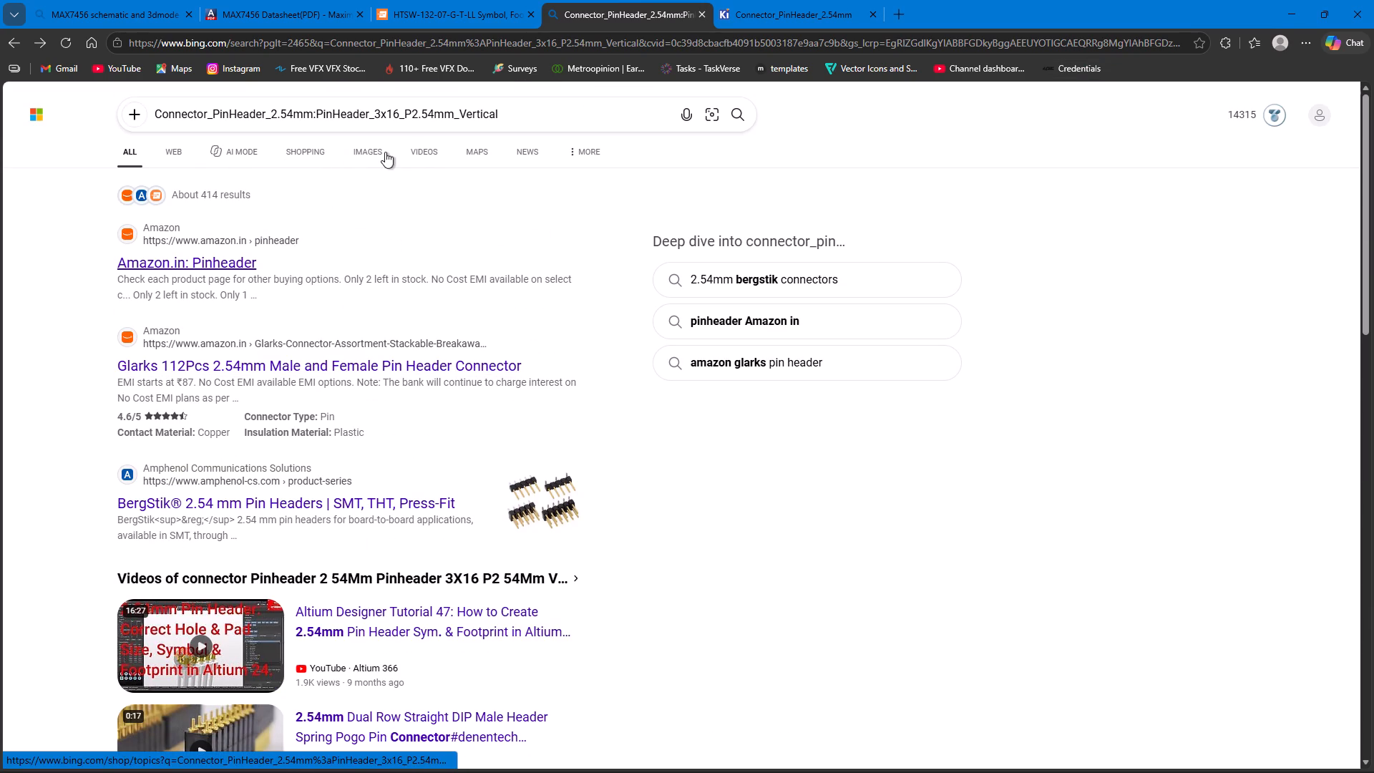
# Show the Bing image results for the same pin header query and look through them for a three-row 2.54 mm header.
pyautogui.click(373, 153)
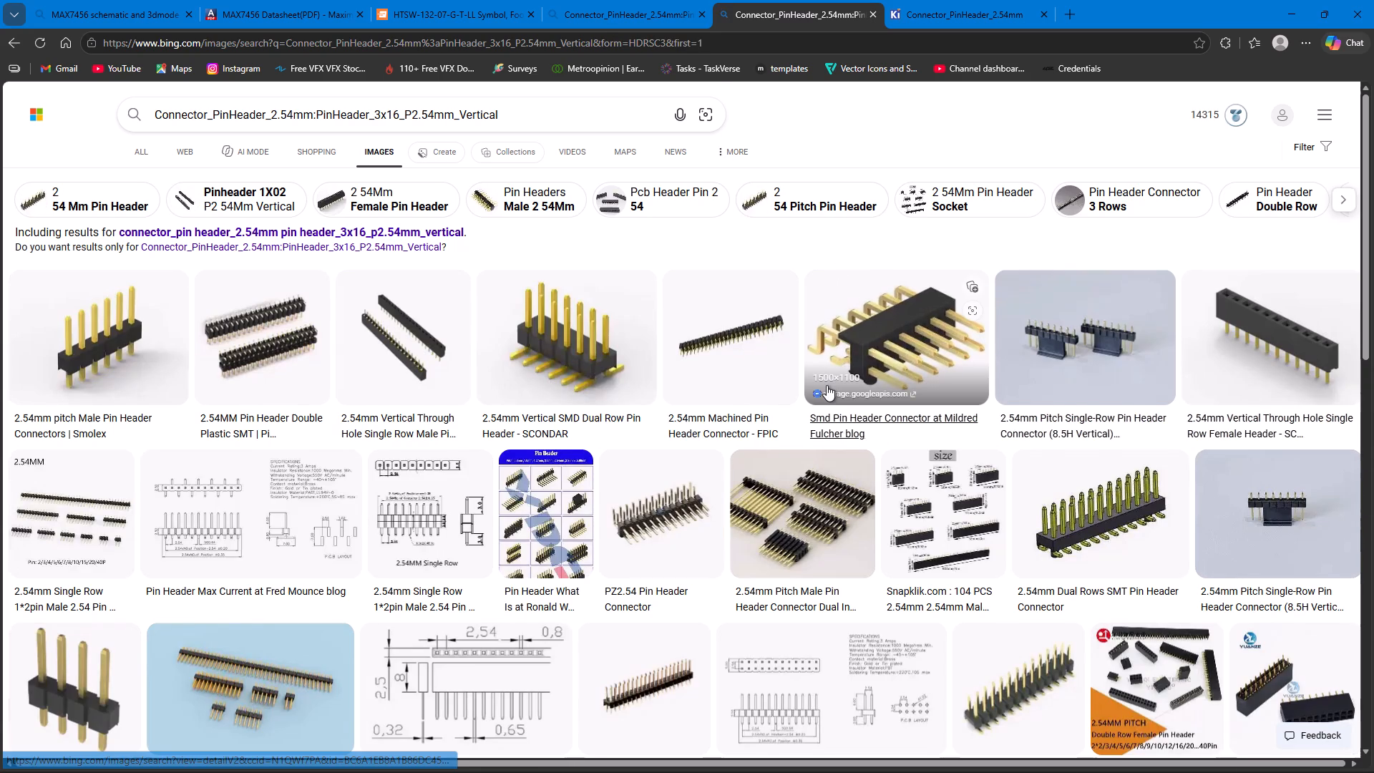
pyautogui.scroll(-3, 826, 389)
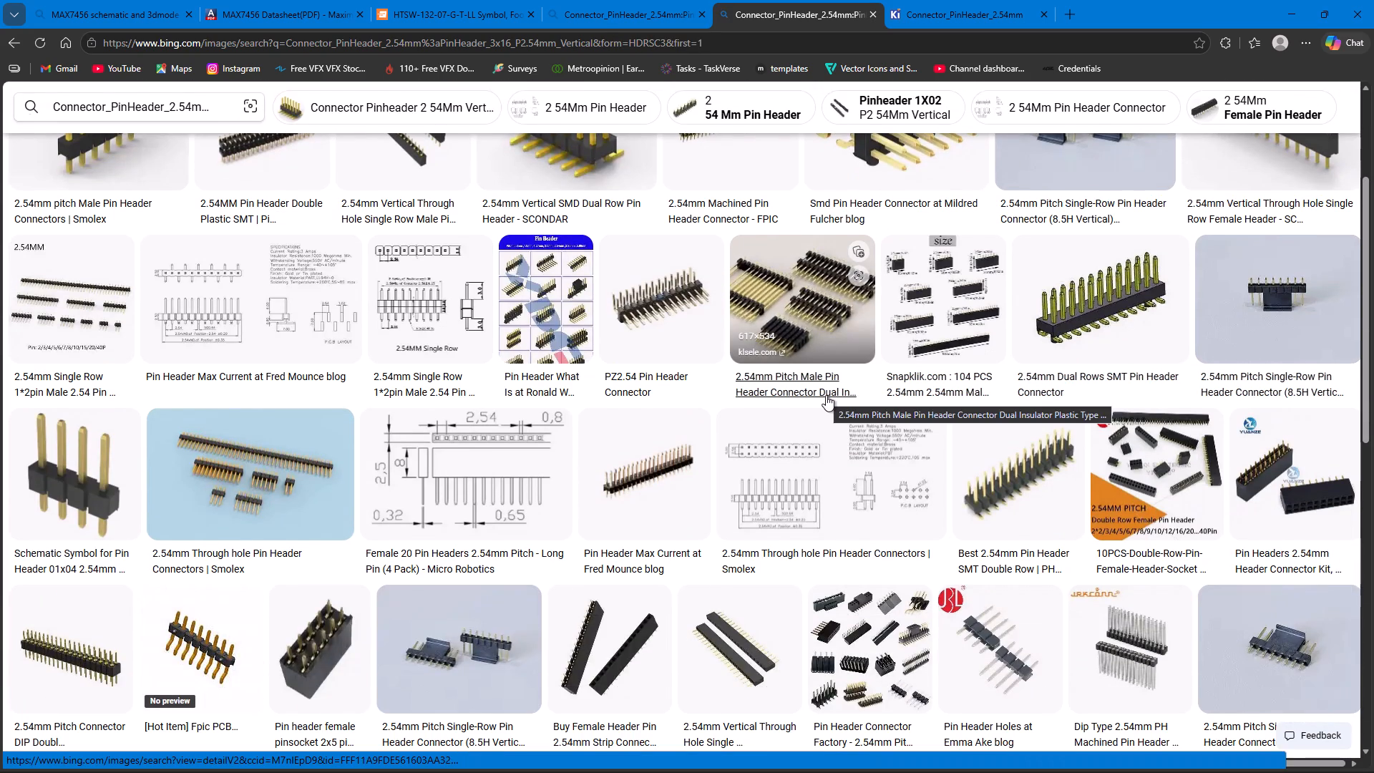
pyautogui.scroll(-5, 826, 395)
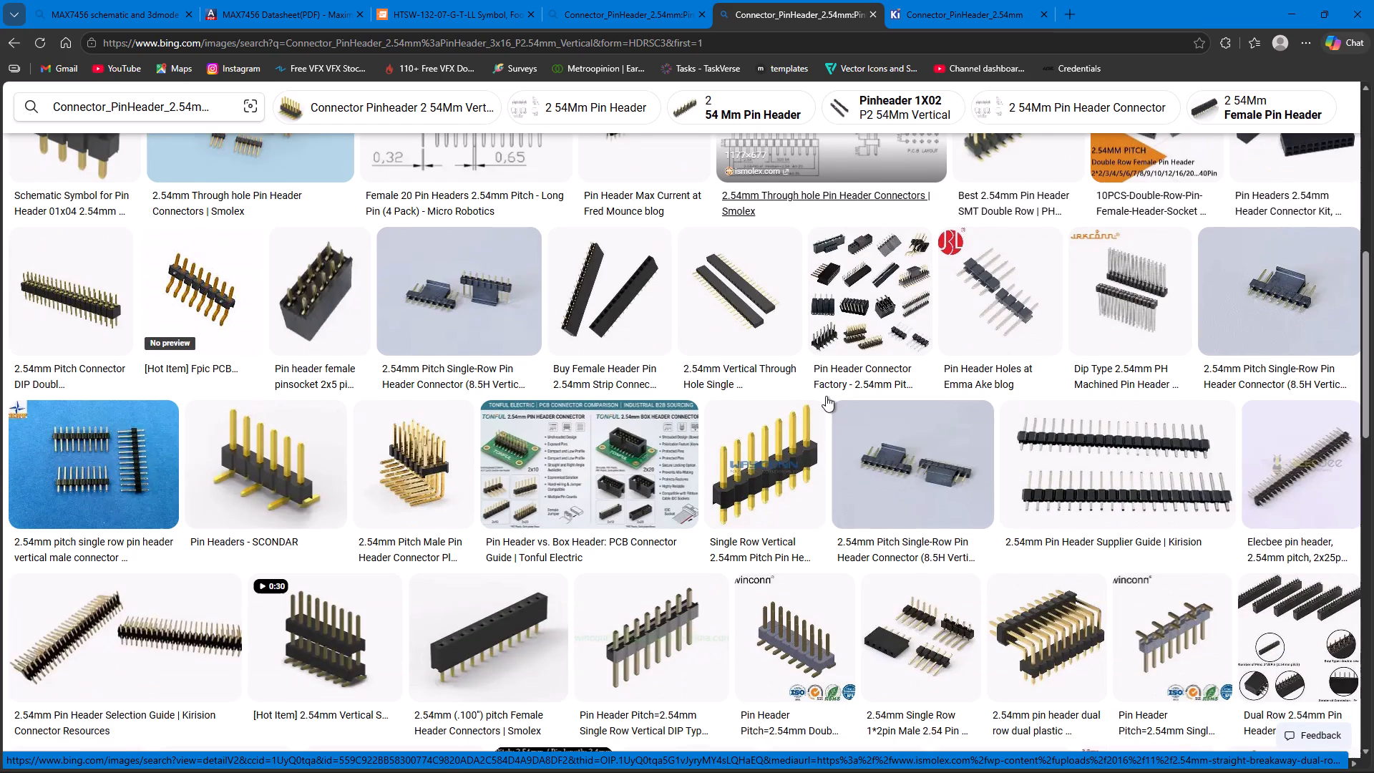
pyautogui.scroll(-3, 826, 396)
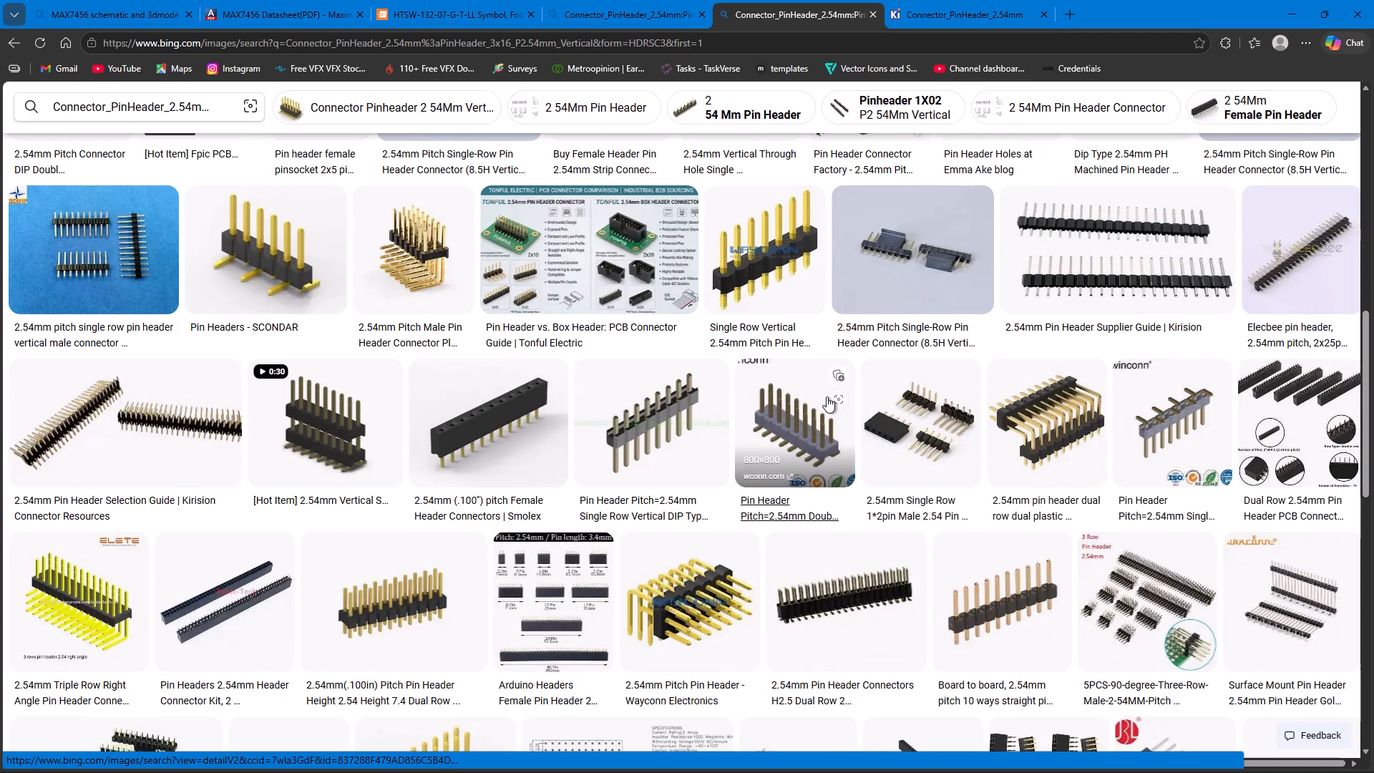
pyautogui.scroll(-1, 827, 397)
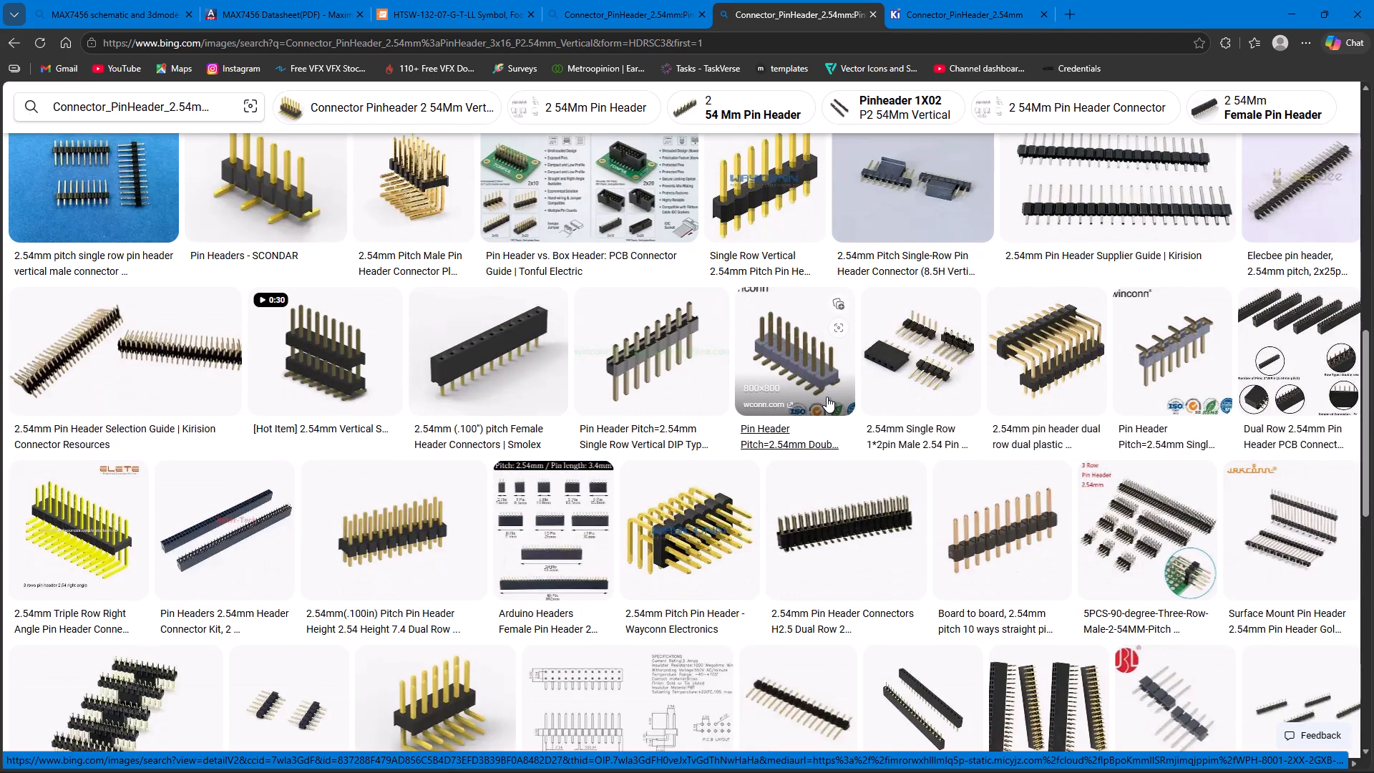
# From the Wayconn three-row header image, visit its source page and open the "3 Row 2.54mm Pitch Pin Header, Triple, Right Angle Thru-Hole" product.
pyautogui.click(688, 613)
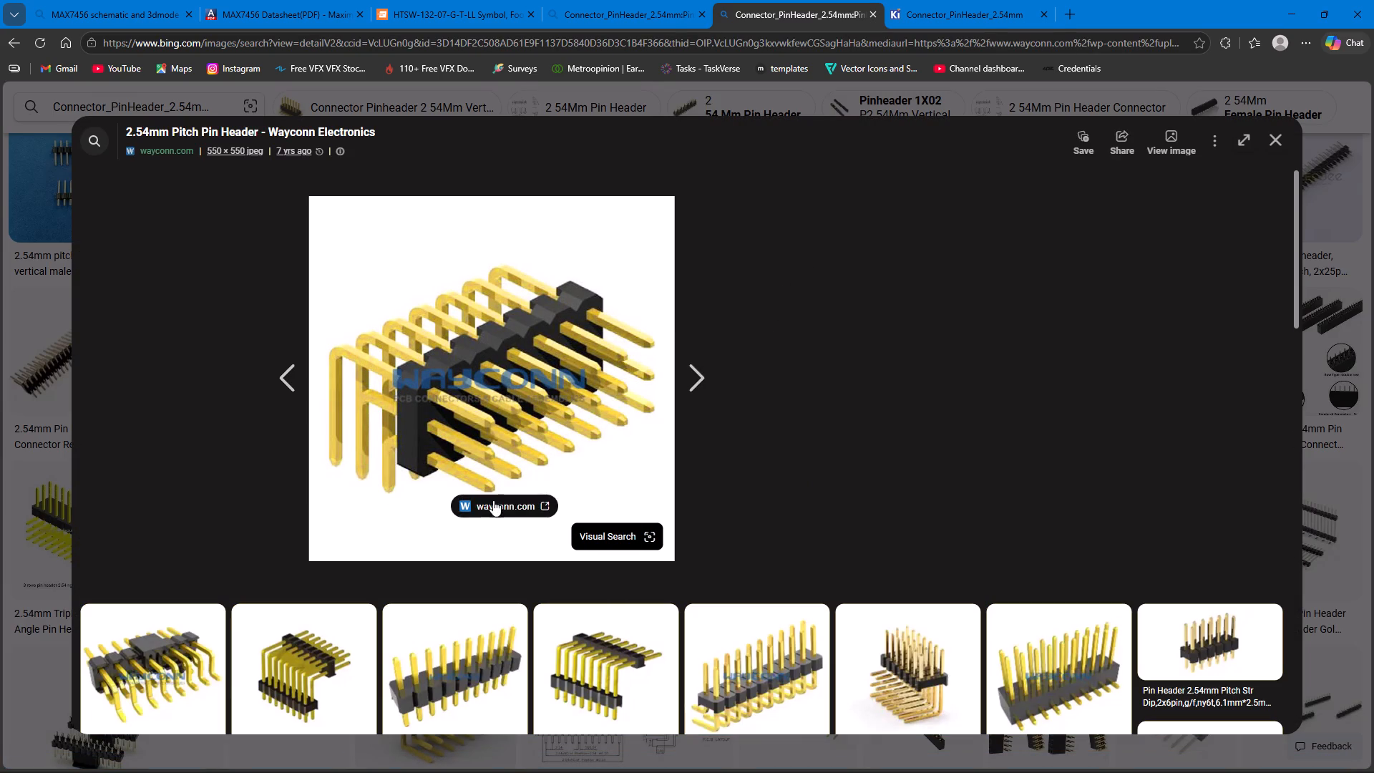
pyautogui.click(494, 503)
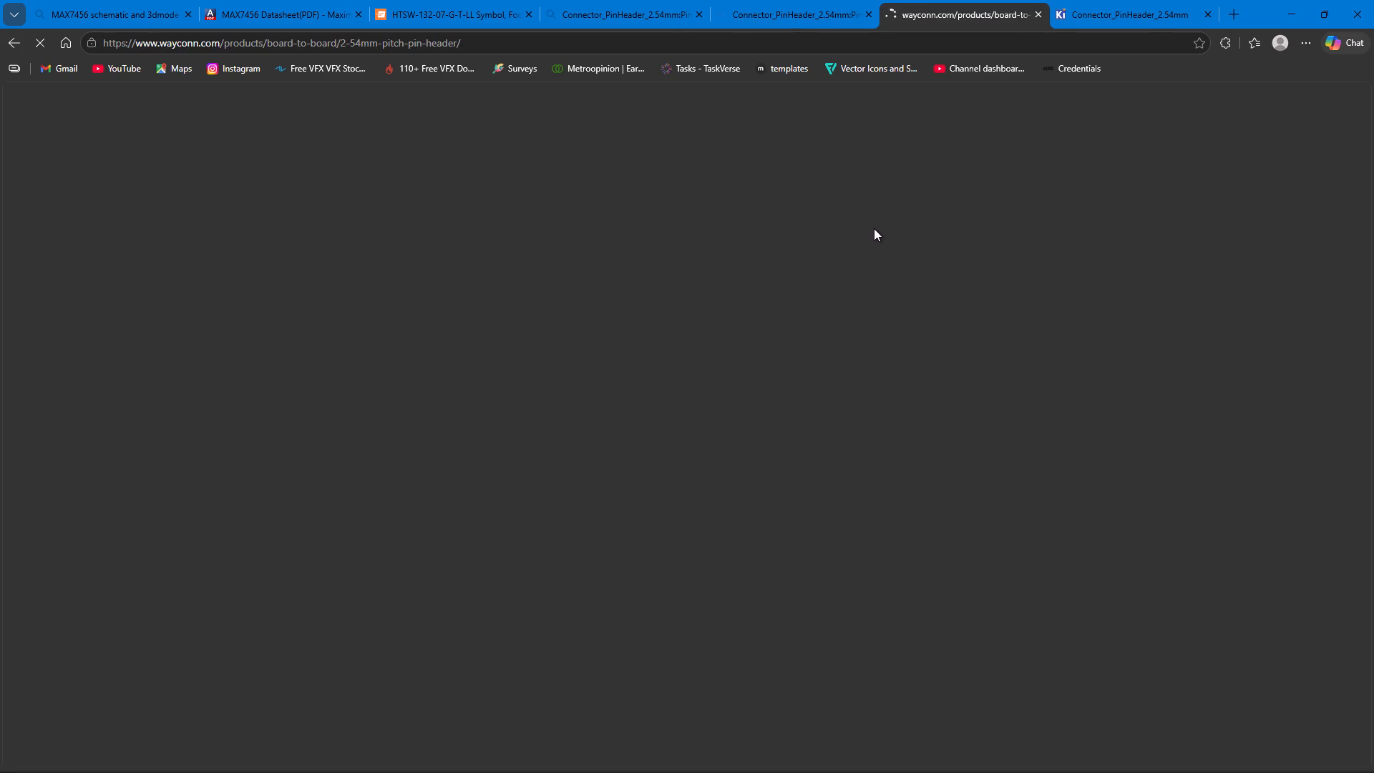
pyautogui.scroll(-2, 687, 457)
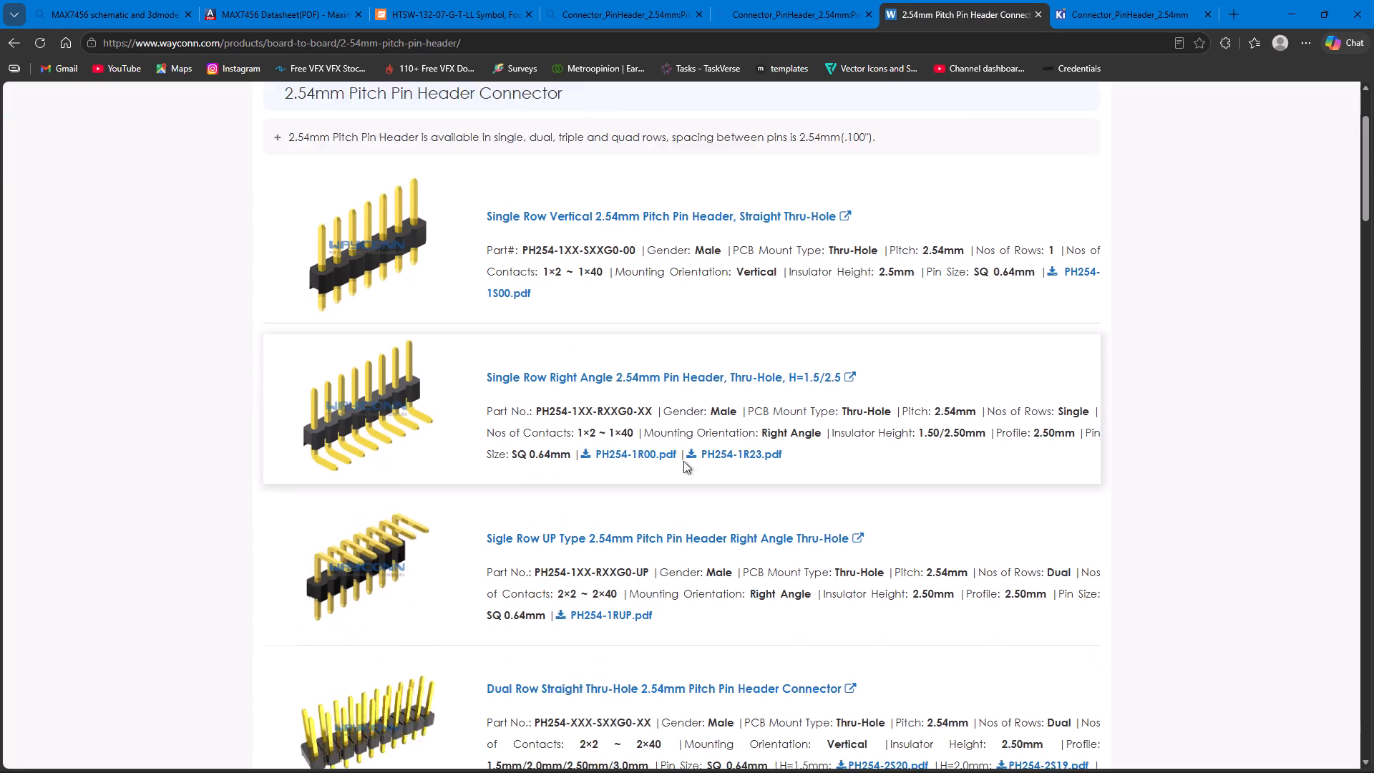
pyautogui.scroll(-7, 683, 461)
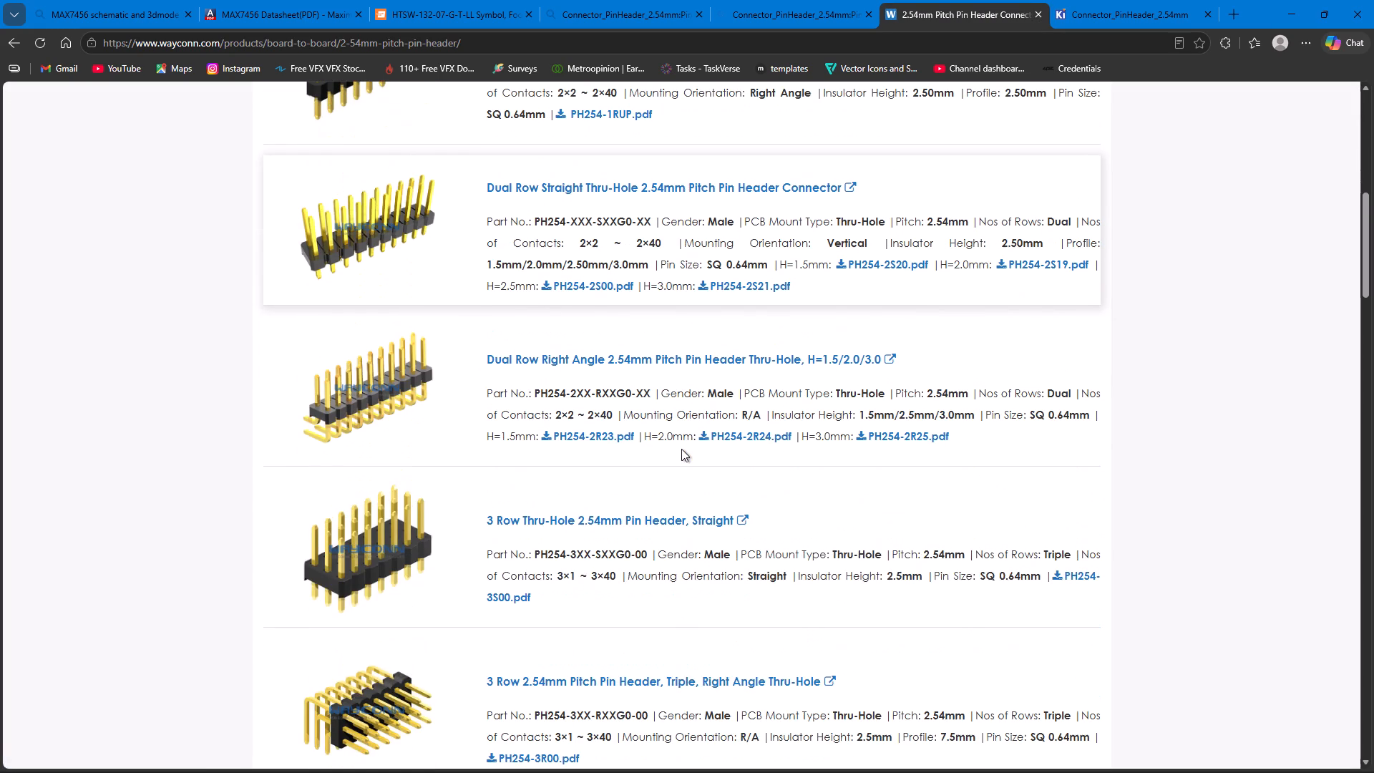
pyautogui.scroll(-3, 681, 448)
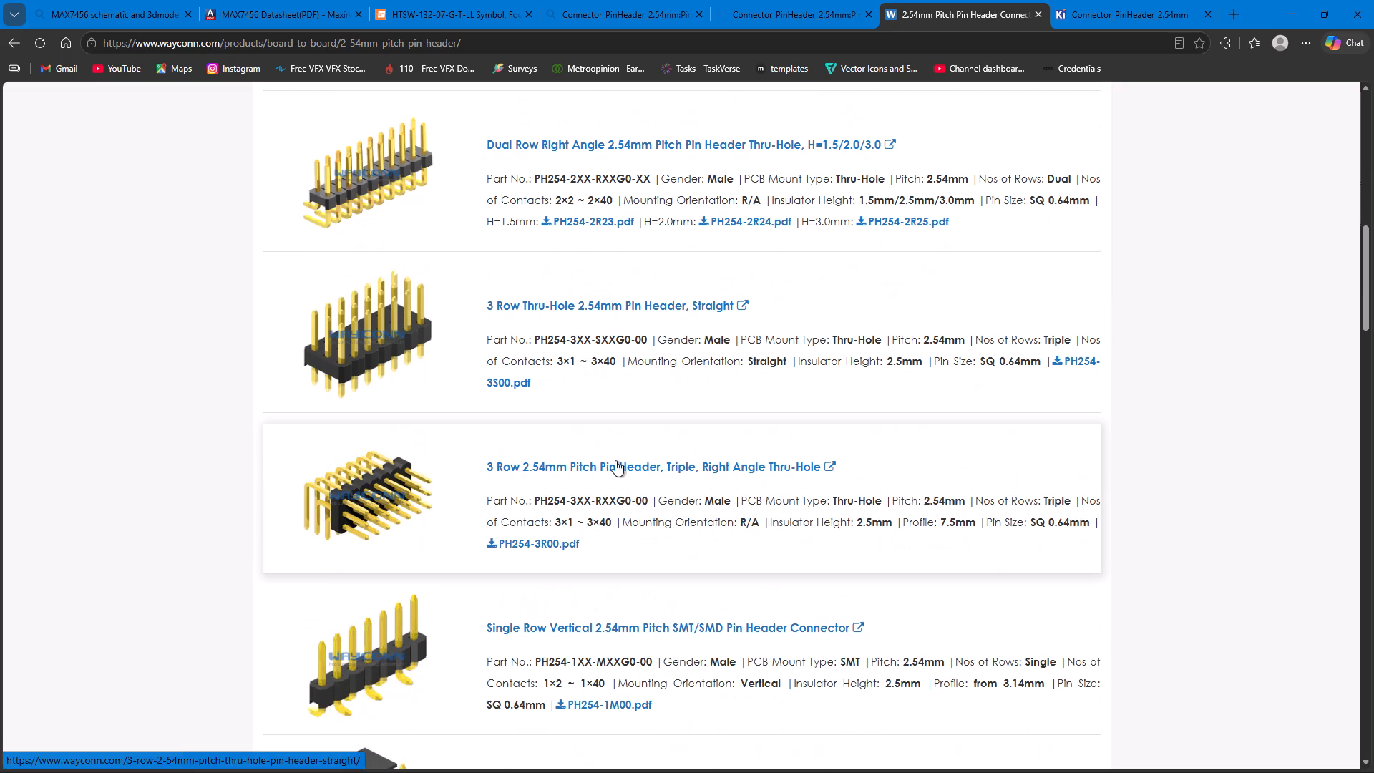
pyautogui.click(703, 467)
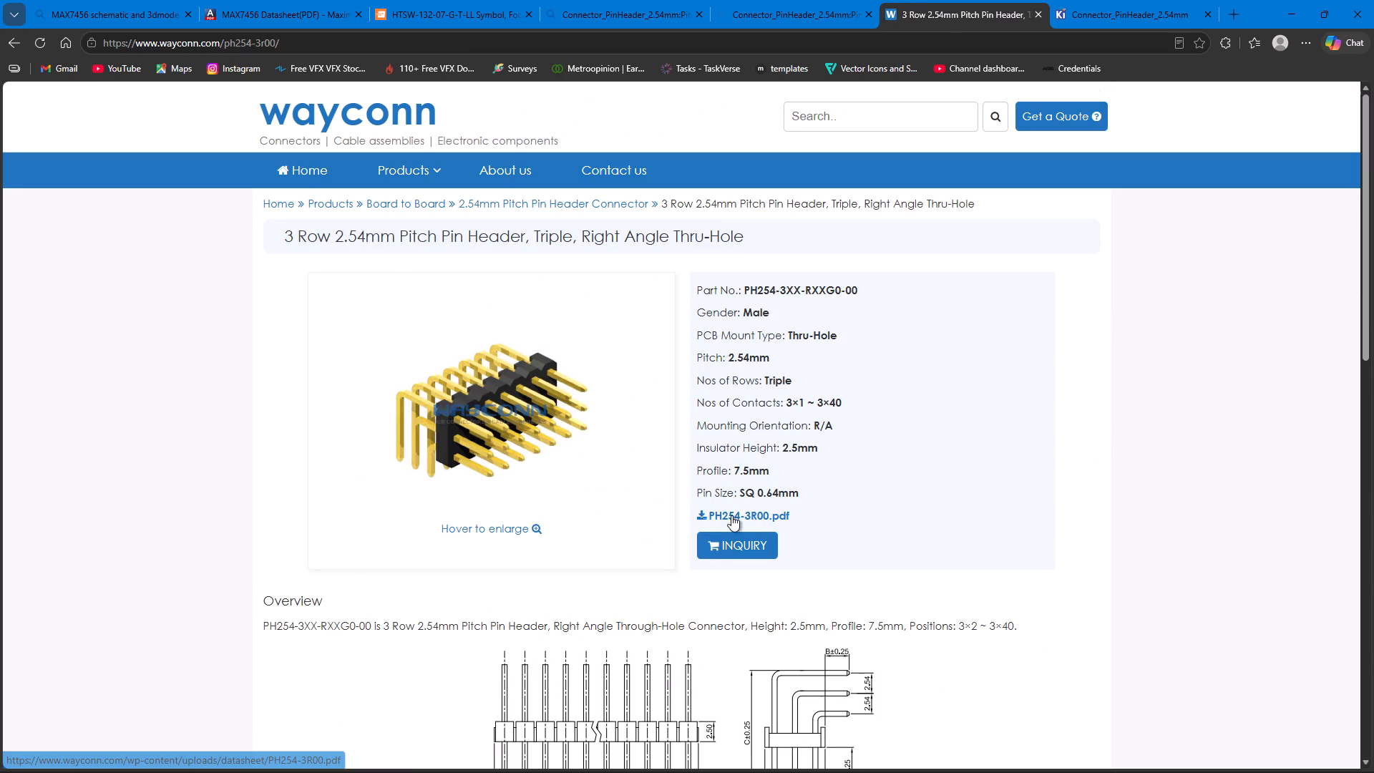
# Copy part number PH254-3XX-RXXG0-00 from the Wayconn product page and search SnapMagic for it.
pyautogui.moveTo(746, 290); pyautogui.dragTo(826, 290)
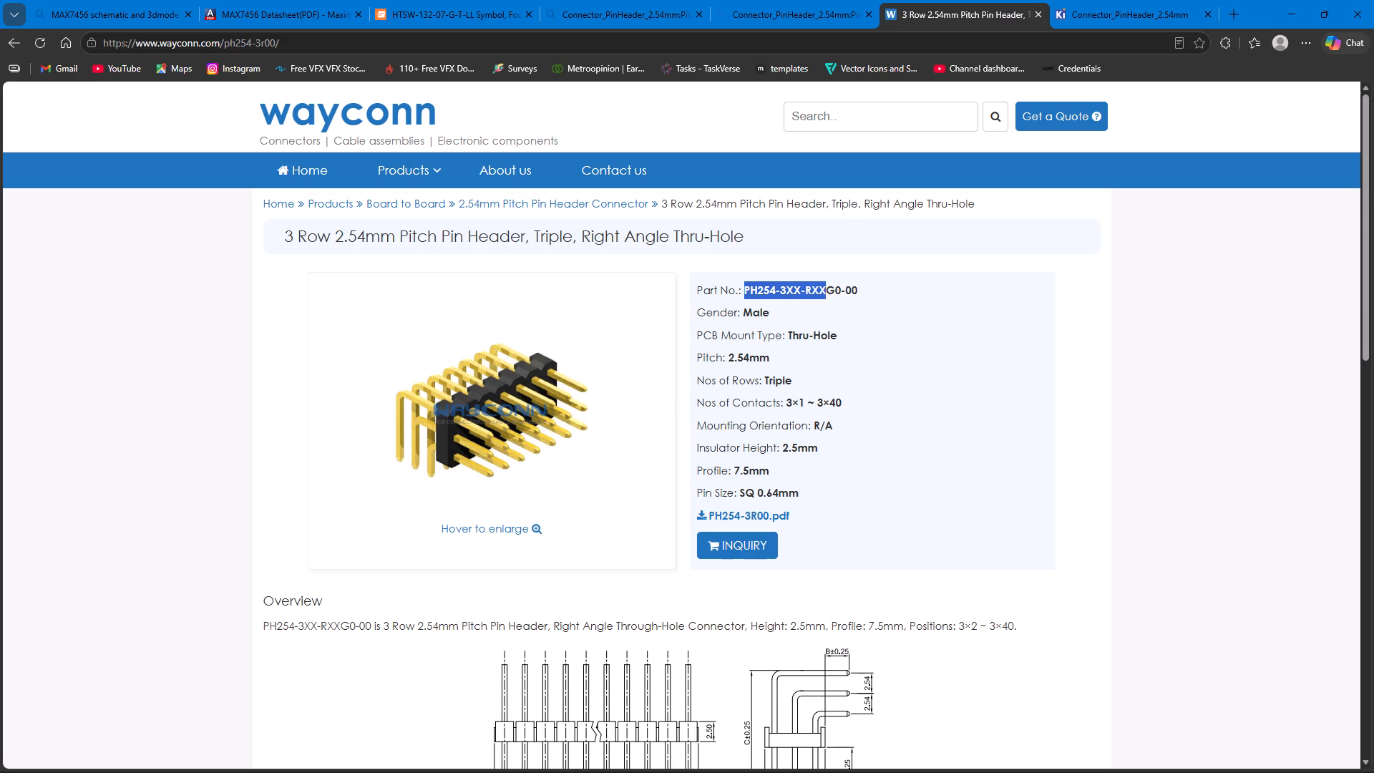
pyautogui.moveTo(826, 290); pyautogui.dragTo(867, 290)
pyautogui.hotkey('ctrl', 'c')
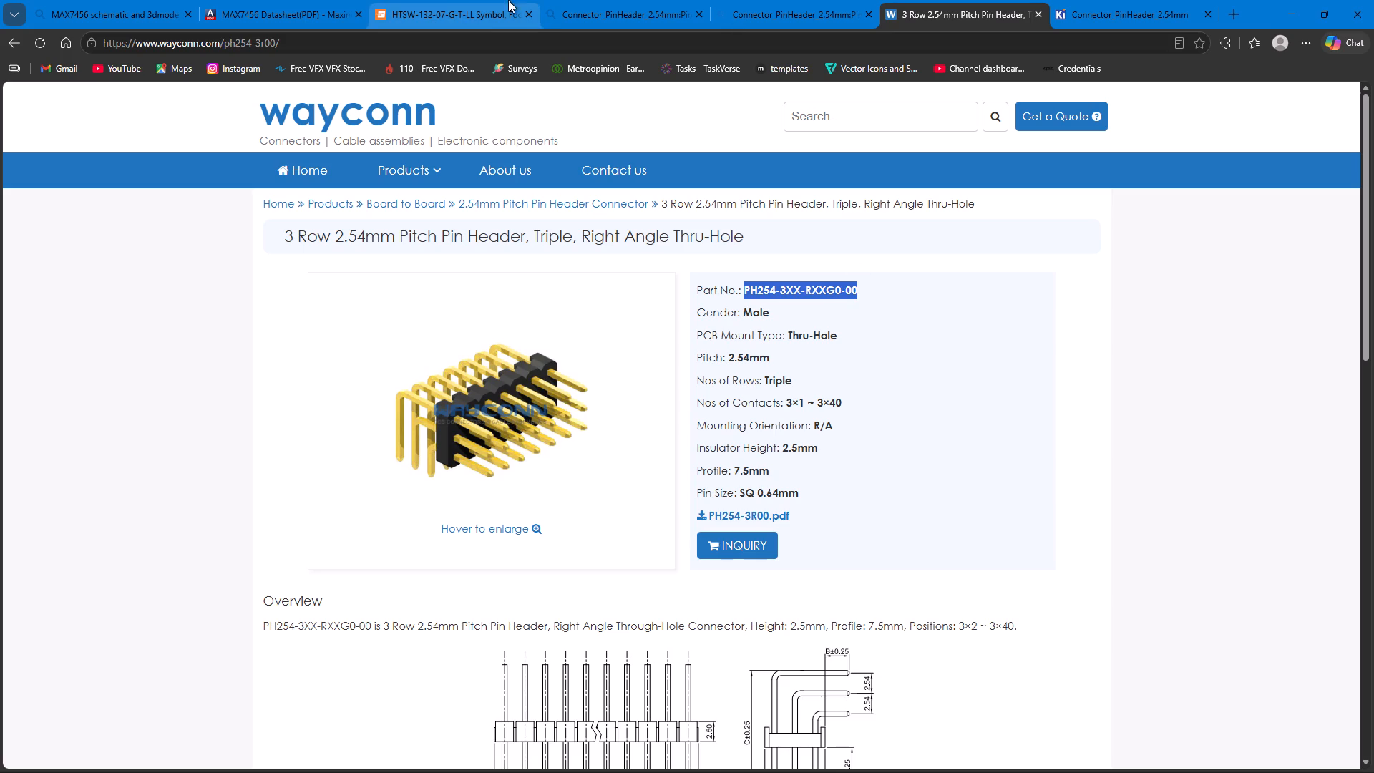
pyautogui.click(453, 0)
pyautogui.scroll(17, 552, 318)
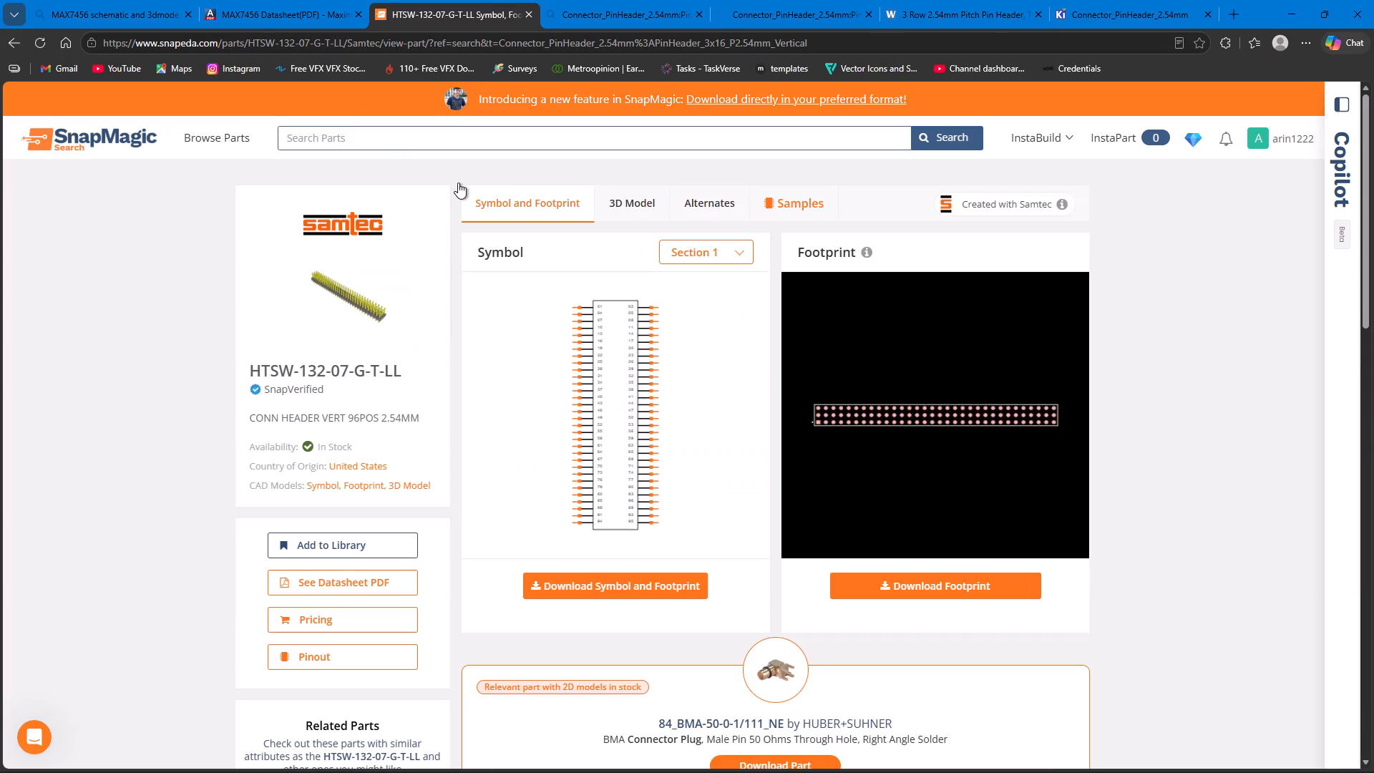
pyautogui.click(341, 132)
pyautogui.hotkey('ctrl', 'v')
pyautogui.press('Return')
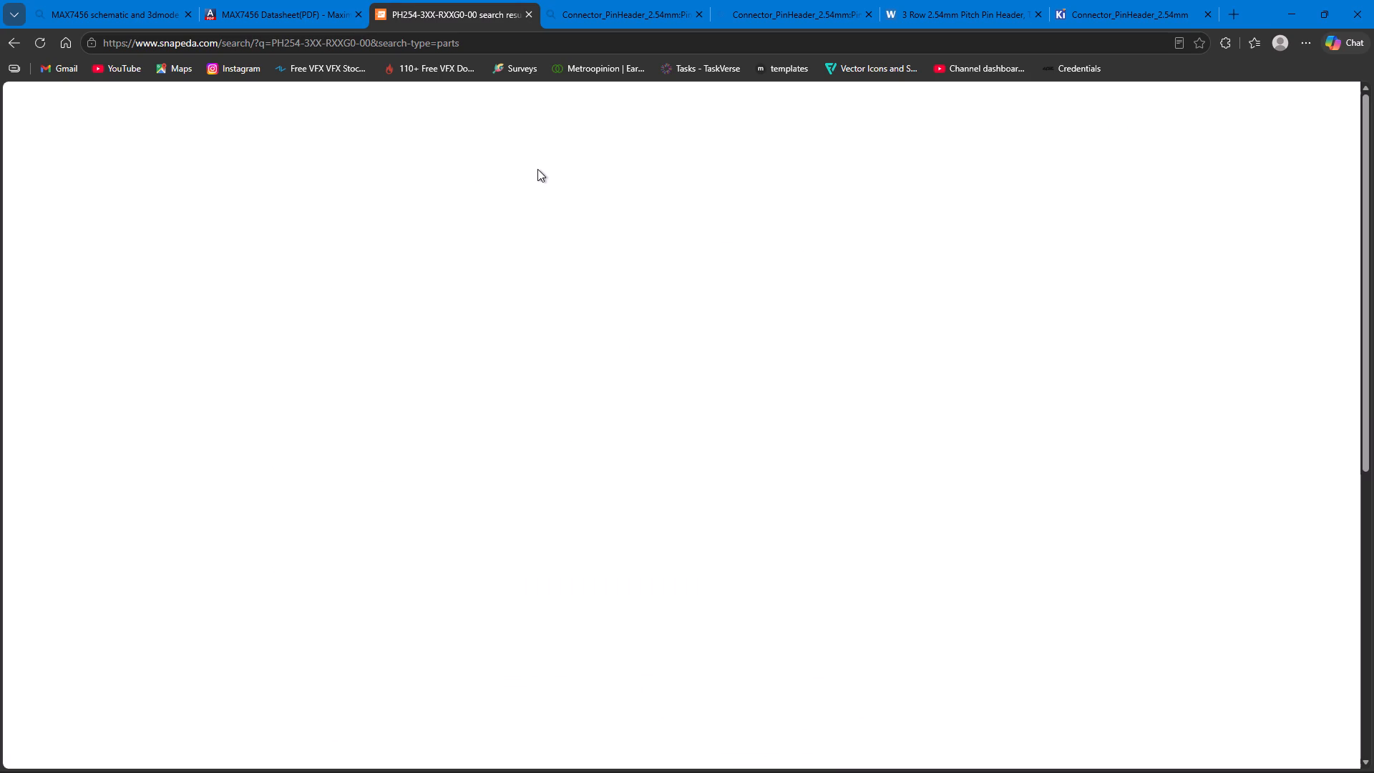
# In the existing Bing web results tab, search for "PH254-3XX-RXXG0-00 schematic".
pyautogui.click(583, 19)
pyautogui.click(574, 52)
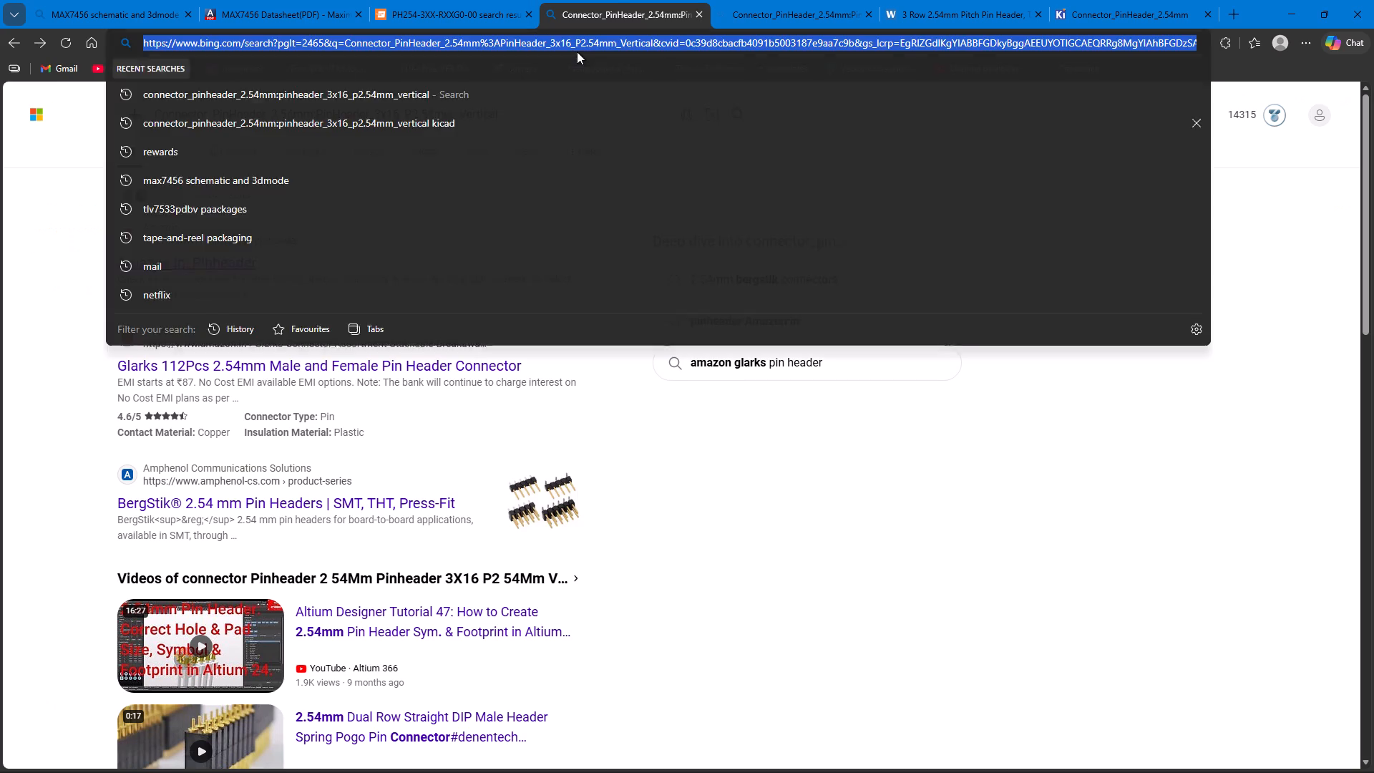
pyautogui.hotkey('ctrl', 'v')
pyautogui.press('space')
pyautogui.write('sc')
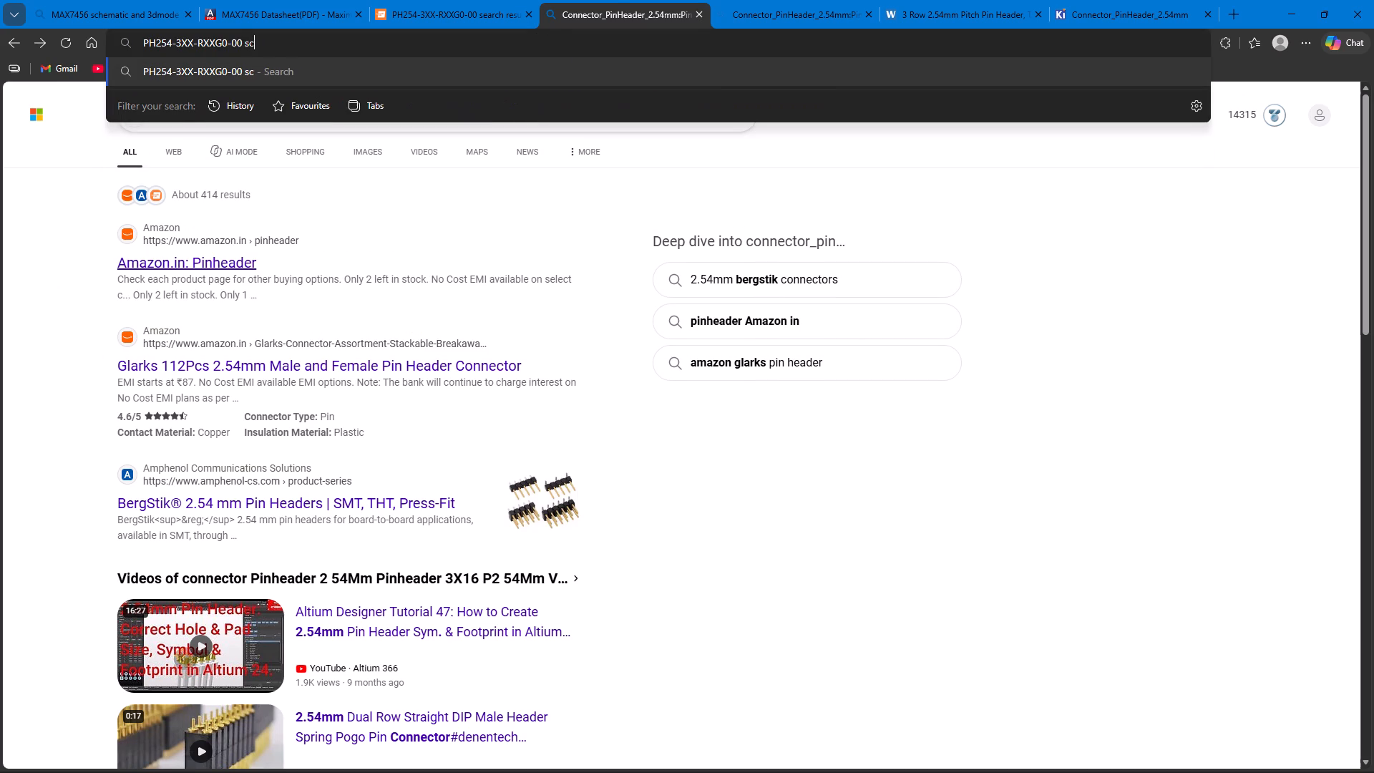
pyautogui.write('he')
pyautogui.press('m')
pyautogui.press('a')
pyautogui.write('ti')
pyautogui.press('c')
pyautogui.press('Return')
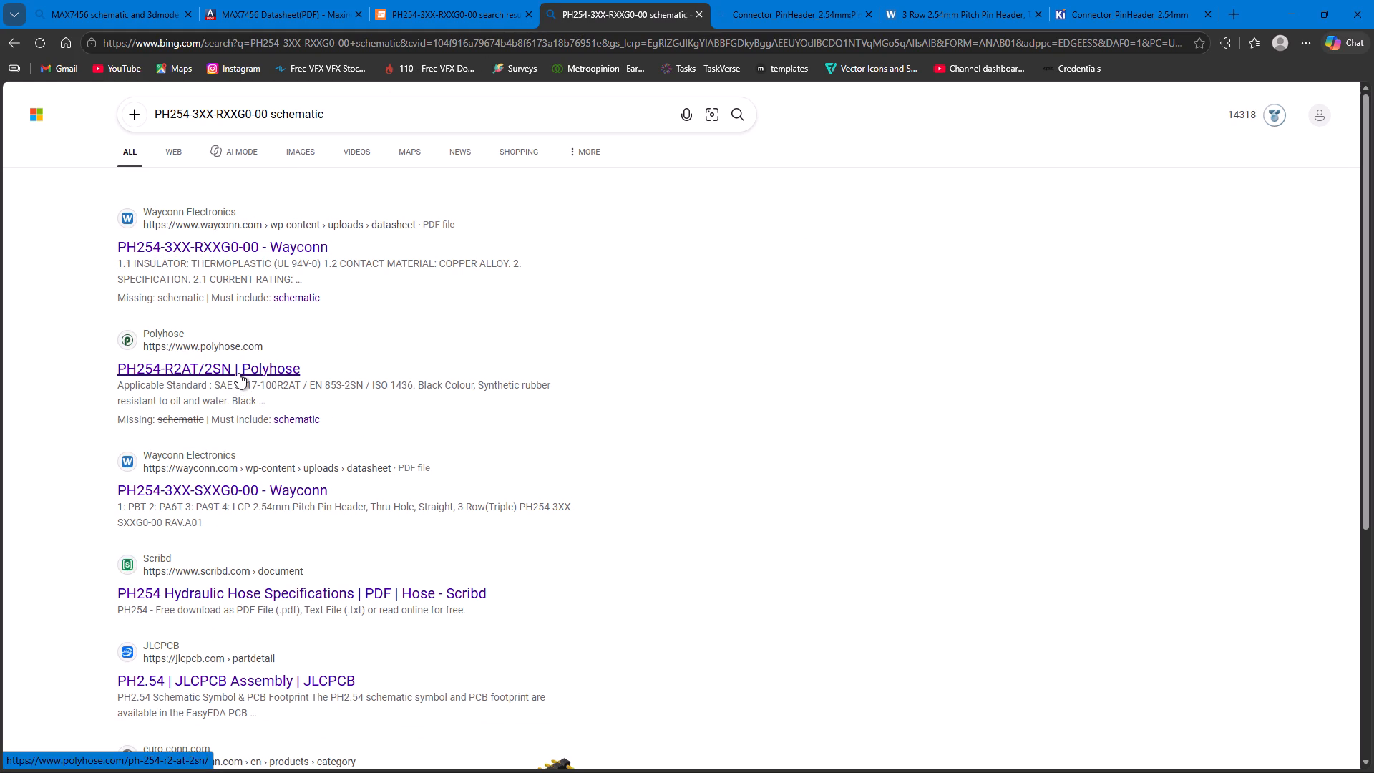
# Change the Bing search to "PH254-3XX-RXXG0-00 kicad".
pyautogui.click(343, 117)
pyautogui.press('BackSpace')
pyautogui.press('BackSpace')
pyautogui.press('BackSpace')
pyautogui.press('BackSpace')
pyautogui.press('BackSpace')
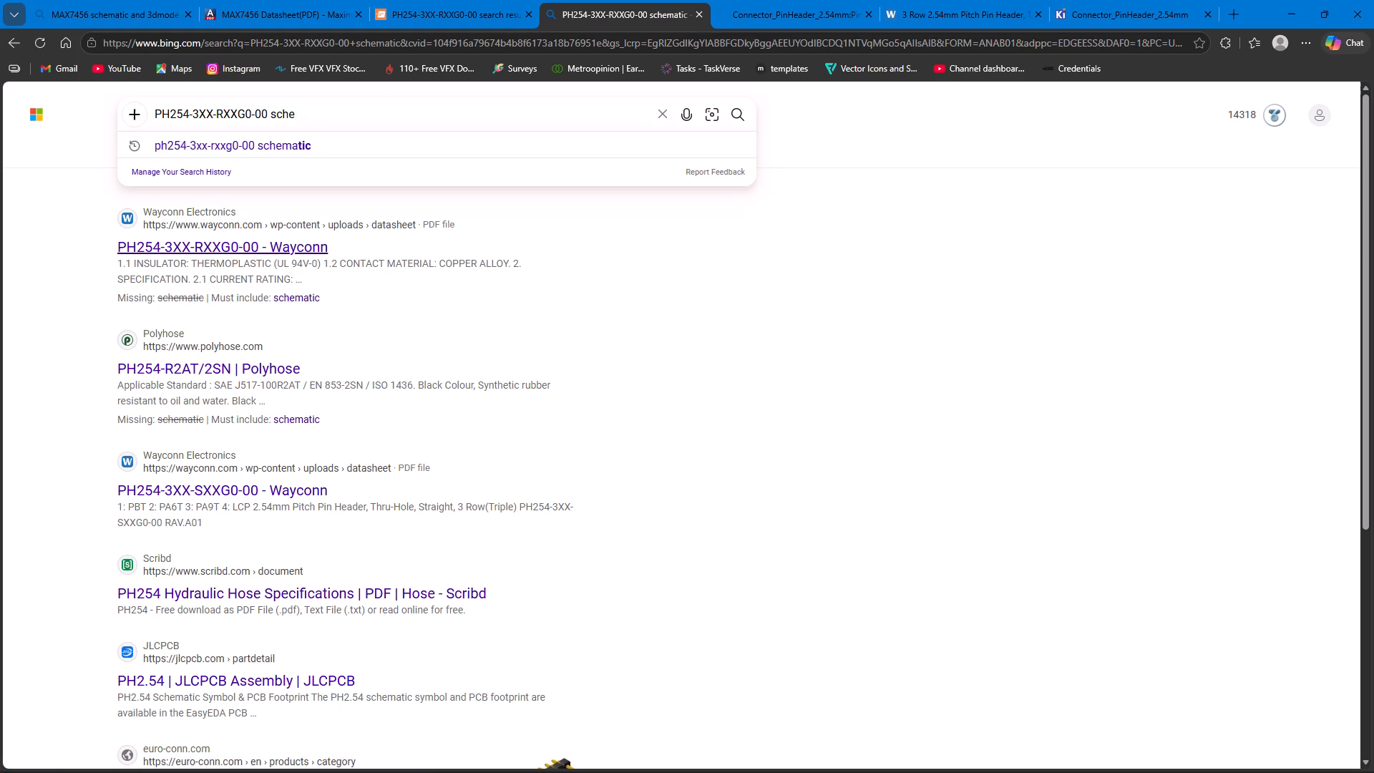
pyautogui.press('BackSpace')
pyautogui.press('BackSpace')
pyautogui.press('BackSpace')
pyautogui.press('BackSpace')
pyautogui.write('kicad')
pyautogui.press('Return')
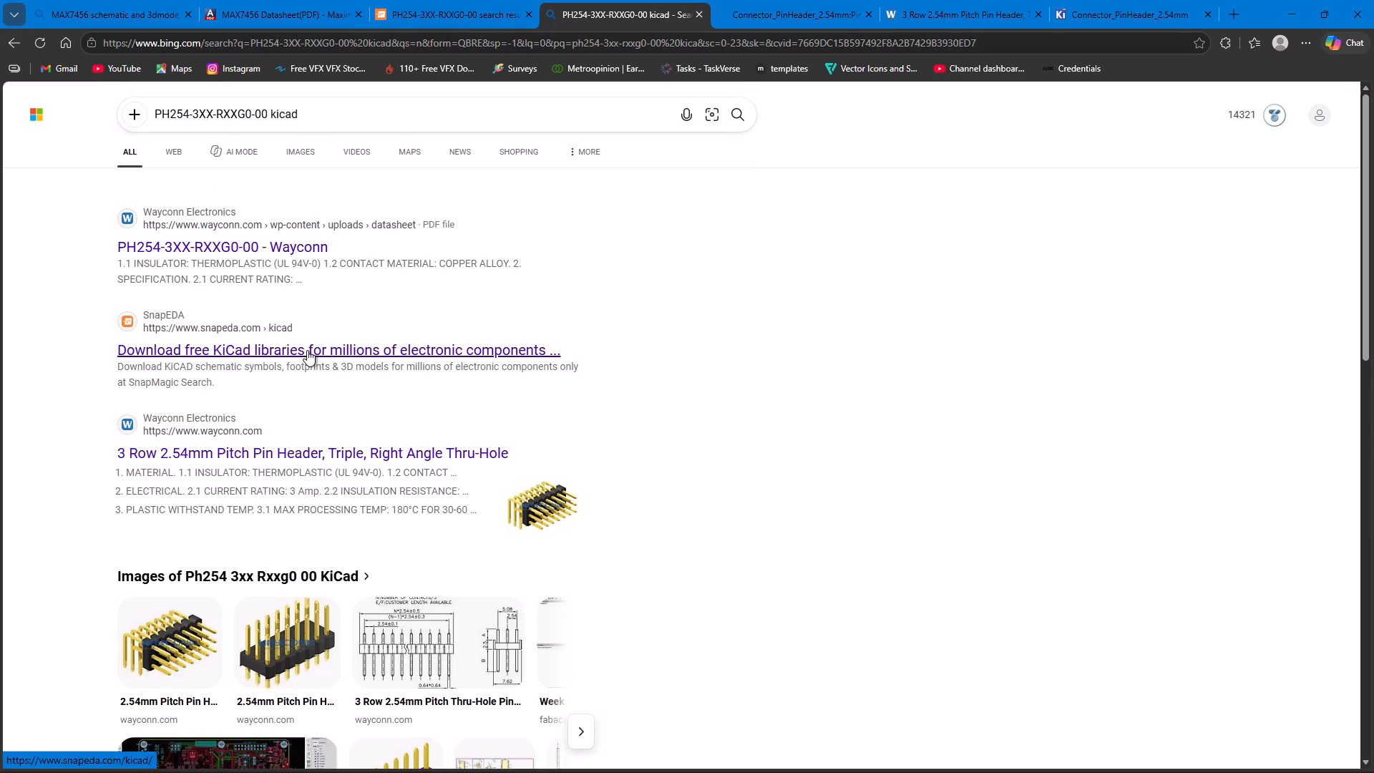
# Open the Wayconn triple-row right-angle header result and look through its drawing and specifications for KiCad files.
pyautogui.click(330, 452)
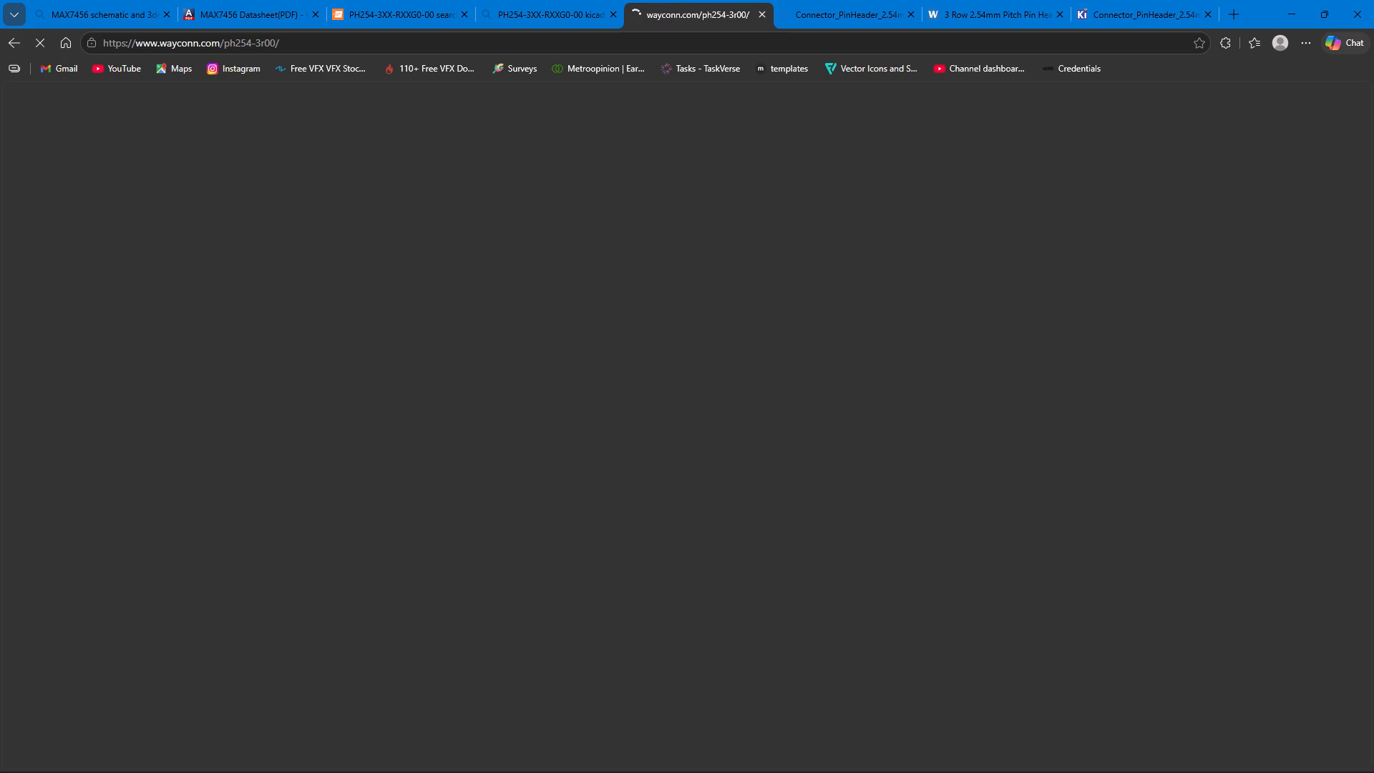
pyautogui.scroll(-5, 763, 495)
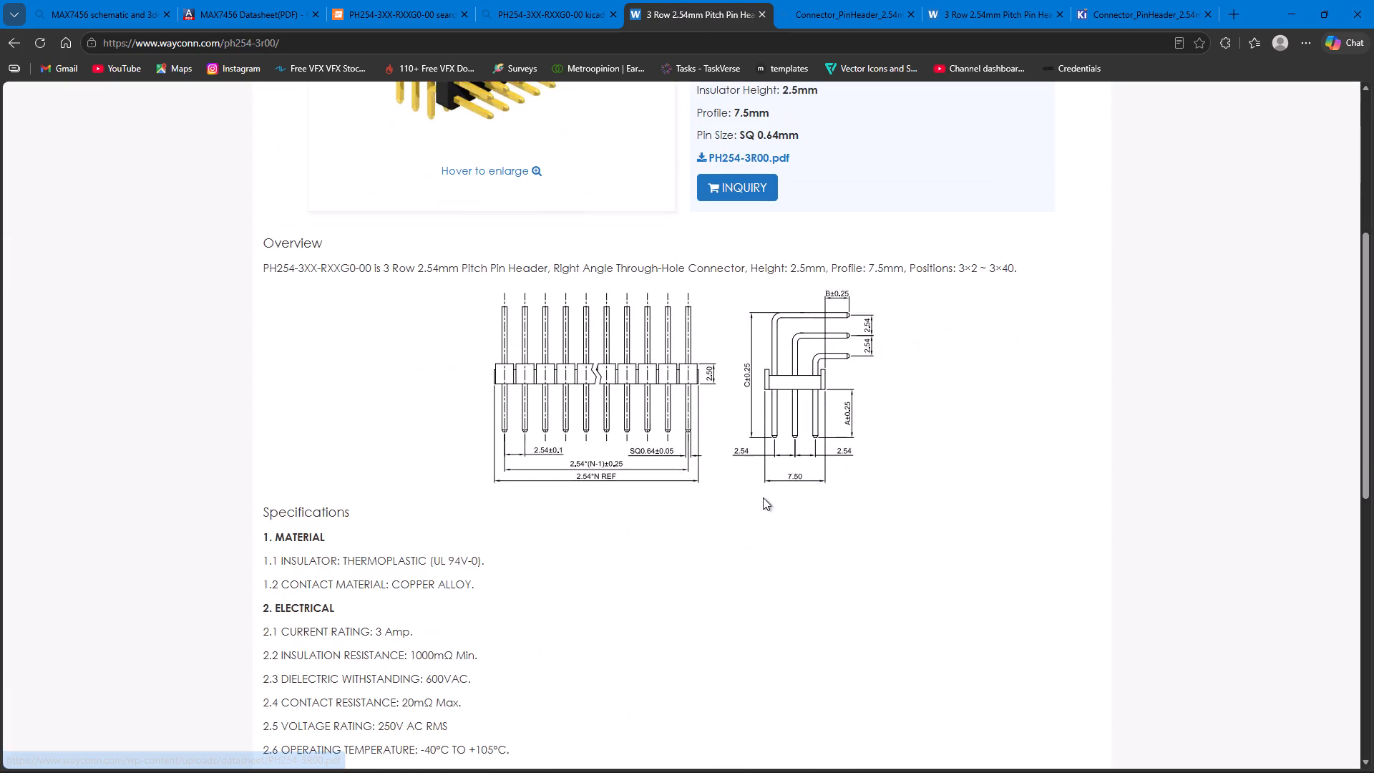
pyautogui.scroll(-12, 763, 497)
pyautogui.moveTo(761, 472); pyautogui.dragTo(754, 452)
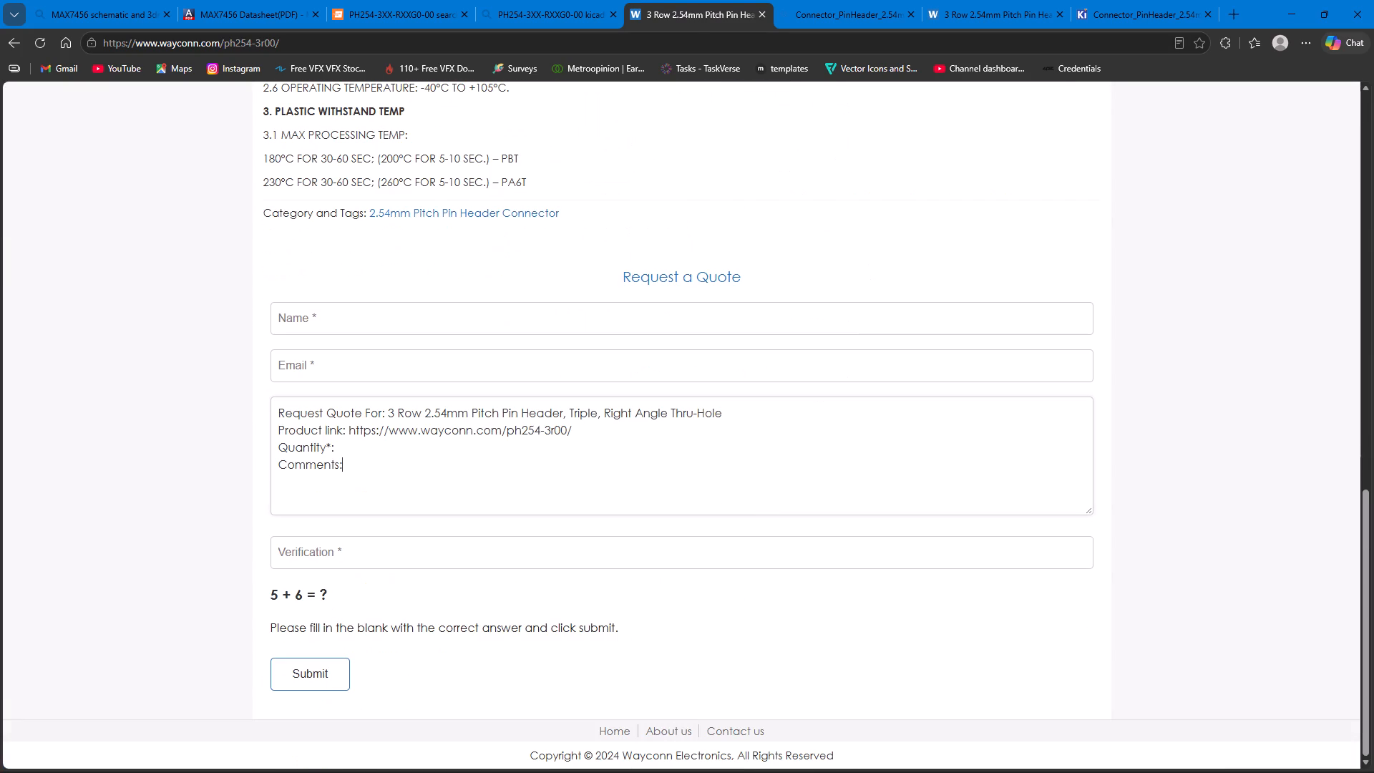
# Return to the Bing results, open the ProtoFlow page for HX PH254-01-03-Z-L11.5, and examine its symbol, footprint and KiCad downloads.
pyautogui.click(517, 0)
pyautogui.scroll(-4, 297, 453)
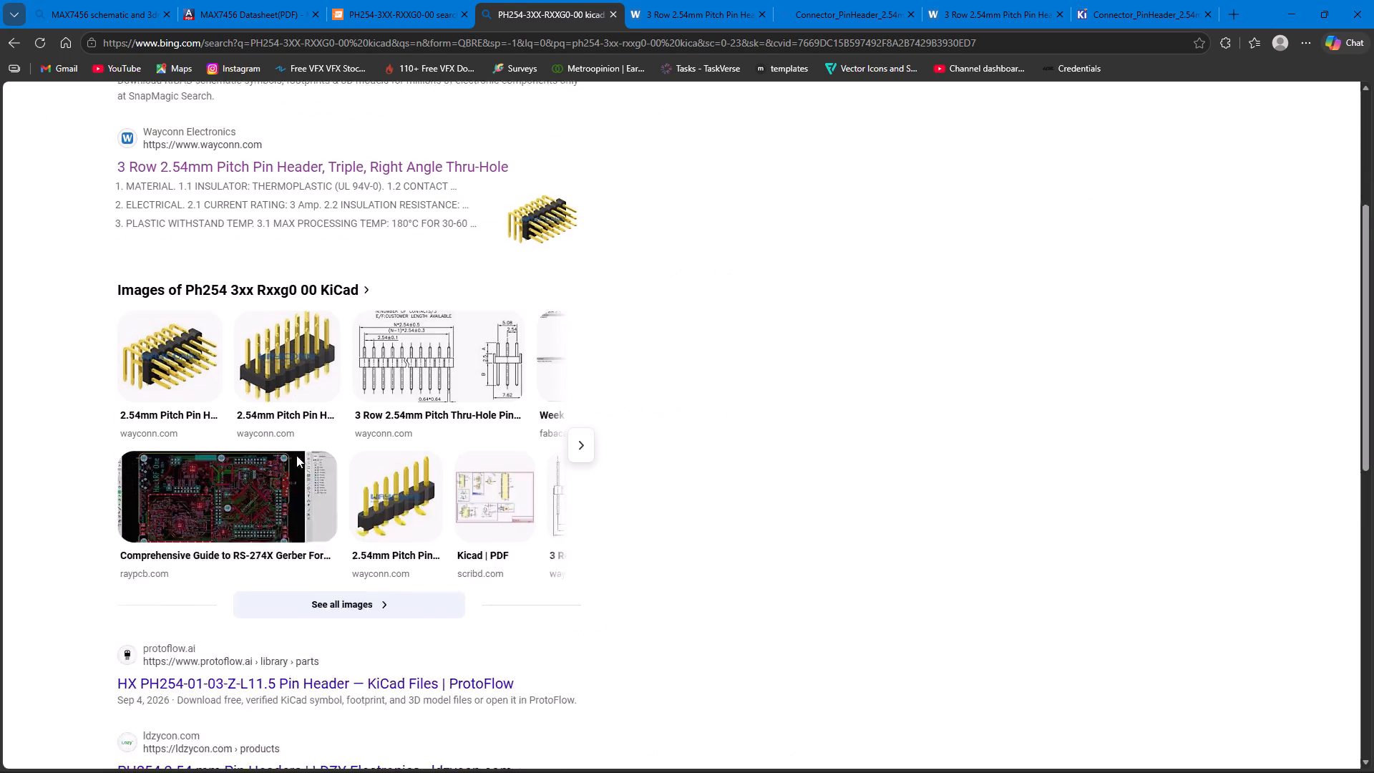
pyautogui.scroll(-3, 296, 455)
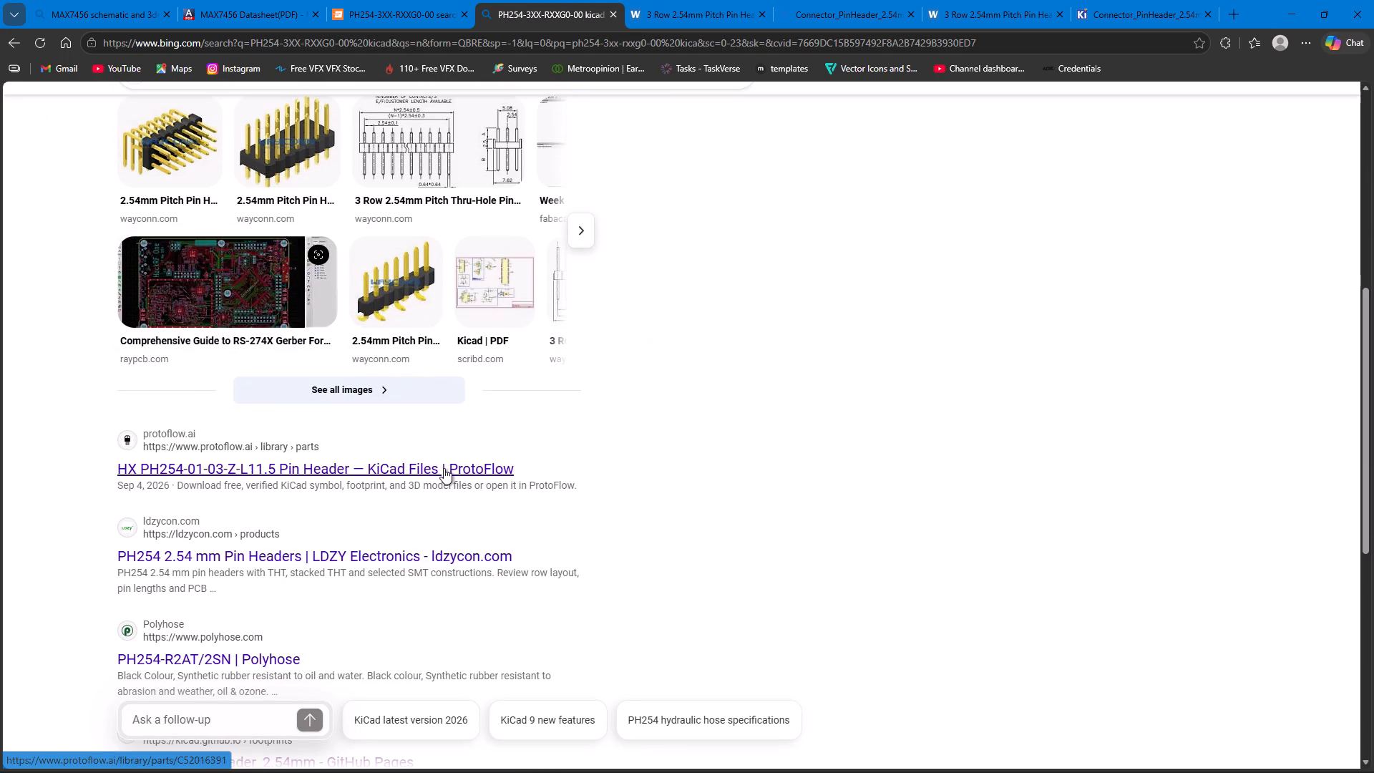
pyautogui.click(444, 468)
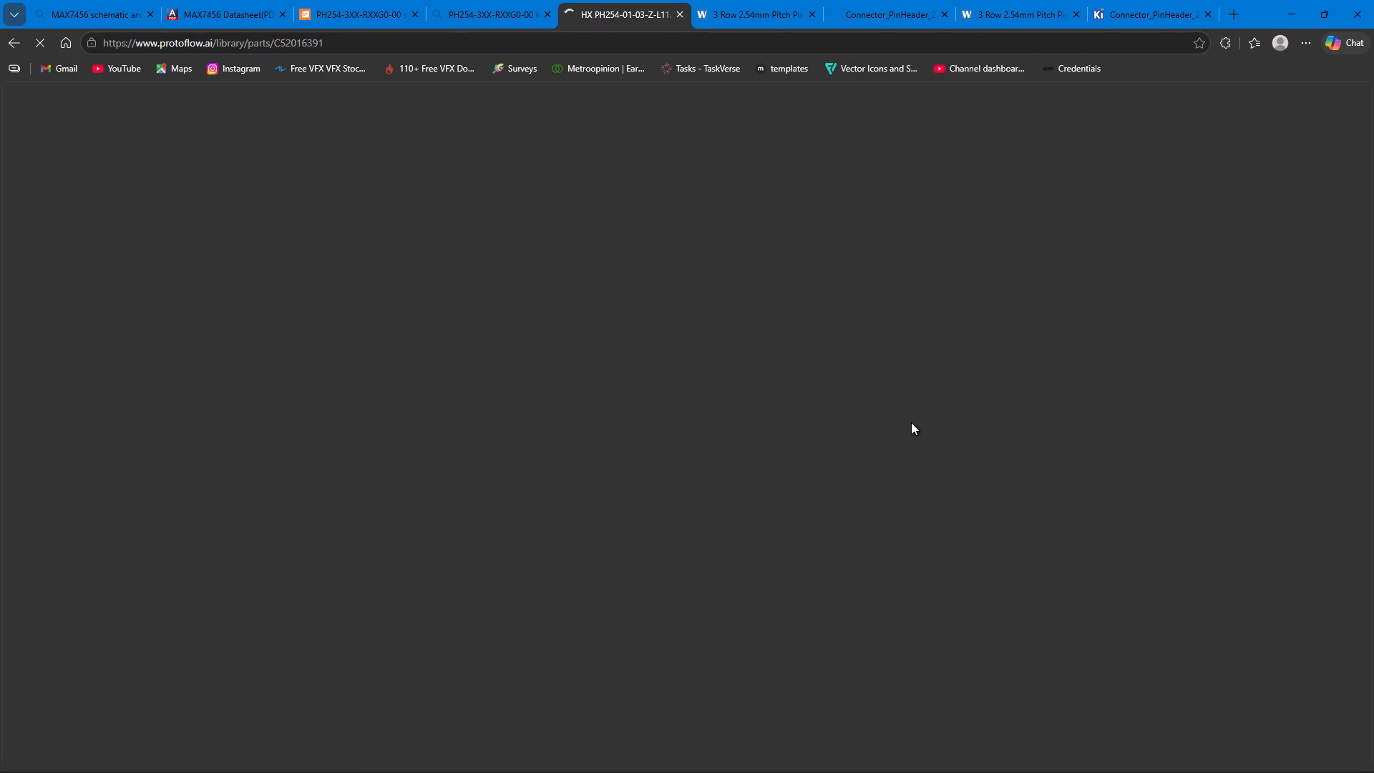
pyautogui.scroll(-3, 794, 470)
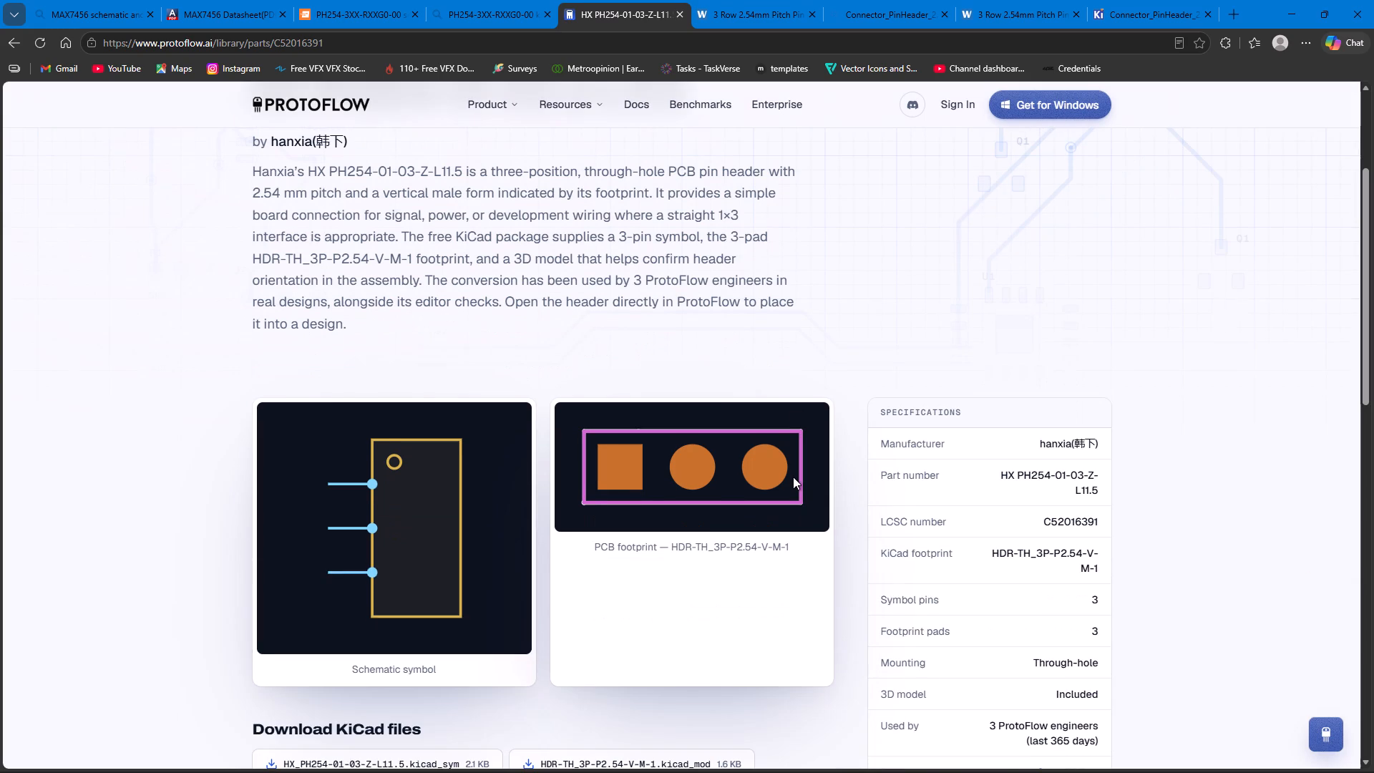
pyautogui.scroll(2, 894, 477)
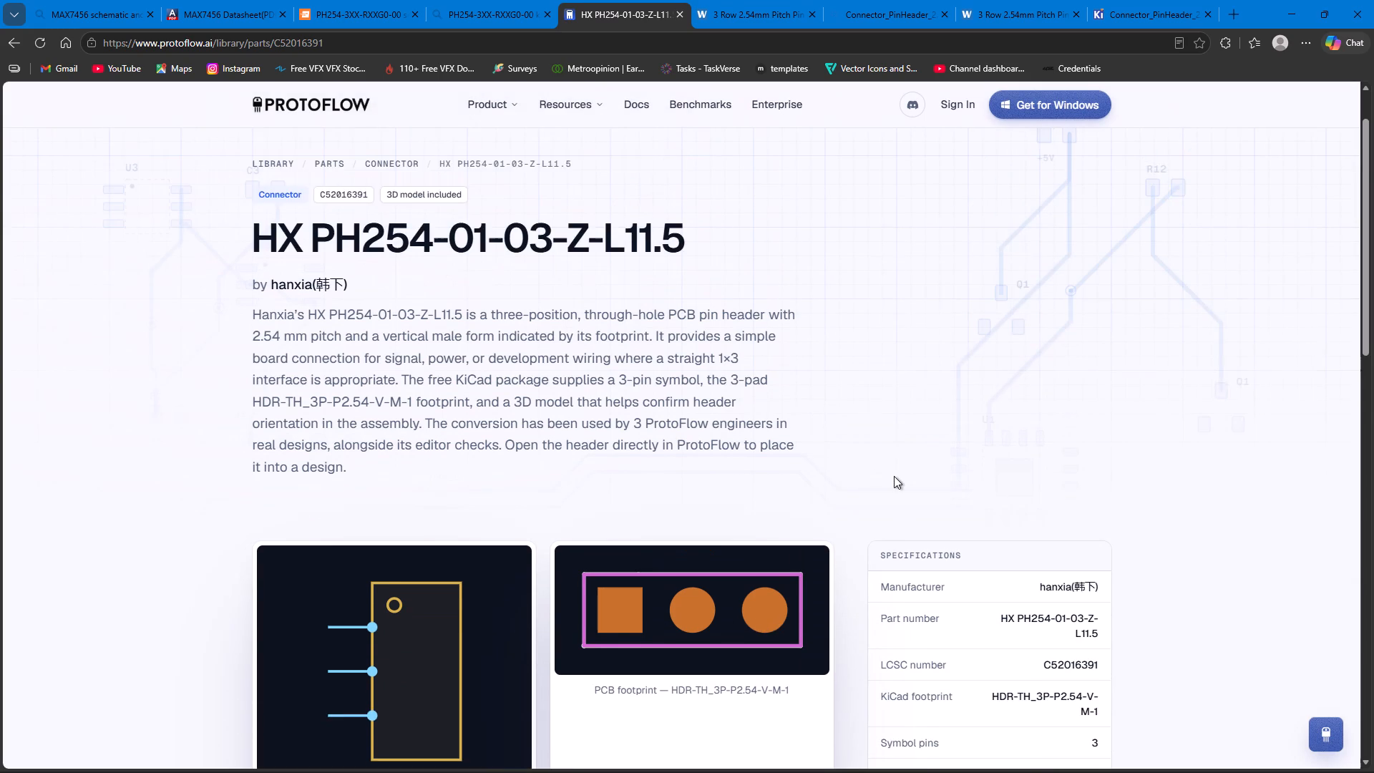
pyautogui.scroll(-6, 894, 476)
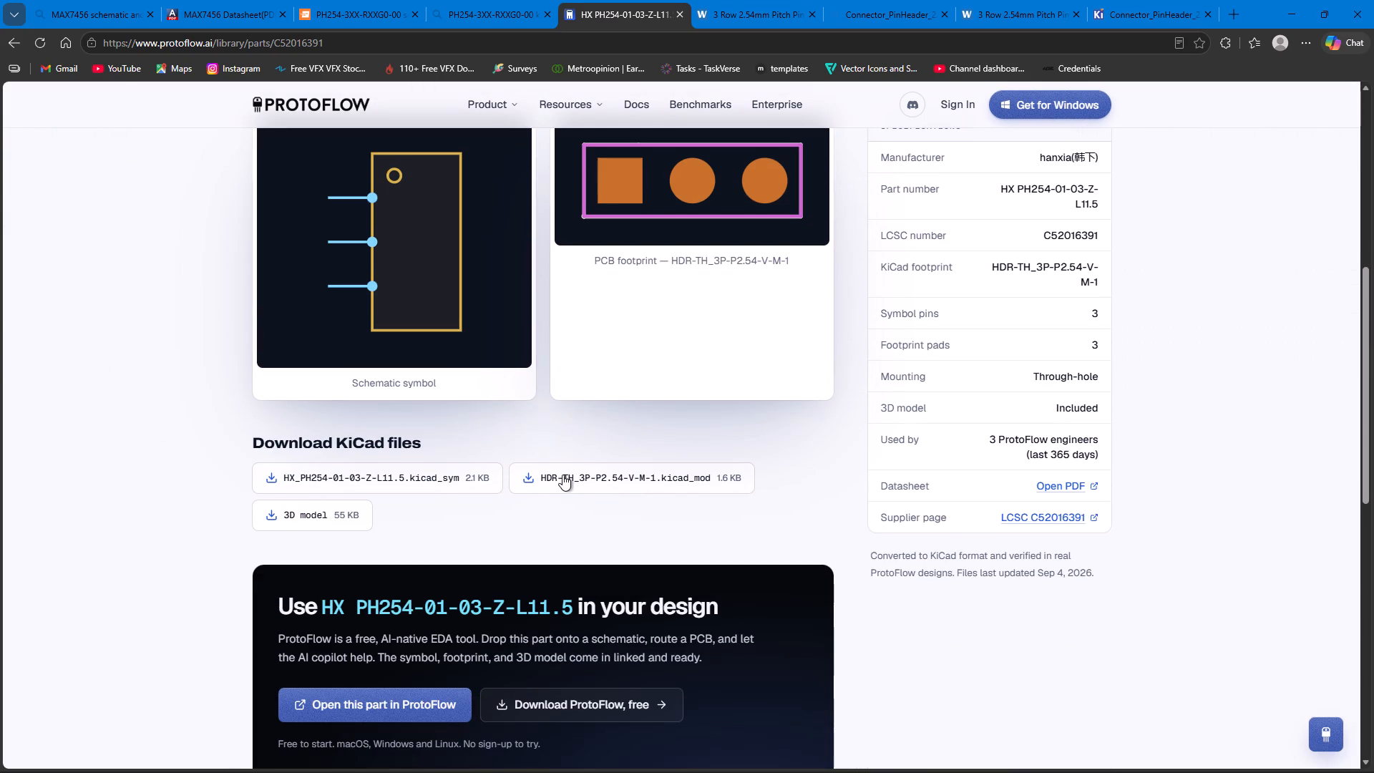
pyautogui.scroll(-5, 816, 490)
pyautogui.click(830, 429)
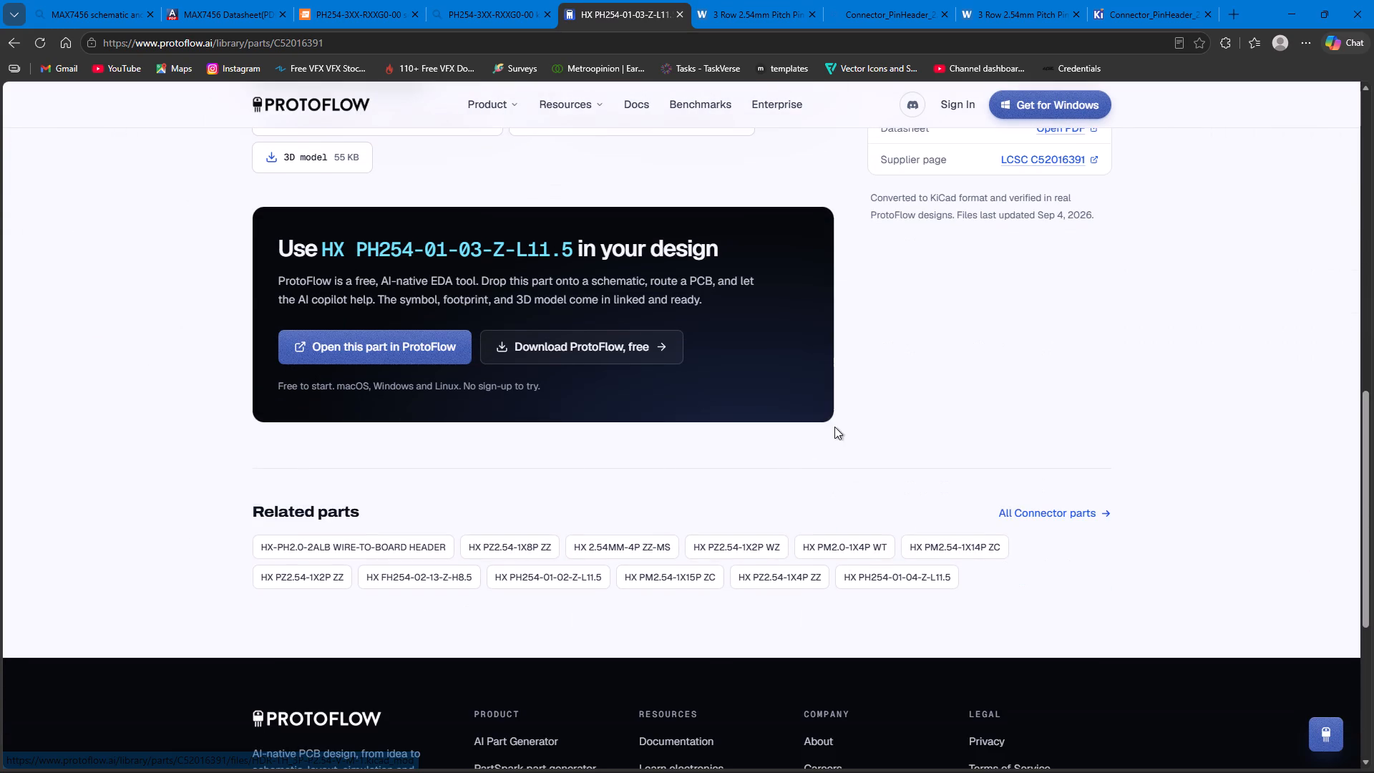
# From the Bing results, open the LDZY Electronics PH254 2.54 mm pin headers page and examine its configurations and technical drawings.
pyautogui.click(468, 0)
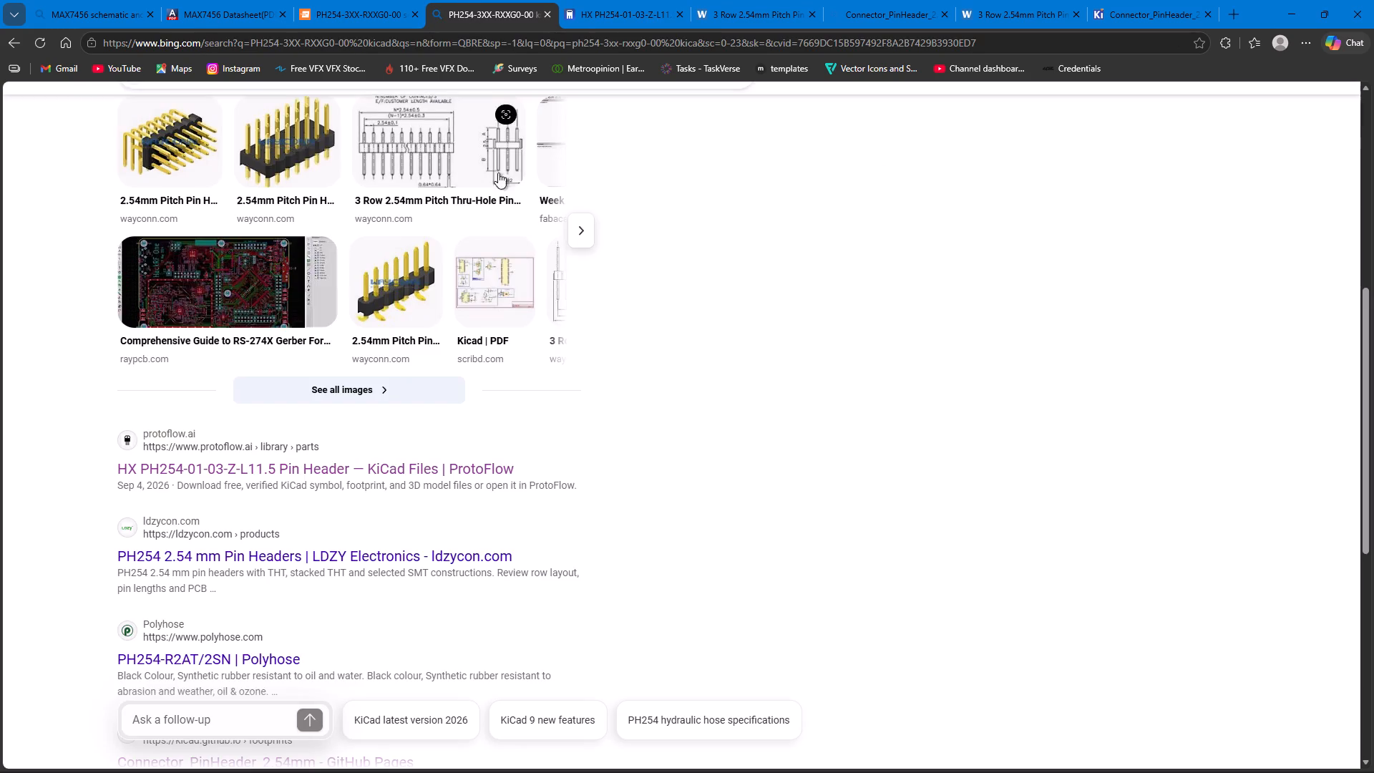
pyautogui.scroll(-3, 493, 504)
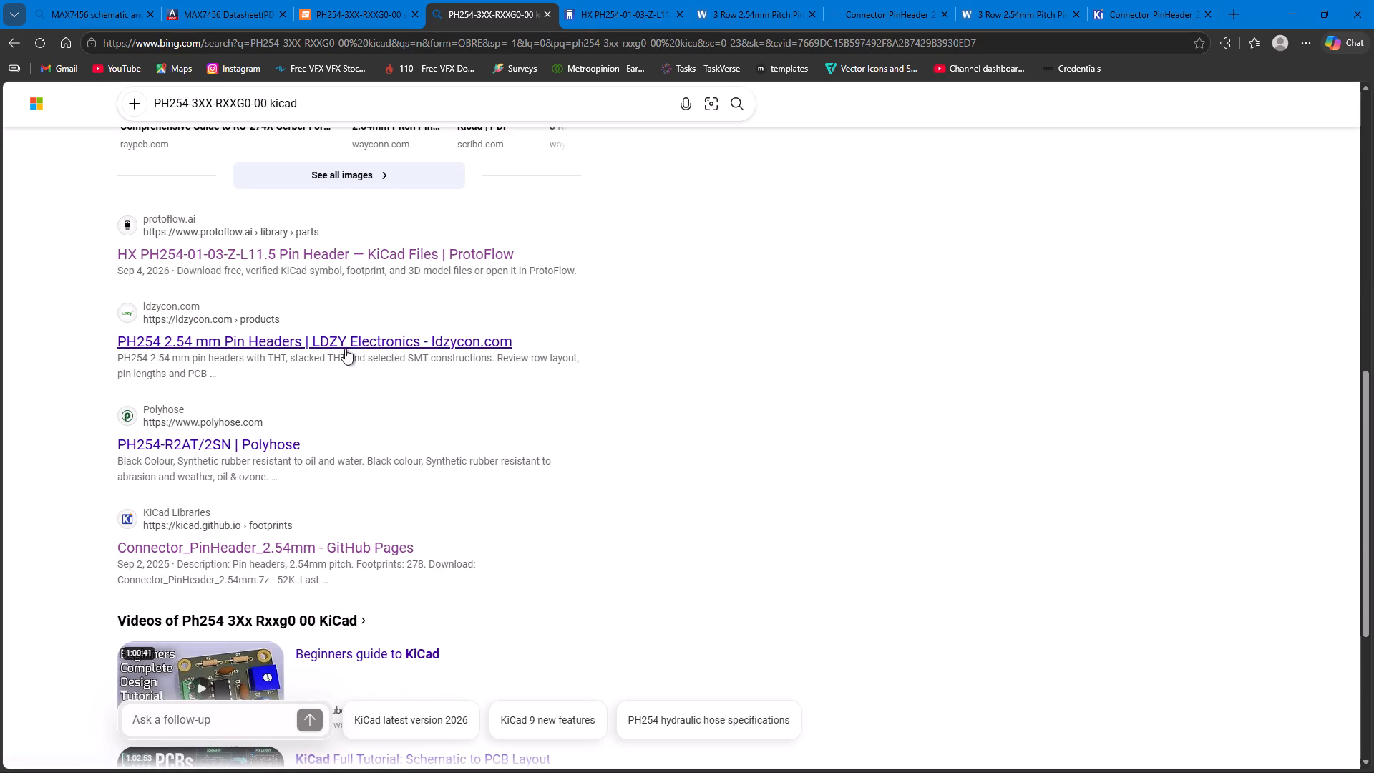
pyautogui.click(296, 339)
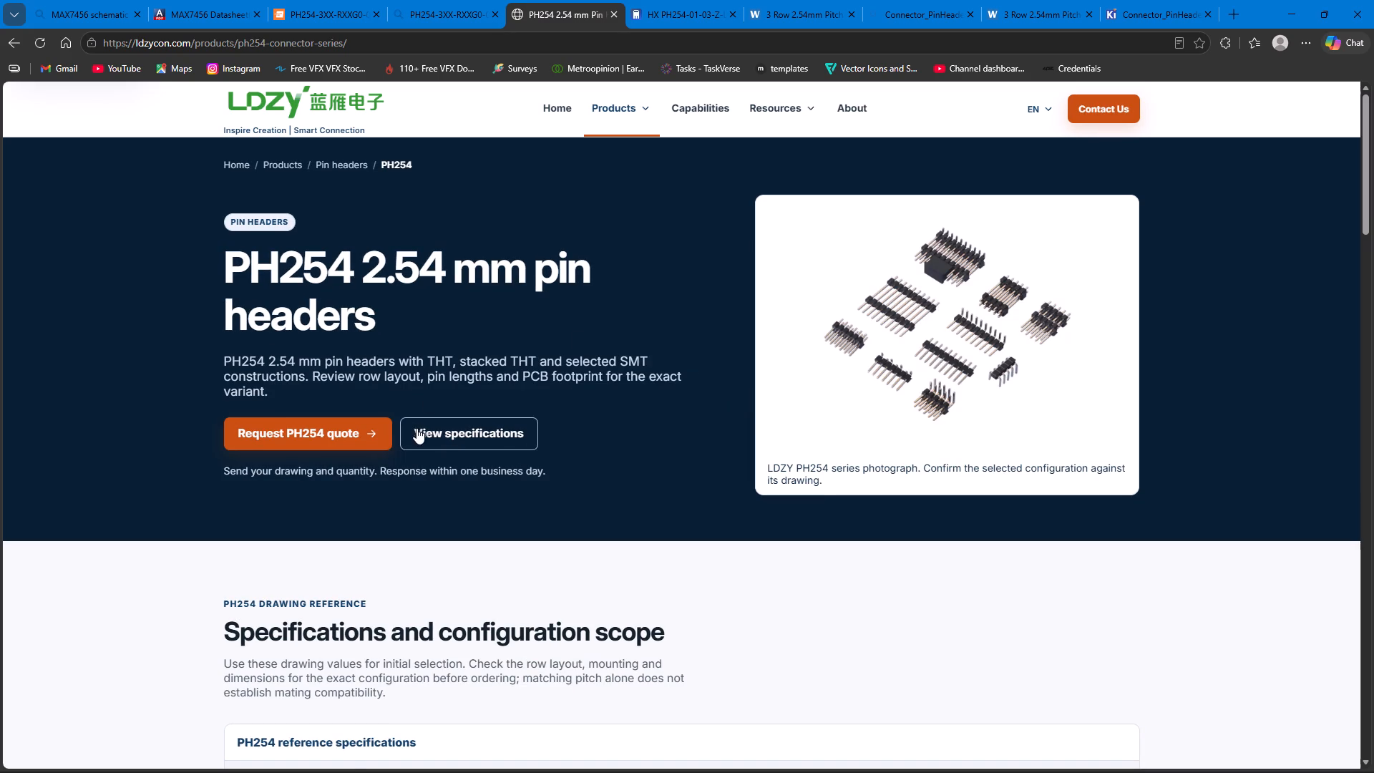
pyautogui.scroll(-15, 479, 437)
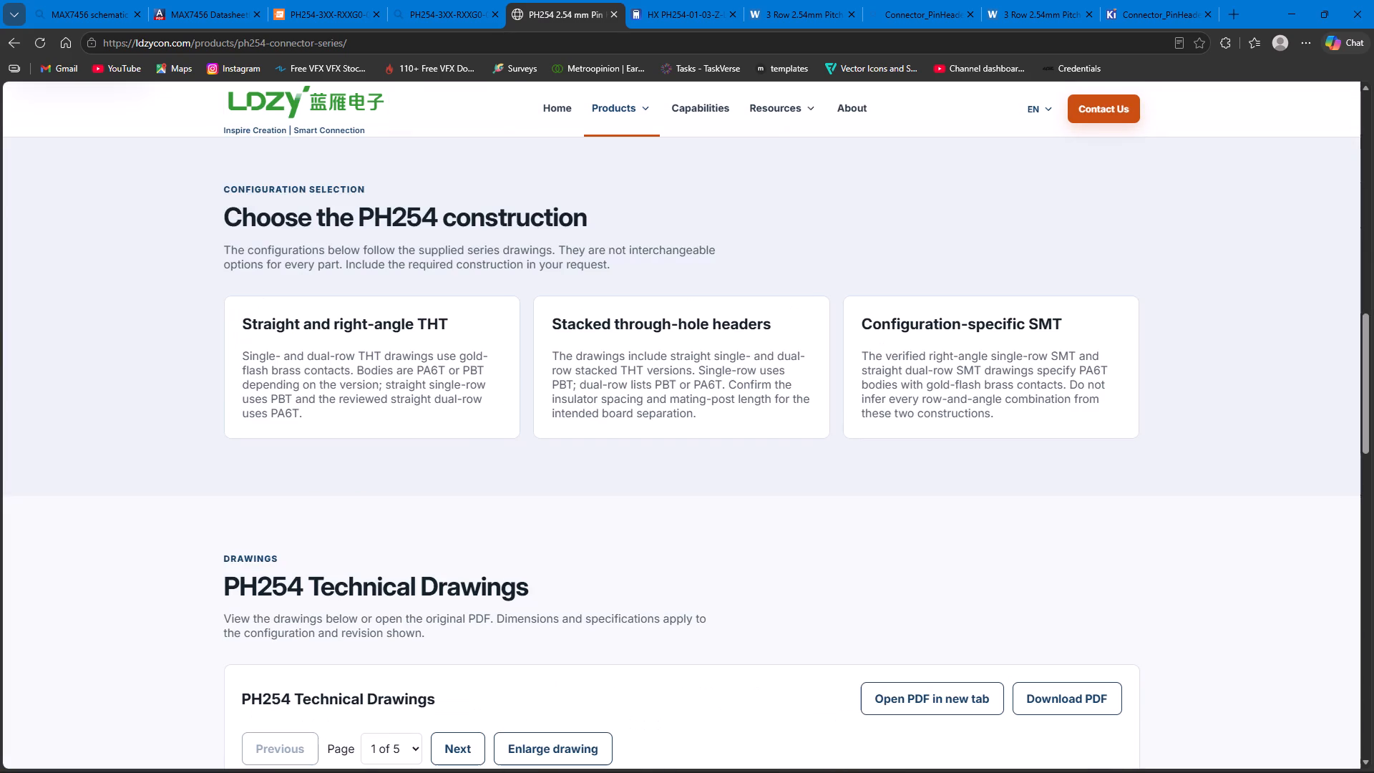
pyautogui.scroll(-10, 494, 417)
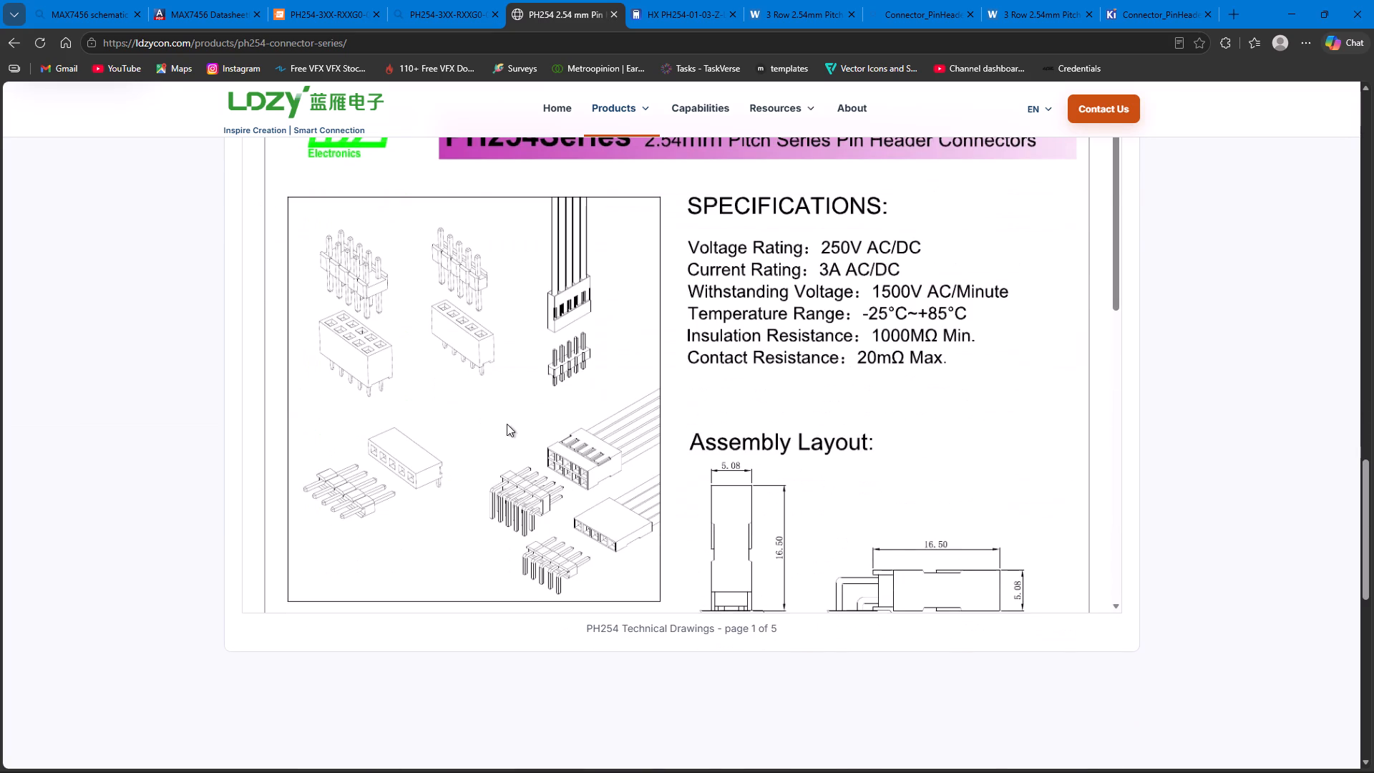
pyautogui.moveTo(630, 421); pyautogui.dragTo(628, 430)
# Return to the "PH254-3XX-RXXG0-00 kicad" Bing results and look through the remaining entries for a usable header model.
pyautogui.click(412, 6)
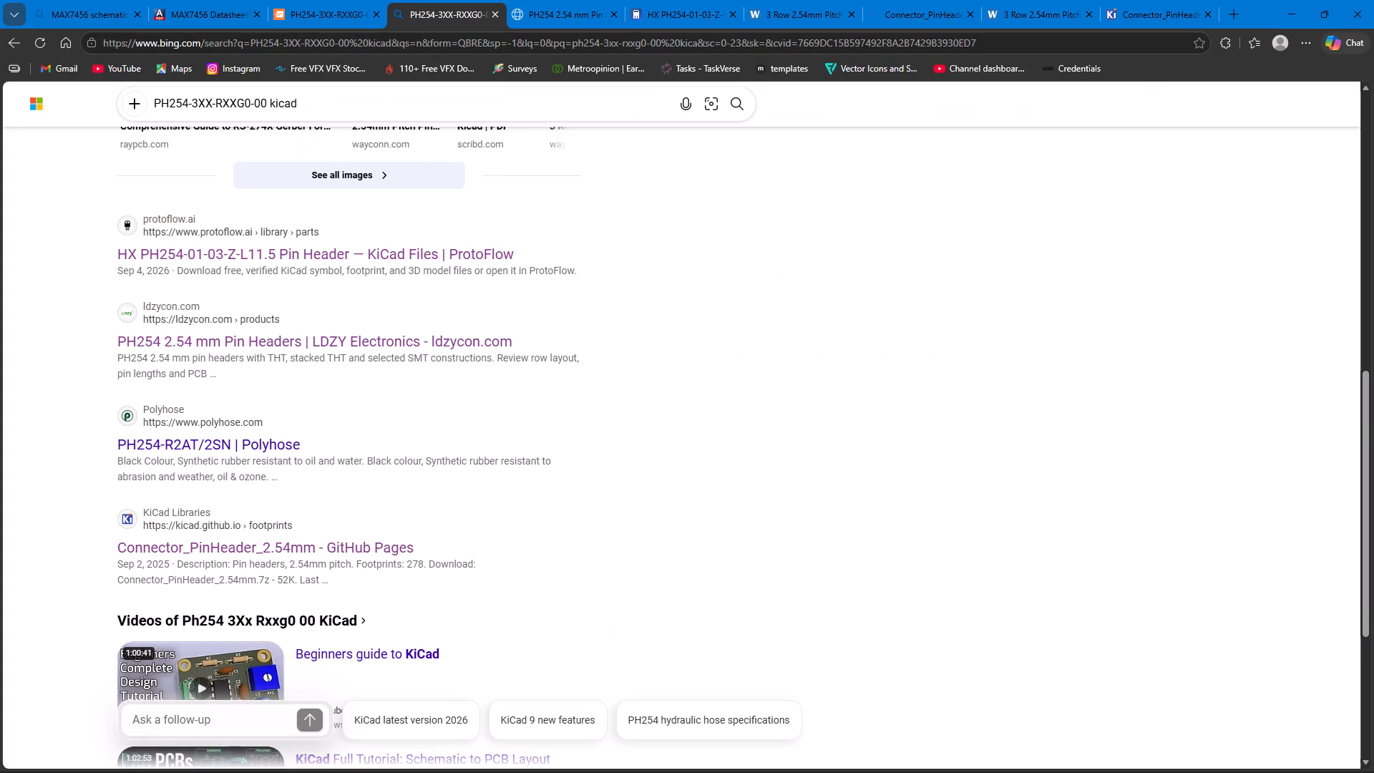
pyautogui.scroll(-3, 361, 493)
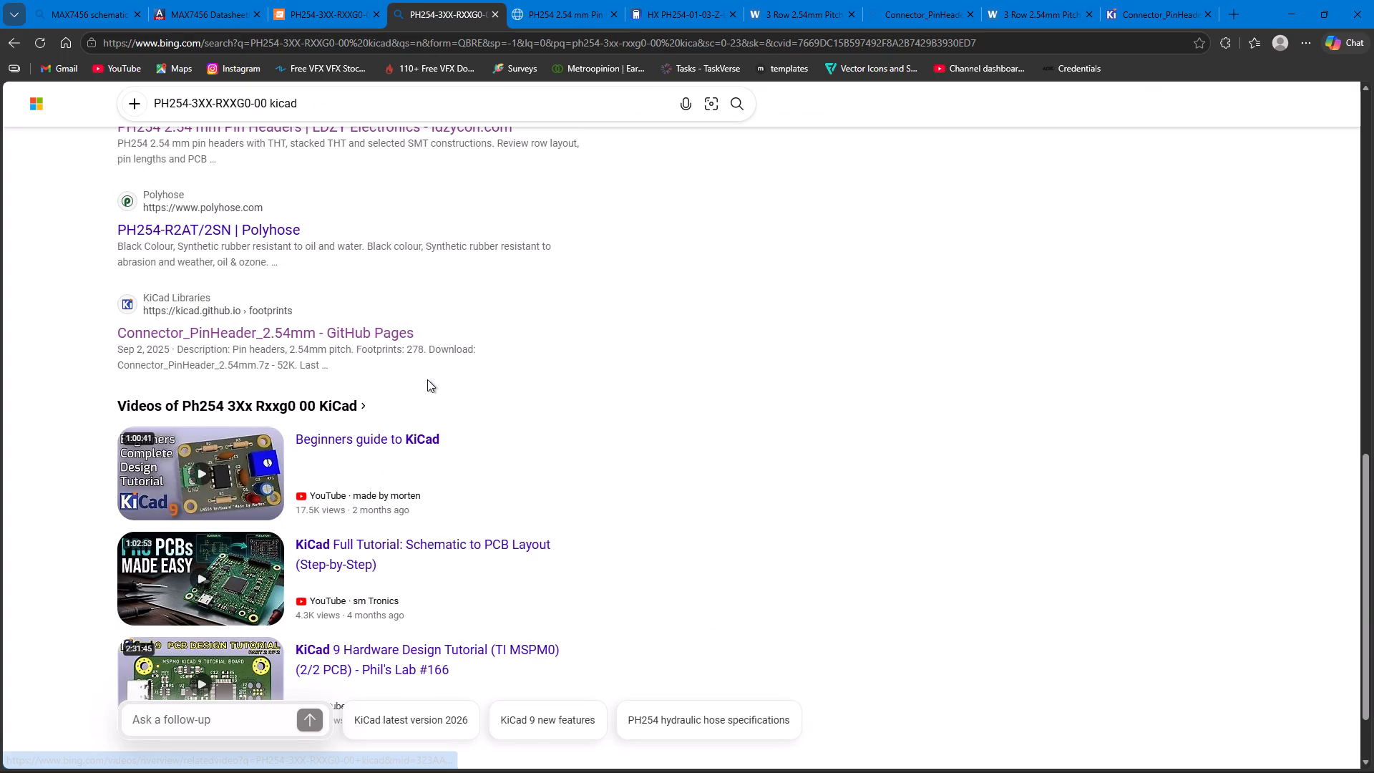
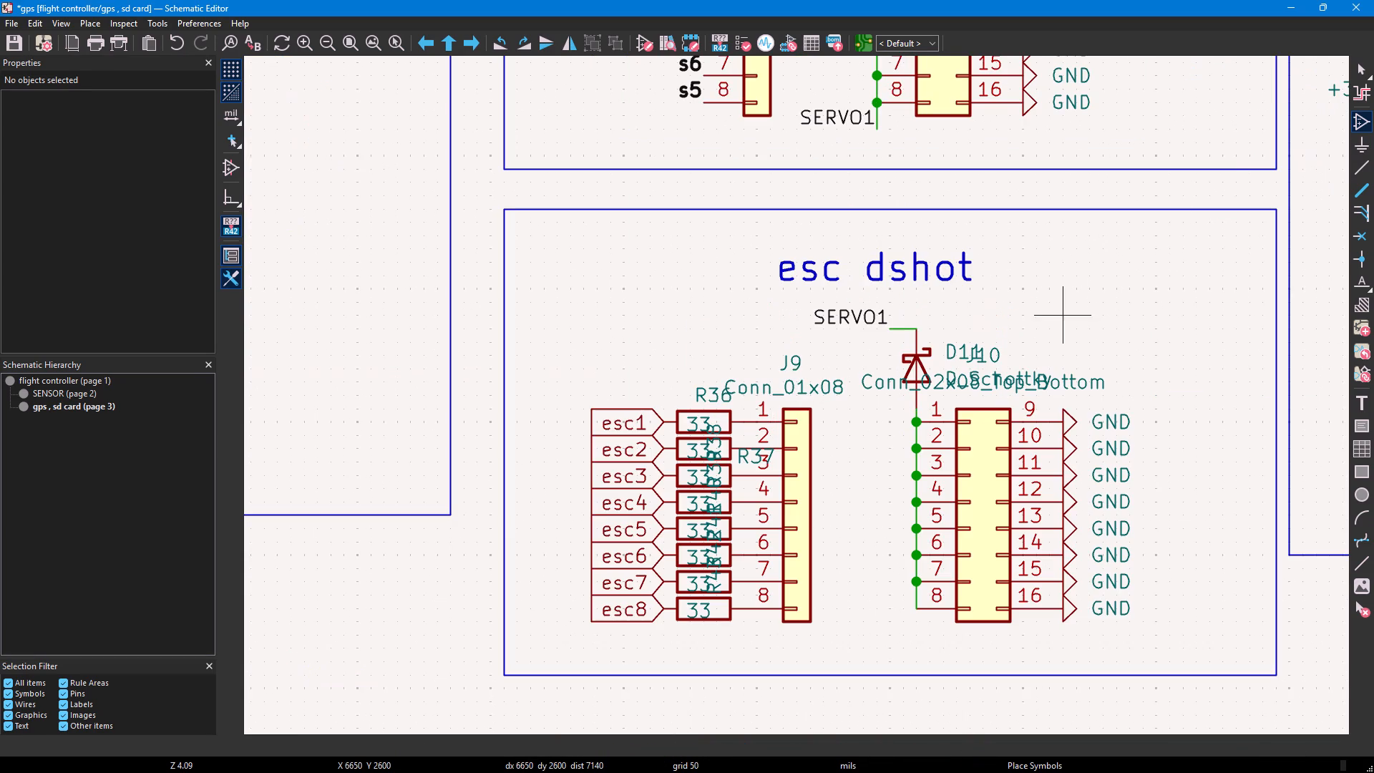
pyautogui.click(1358, 65)
pyautogui.click(787, 383)
pyautogui.moveTo(788, 387); pyautogui.dragTo(642, 361)
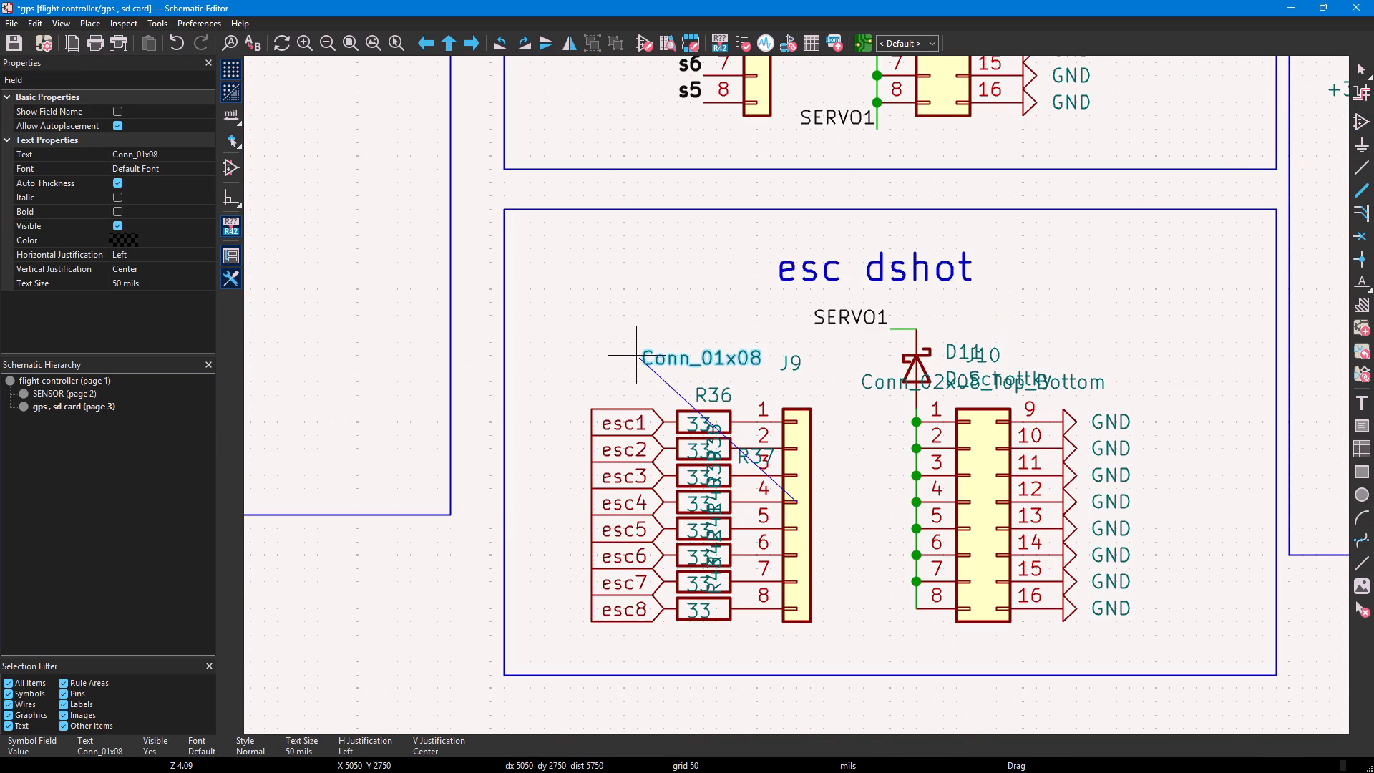
pyautogui.moveTo(642, 361); pyautogui.dragTo(653, 369)
pyautogui.click(787, 364)
pyautogui.moveTo(799, 360); pyautogui.dragTo(734, 341)
# Separate the overlapping D11 and J10 labels: D_Schottky above J10, D11 beside its diode, and J10's value and reference below the connector.
pyautogui.click(1005, 382)
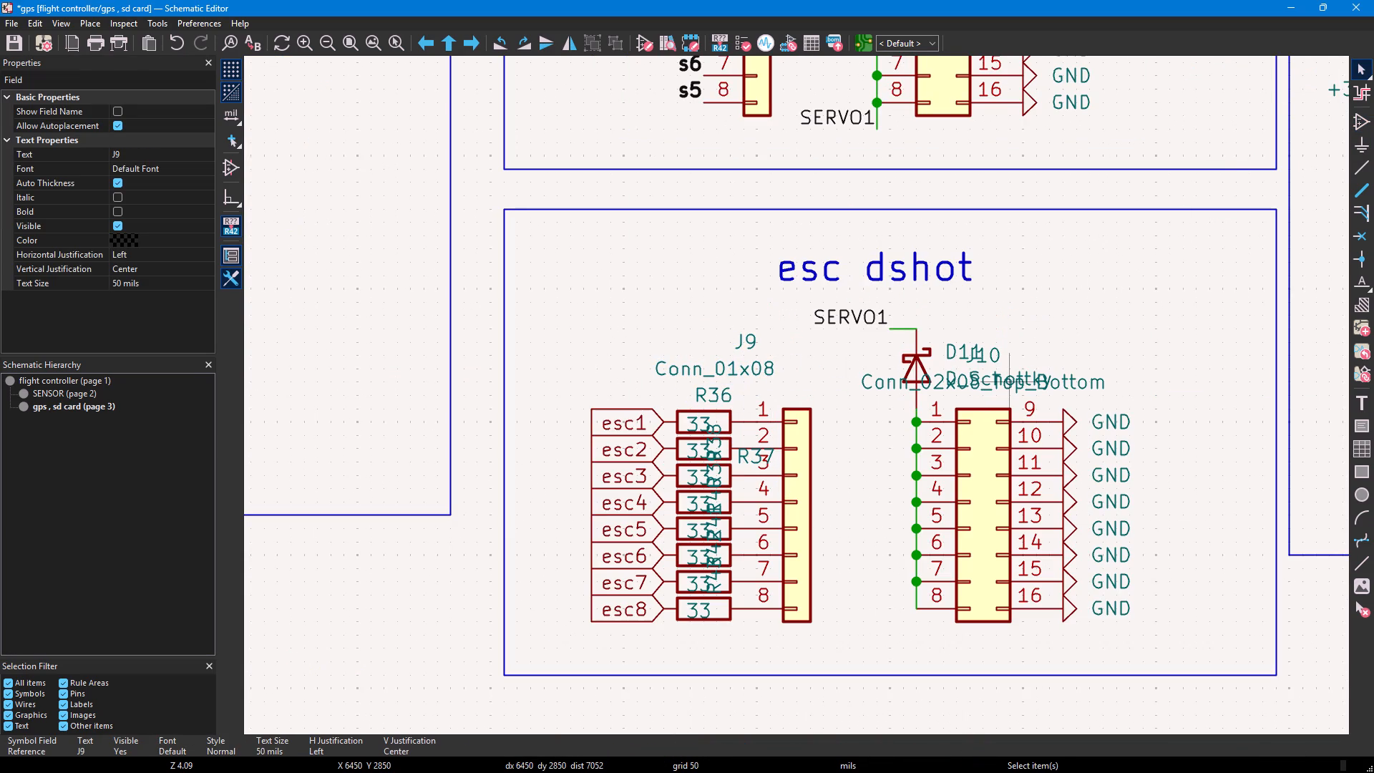
pyautogui.moveTo(1001, 380); pyautogui.dragTo(940, 325)
pyautogui.moveTo(980, 384); pyautogui.dragTo(988, 384)
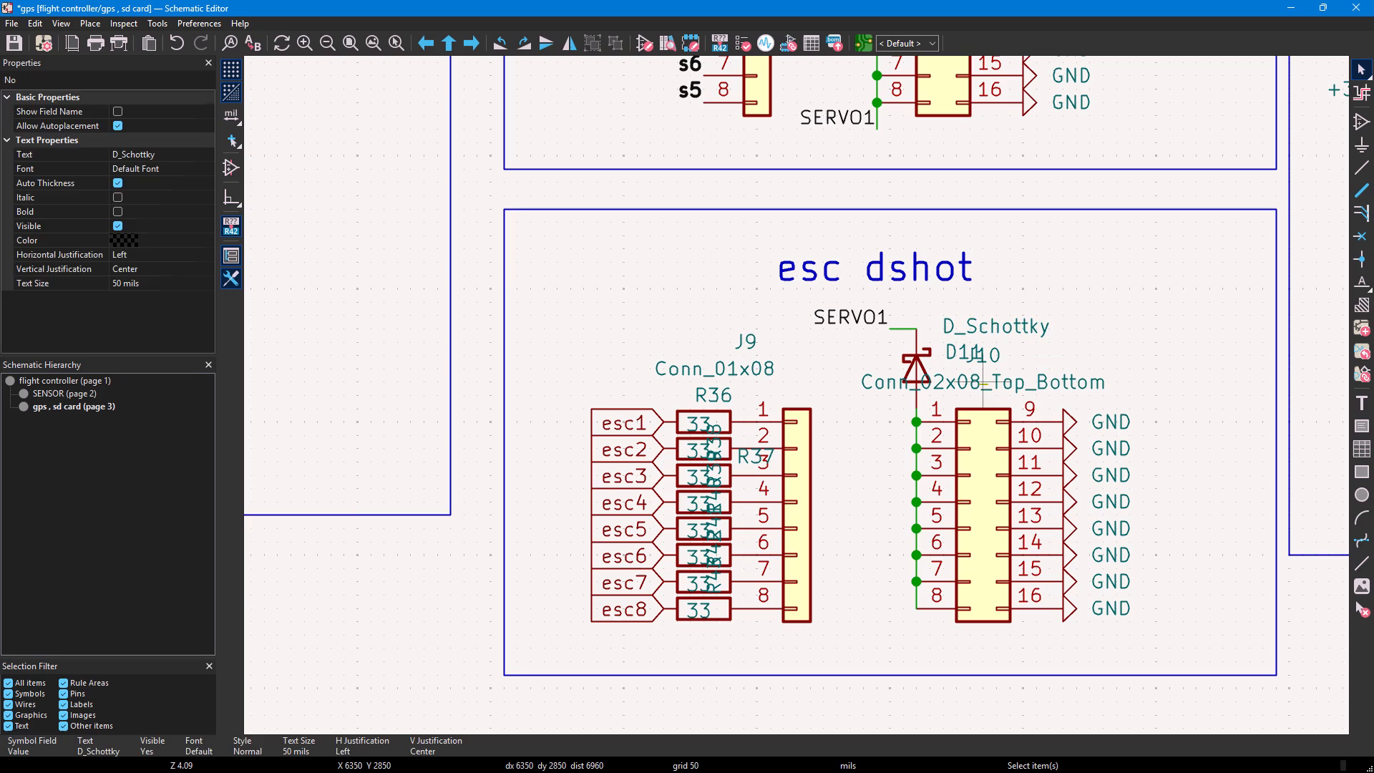
pyautogui.moveTo(988, 384); pyautogui.dragTo(1031, 384)
pyautogui.click(997, 378)
pyautogui.moveTo(966, 381); pyautogui.dragTo(1002, 639)
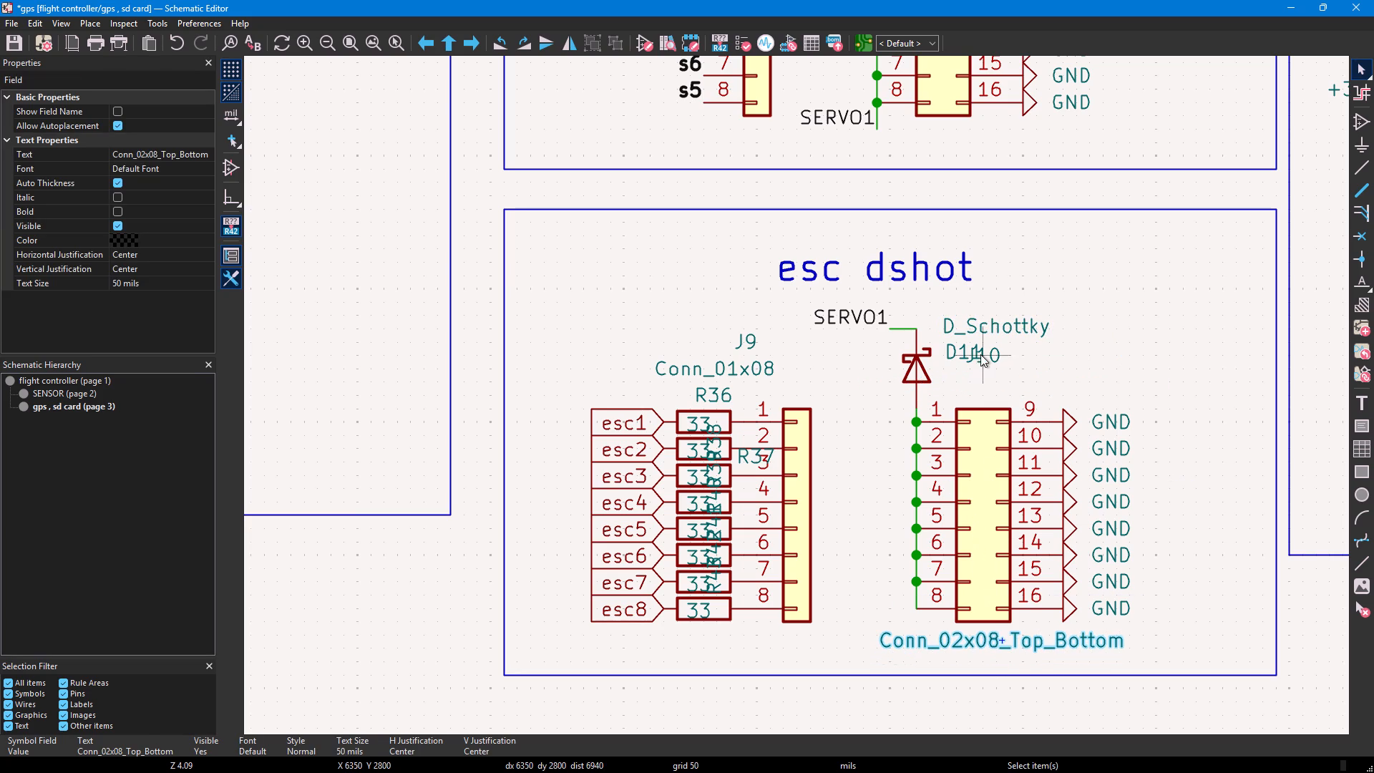
pyautogui.click(949, 347)
pyautogui.moveTo(952, 349); pyautogui.dragTo(846, 371)
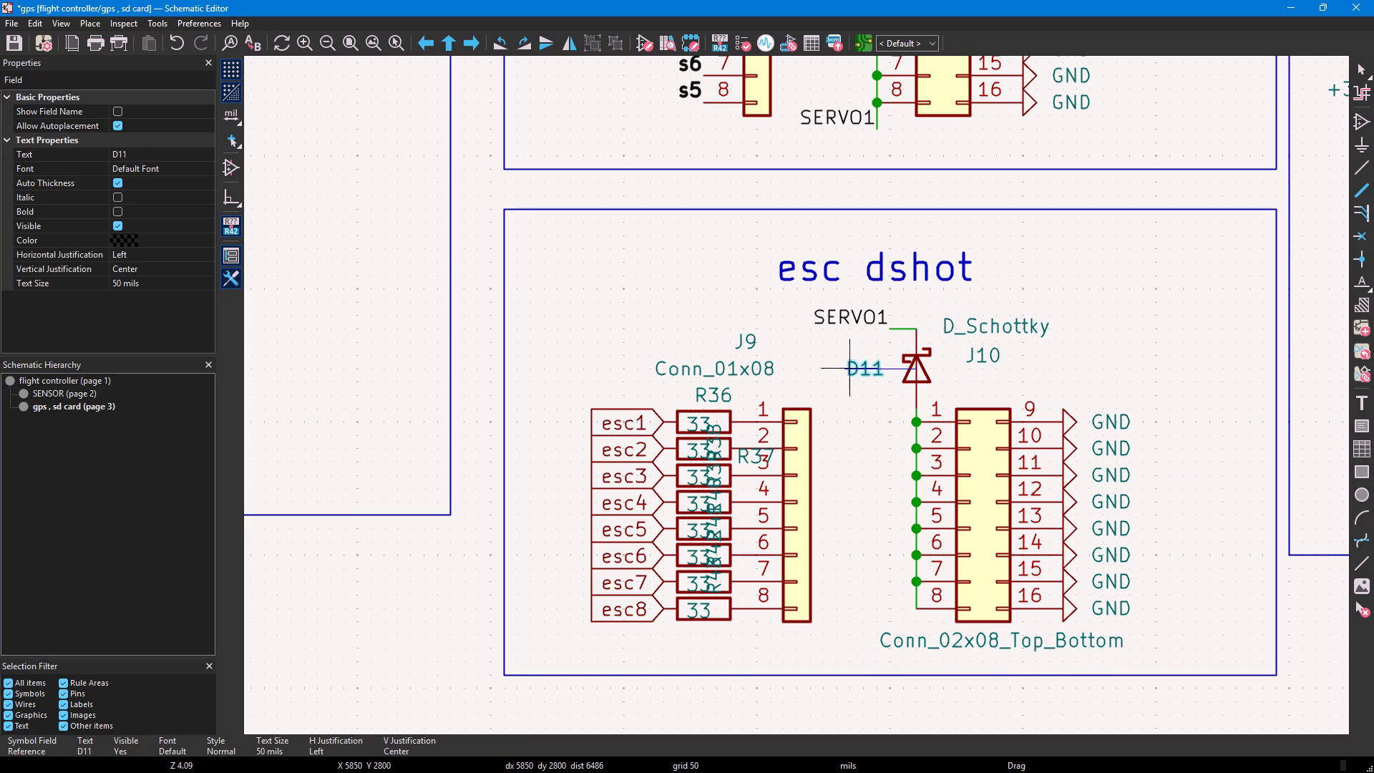
pyautogui.moveTo(846, 371); pyautogui.dragTo(859, 374)
pyautogui.click(985, 351)
pyautogui.moveTo(992, 351); pyautogui.dragTo(982, 660)
# Rotate the R40, R39 and R38 reference labels to horizontal, placing them beside the resistors in the esc4, esc3 and esc1 rows.
pyautogui.click(721, 505)
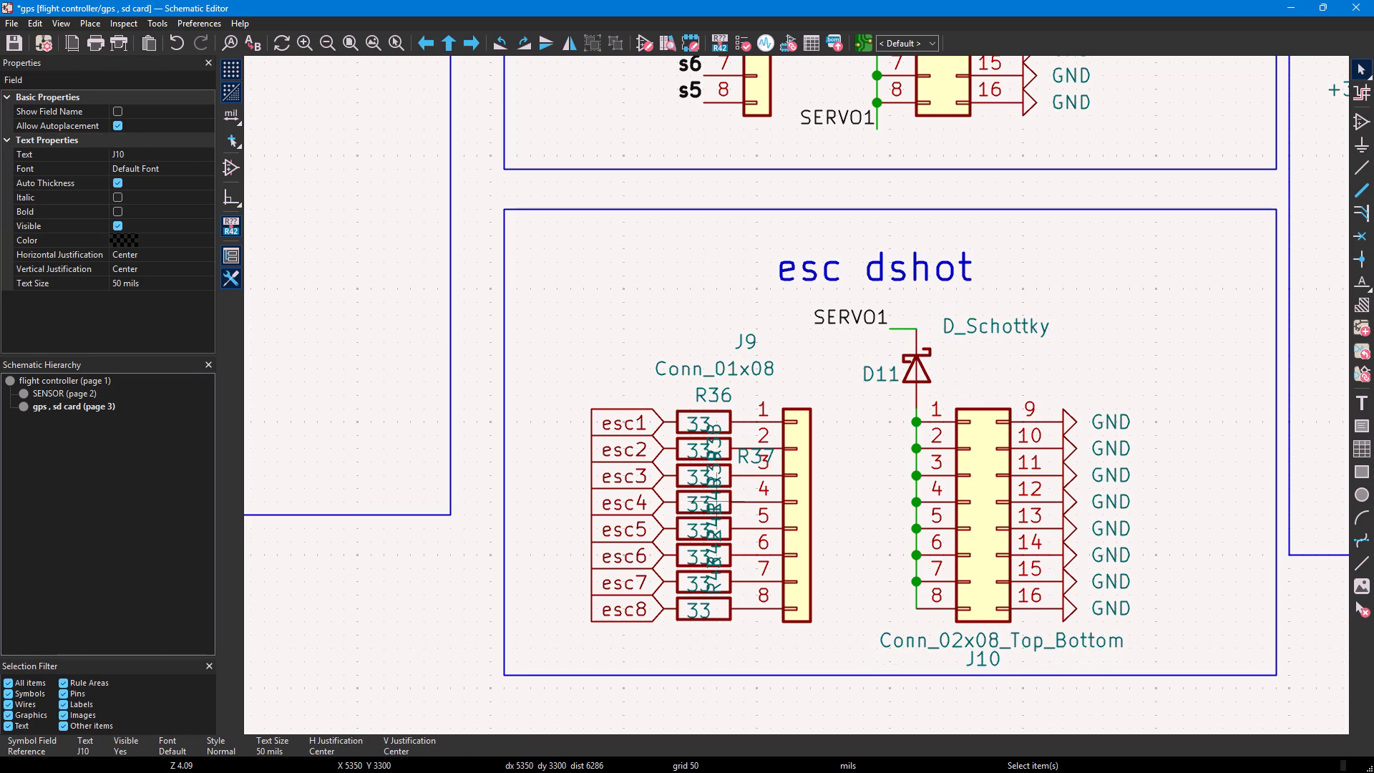
pyautogui.click(721, 505)
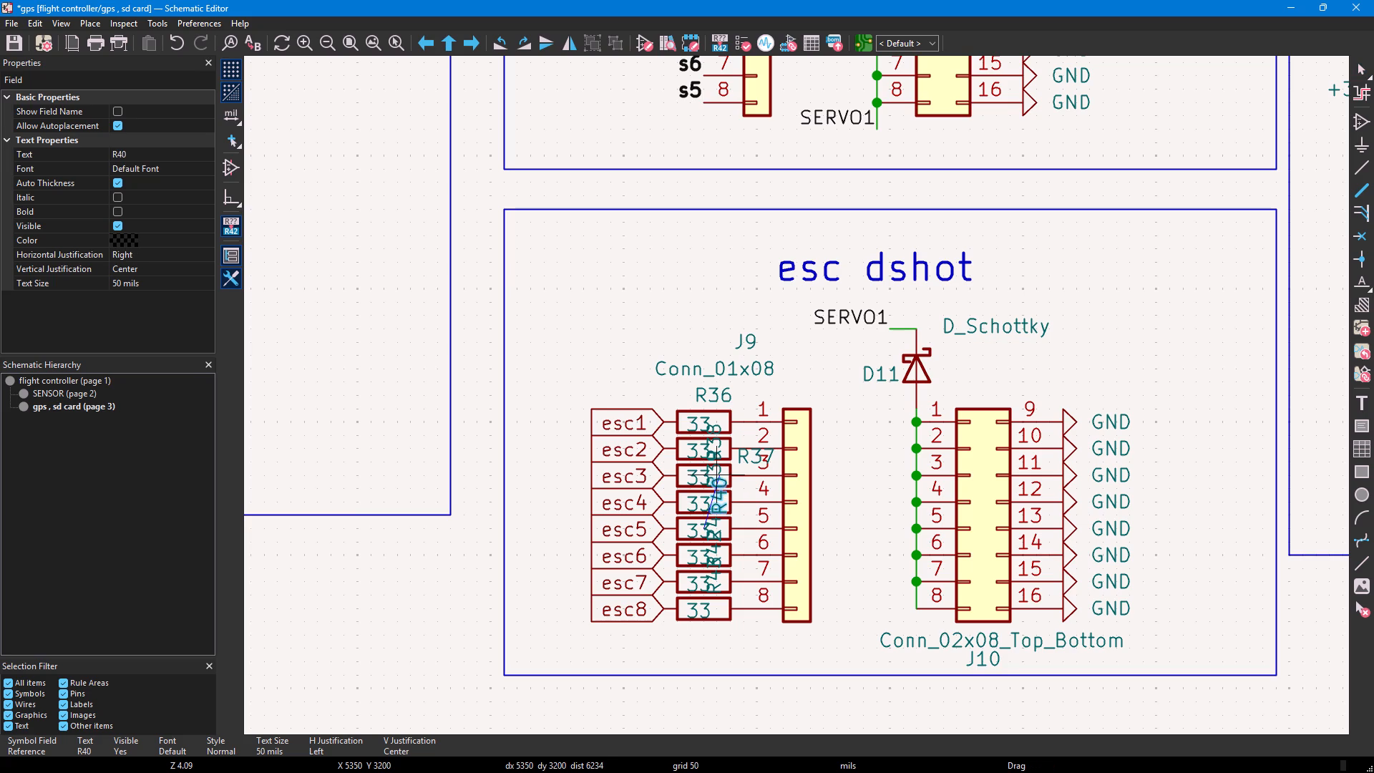
pyautogui.press('r')
pyautogui.click(720, 472)
pyautogui.press('r')
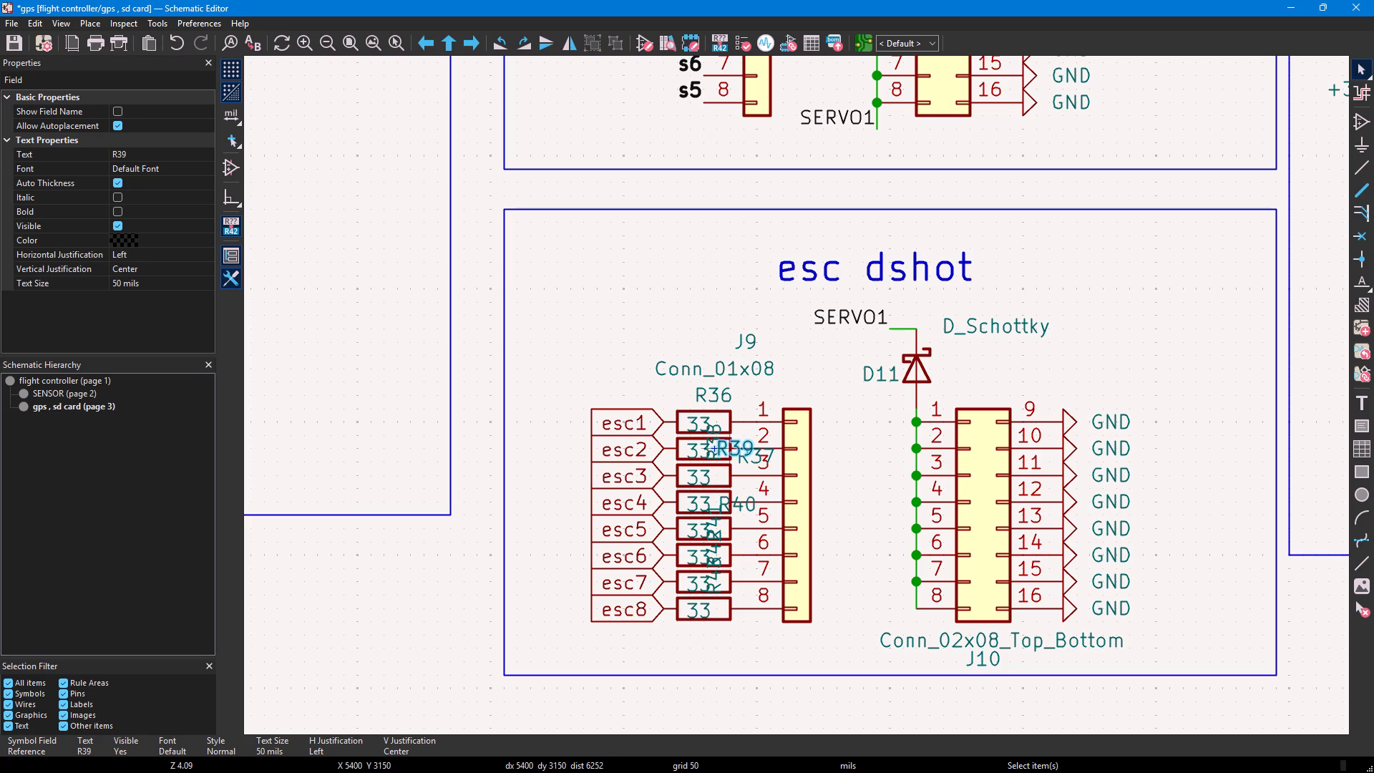
pyautogui.moveTo(729, 444); pyautogui.dragTo(715, 475)
pyautogui.click(746, 457)
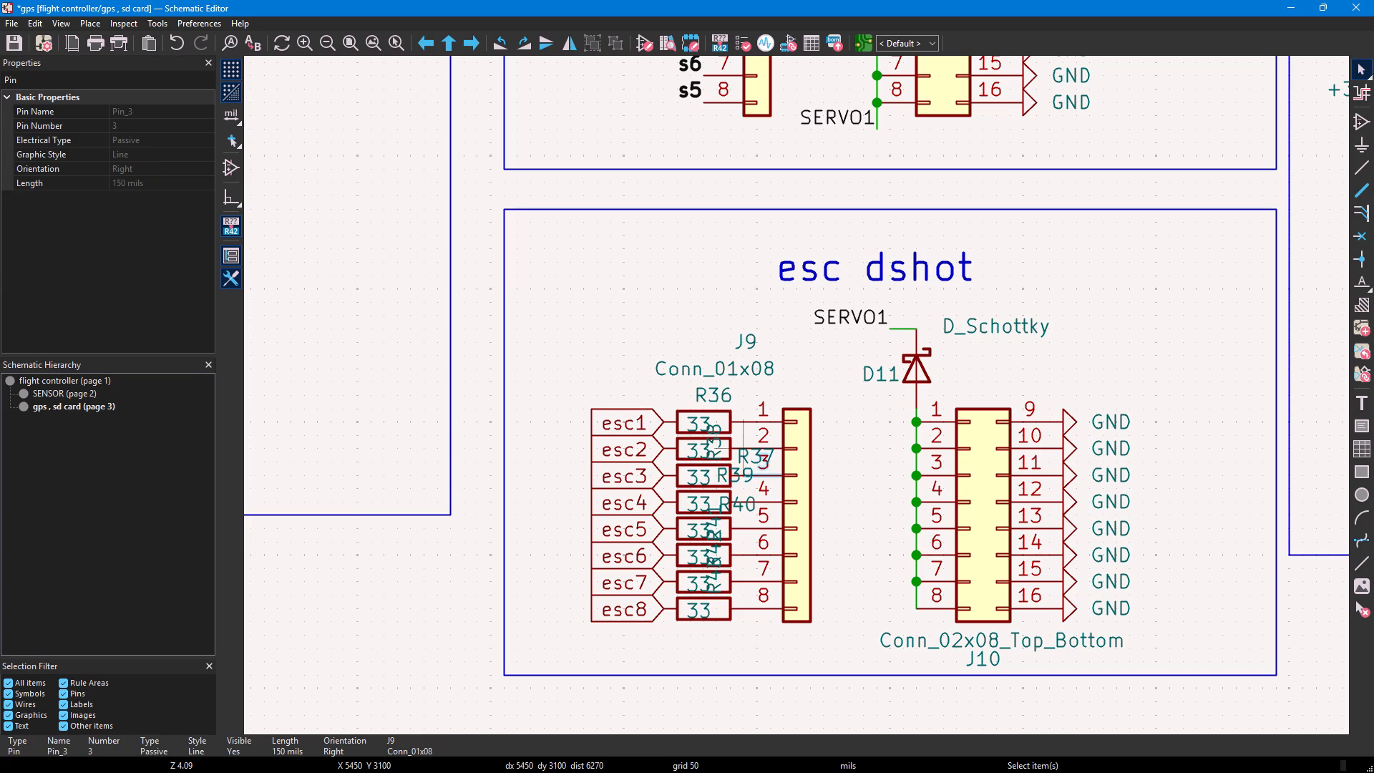
pyautogui.click(716, 437)
pyautogui.press('r')
pyautogui.moveTo(741, 417); pyautogui.dragTo(713, 425)
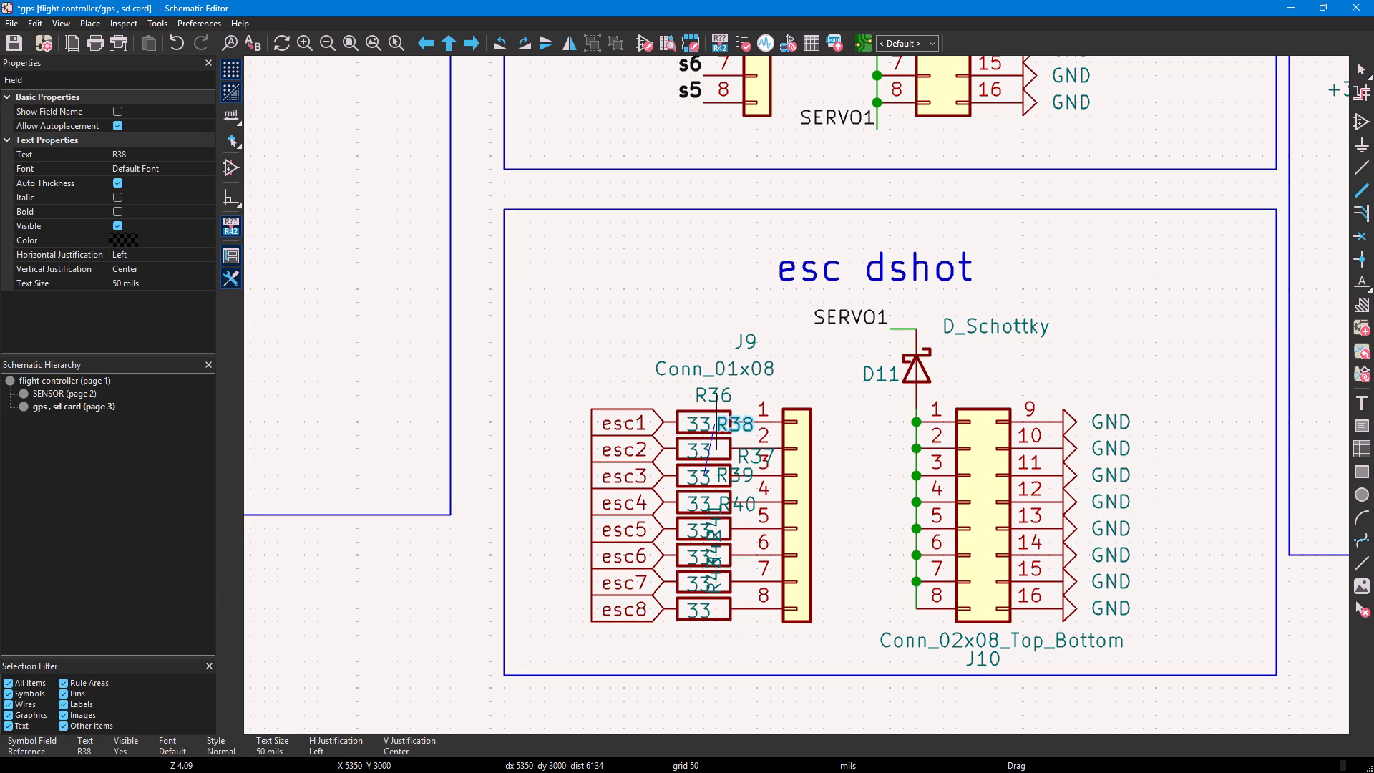
pyautogui.moveTo(713, 425); pyautogui.dragTo(717, 424)
pyautogui.click(748, 447)
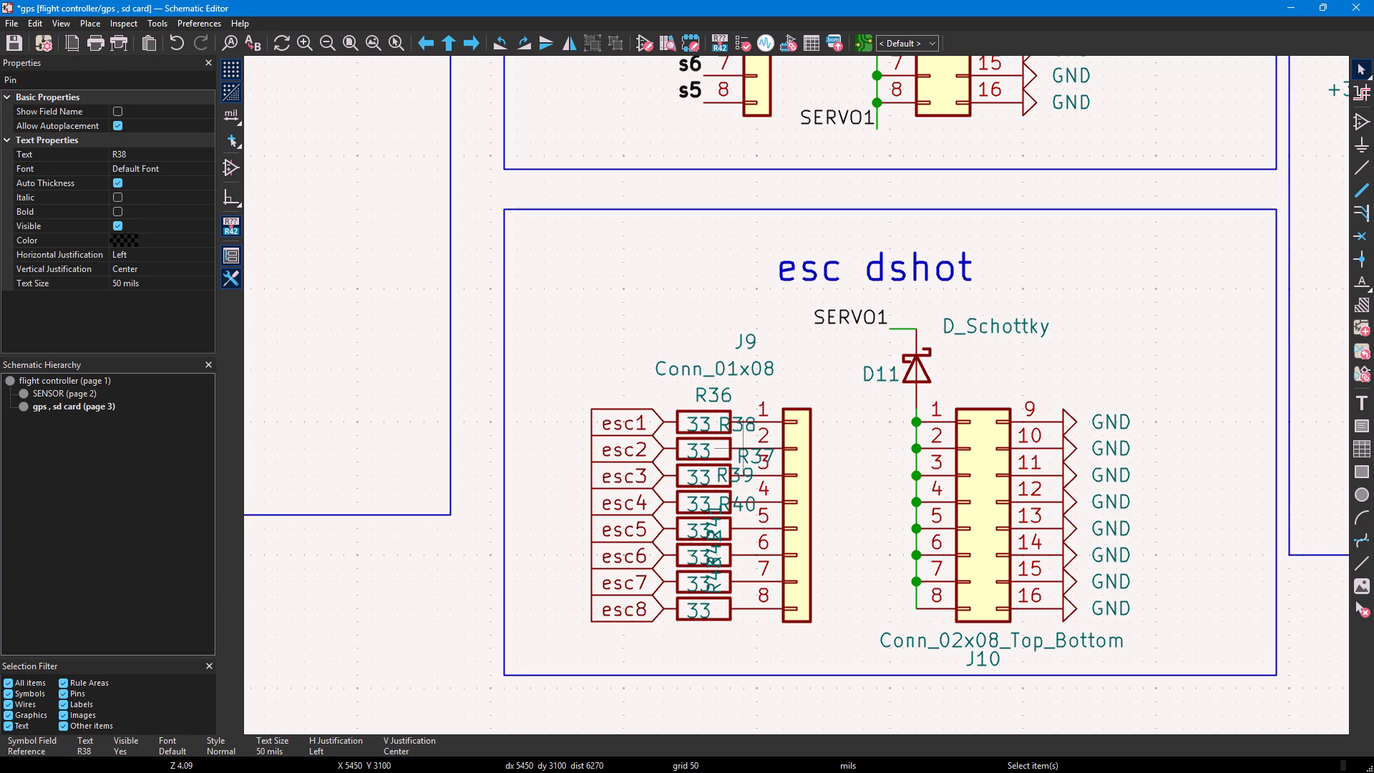
pyautogui.click(753, 454)
# Rotate the R43, R42 and R41 reference labels to horizontal, placing them beside the resistors in the esc8, esc7 and esc6 rows.
pyautogui.click(718, 580)
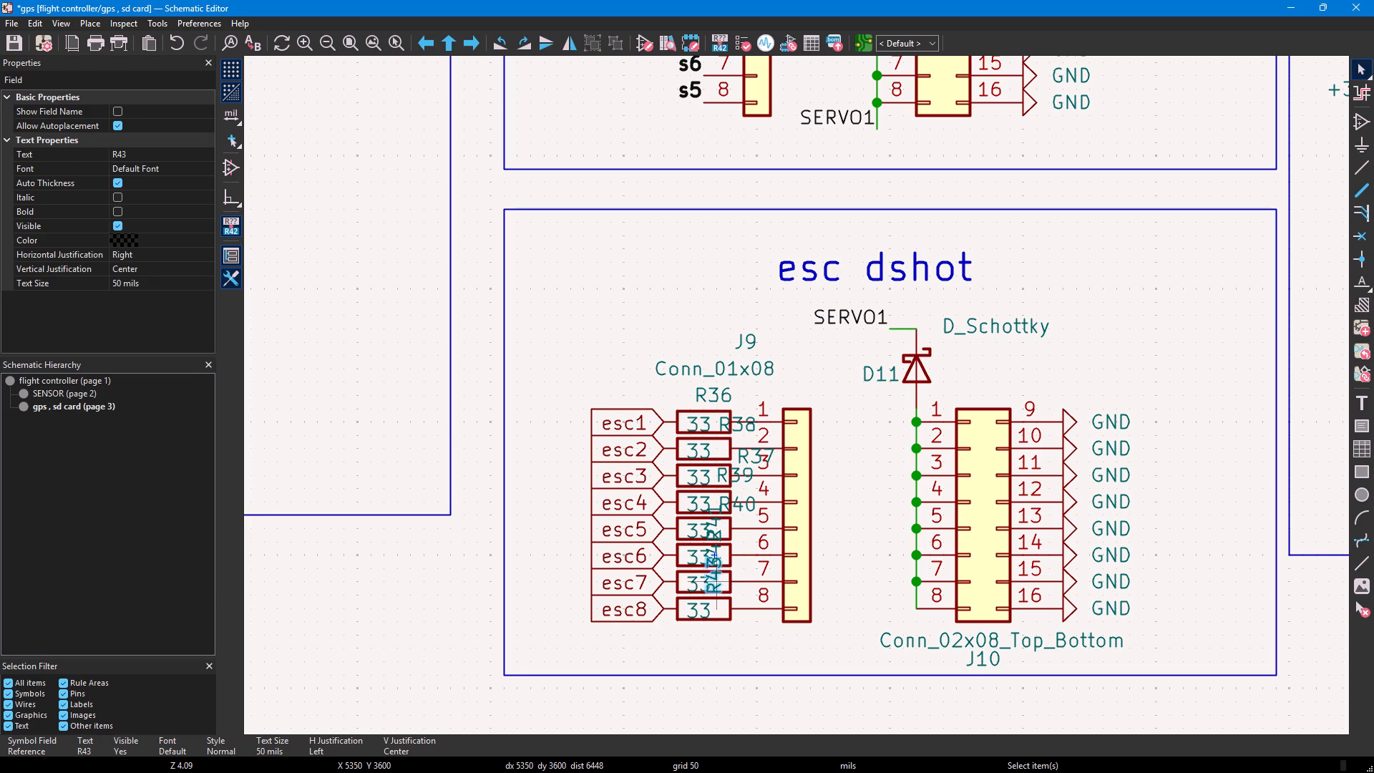
pyautogui.moveTo(717, 576); pyautogui.dragTo(716, 610)
pyautogui.press('r')
pyautogui.click(715, 553)
pyautogui.press('r')
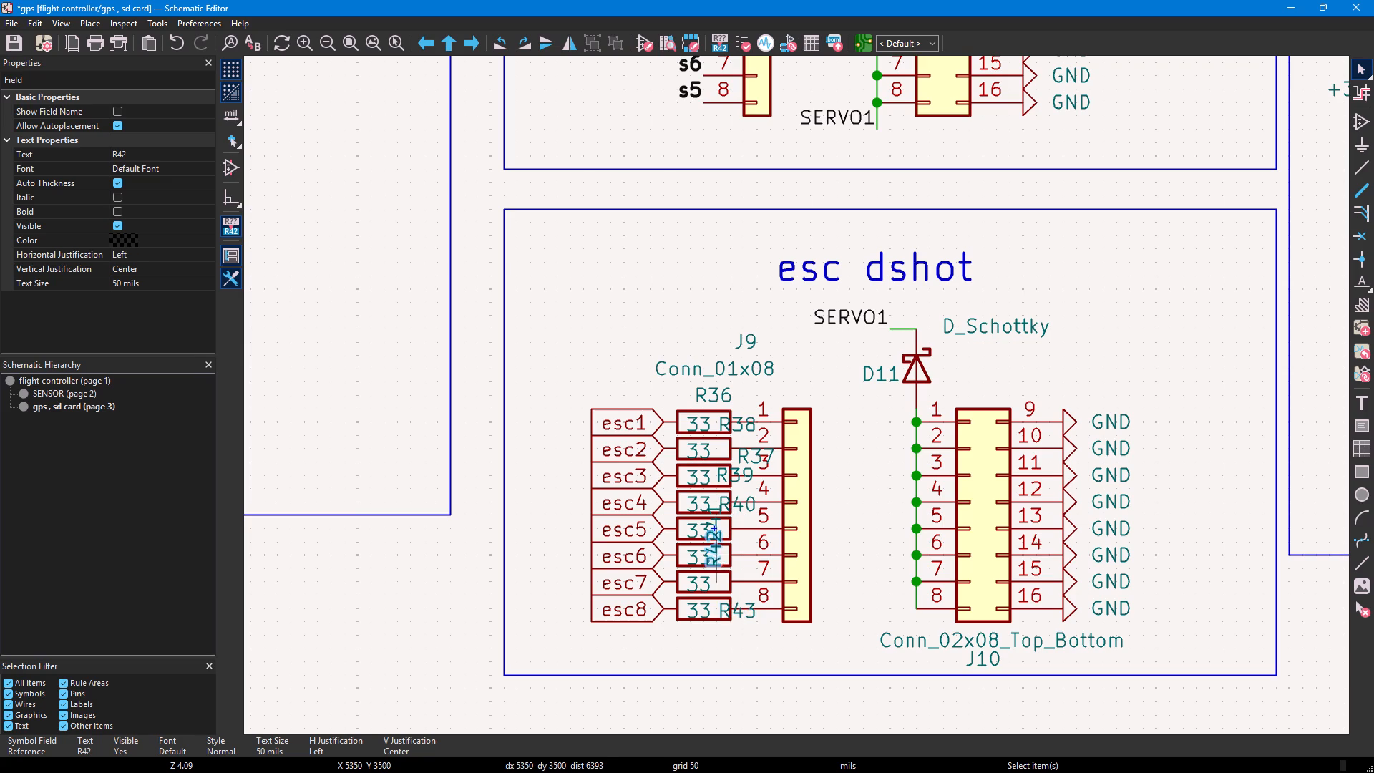
pyautogui.moveTo(737, 524); pyautogui.dragTo(715, 583)
pyautogui.click(716, 524)
pyautogui.press('r')
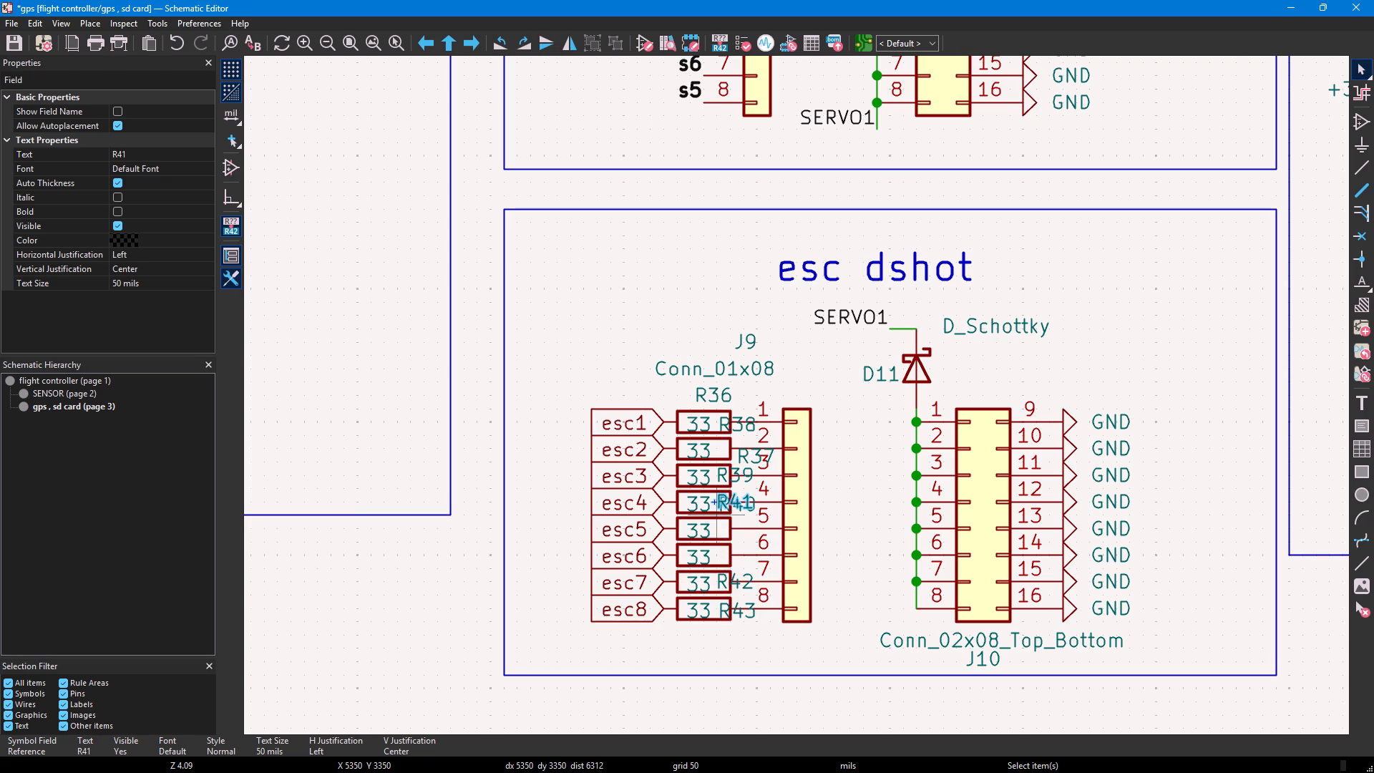
pyautogui.moveTo(735, 507); pyautogui.dragTo(718, 557)
# Move the R41, R40 and R39 reference labels down beside the resistors in the esc6, esc5 and esc4 rows.
pyautogui.click(730, 499)
pyautogui.moveTo(744, 502); pyautogui.dragTo(744, 520)
pyautogui.click(742, 500)
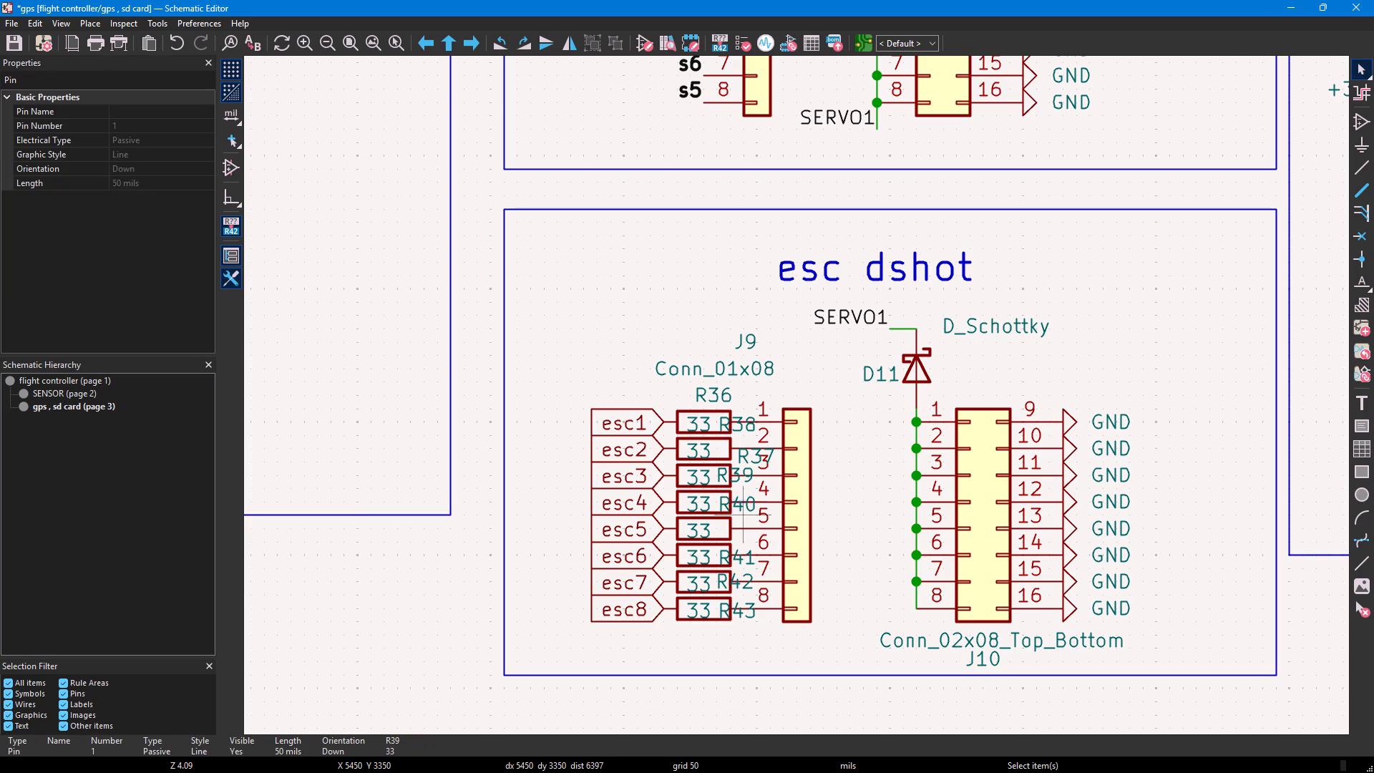
pyautogui.click(741, 505)
pyautogui.click(737, 507)
pyautogui.click(724, 506)
pyautogui.moveTo(723, 502); pyautogui.dragTo(716, 530)
pyautogui.click(727, 475)
pyautogui.moveTo(721, 475); pyautogui.dragTo(713, 505)
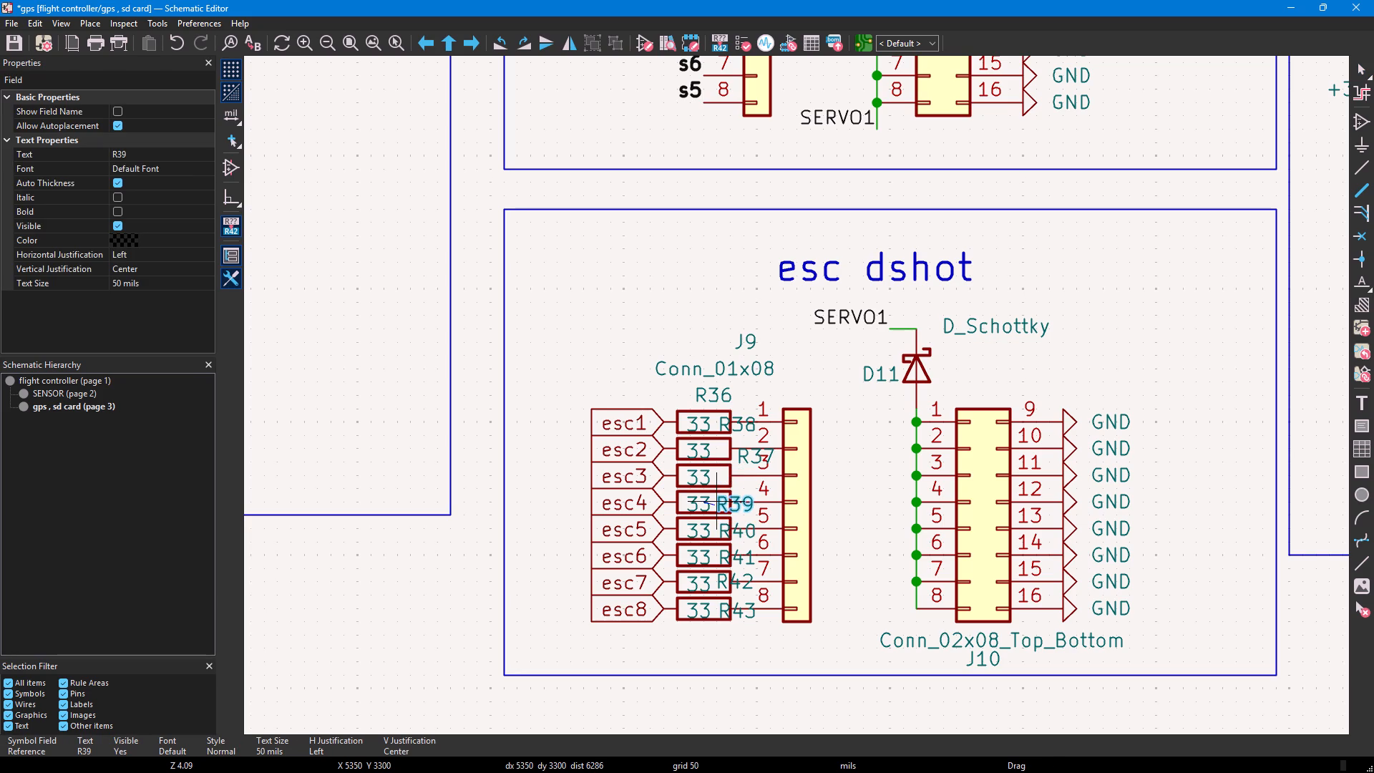
pyautogui.moveTo(713, 505); pyautogui.dragTo(713, 505)
# Move the R37 reference label off J9's pin 3 number and beside the resistor in the esc3 row.
pyautogui.click(744, 454)
pyautogui.moveTo(746, 454); pyautogui.dragTo(739, 465)
pyautogui.click(742, 452)
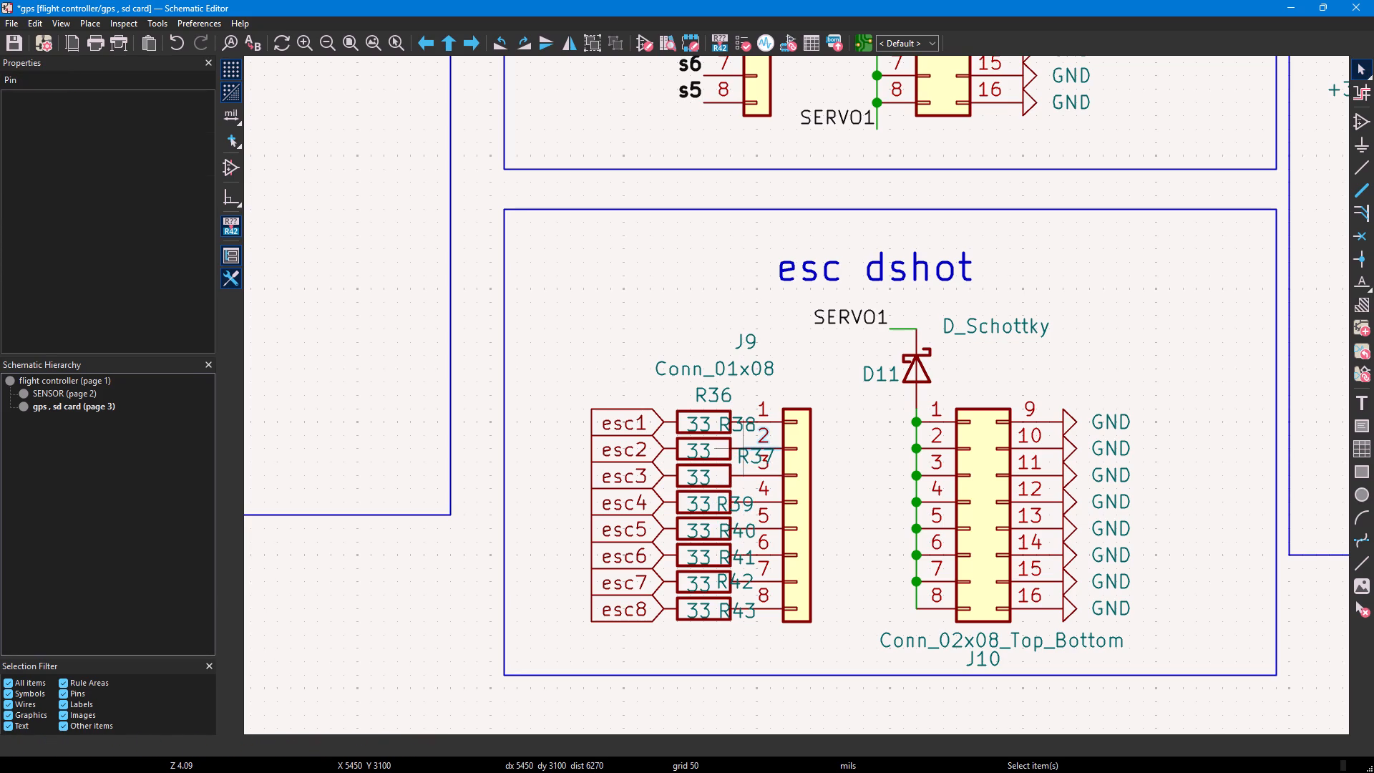
pyautogui.click(741, 460)
pyautogui.click(740, 456)
pyautogui.scroll(3, 740, 455)
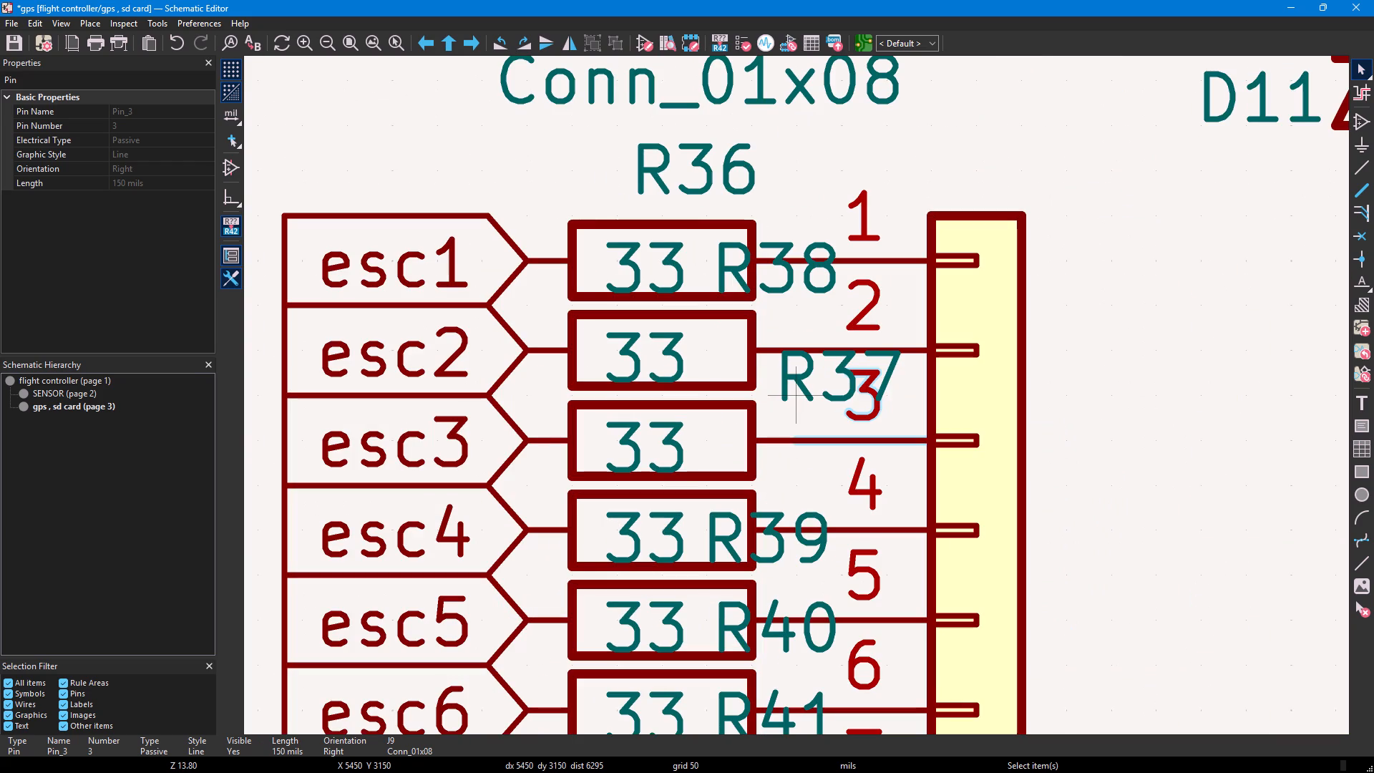
pyautogui.click(791, 374)
pyautogui.click(780, 371)
pyautogui.click(789, 379)
pyautogui.click(849, 381)
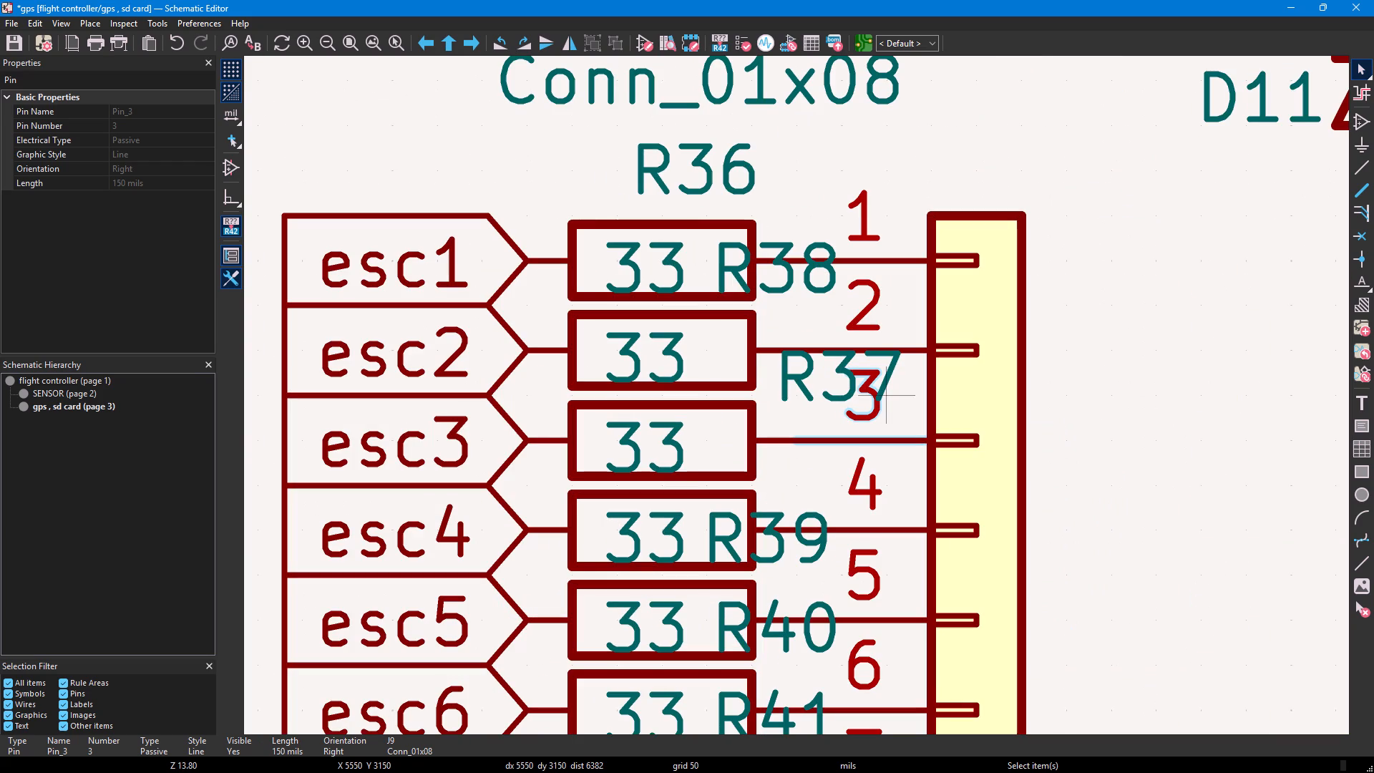
pyautogui.click(892, 374)
pyautogui.click(1105, 409)
pyautogui.click(898, 364)
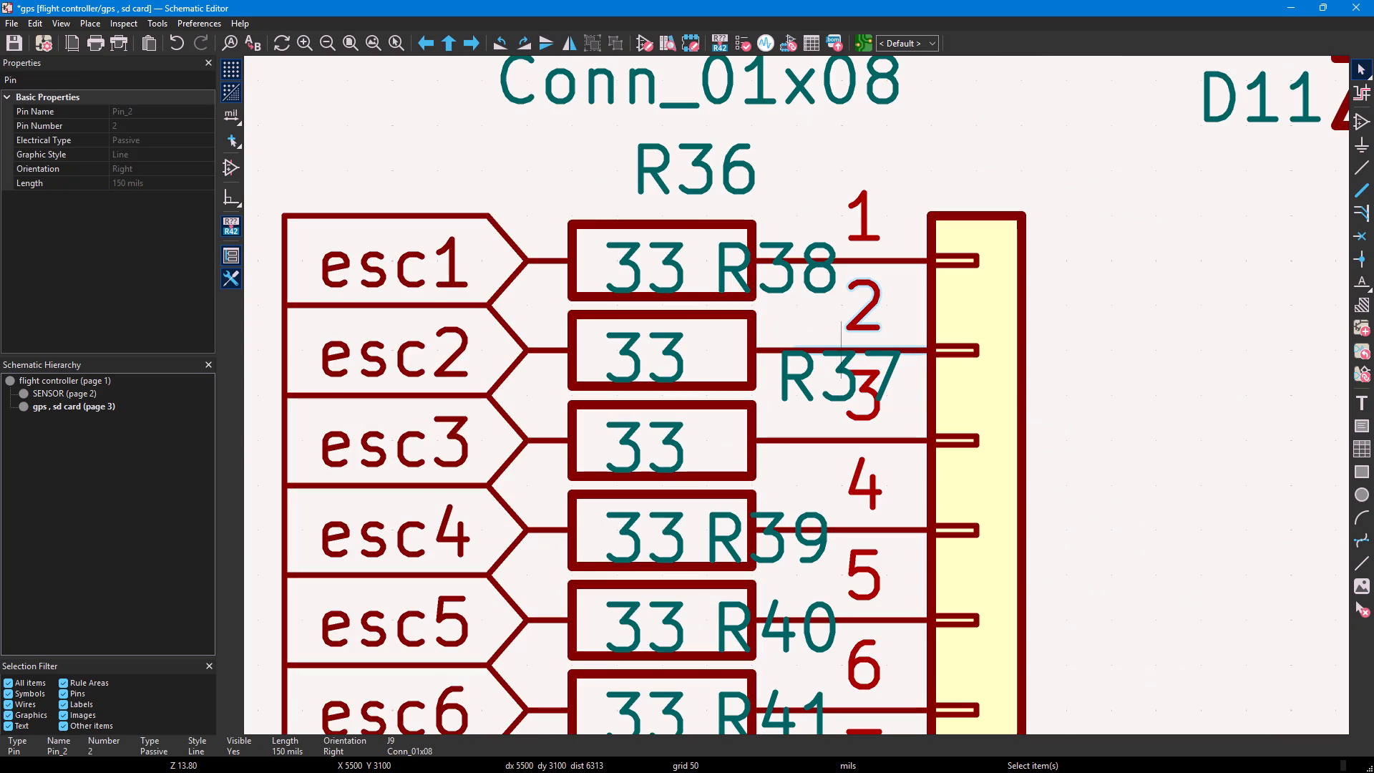
pyautogui.click(788, 366)
pyautogui.moveTo(789, 379); pyautogui.dragTo(771, 384)
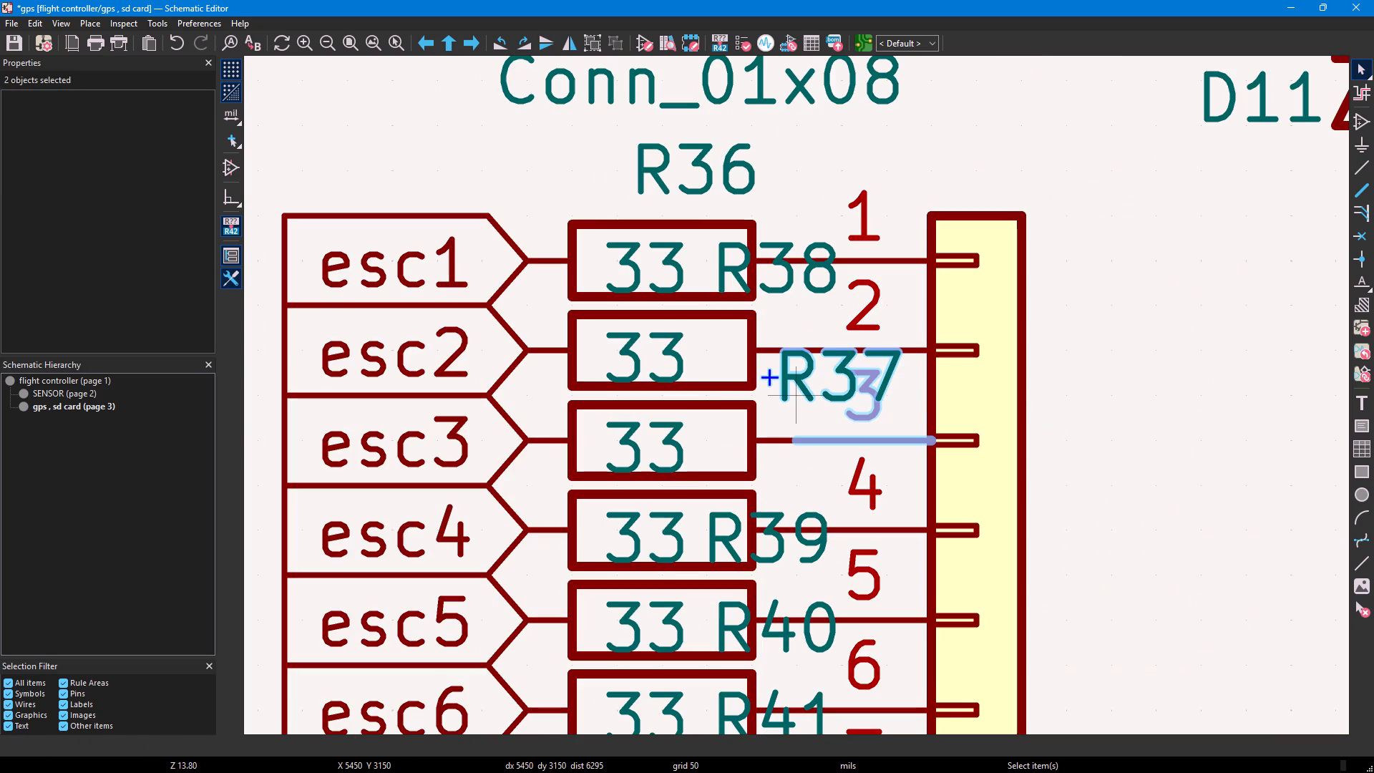
pyautogui.moveTo(786, 376); pyautogui.dragTo(698, 435)
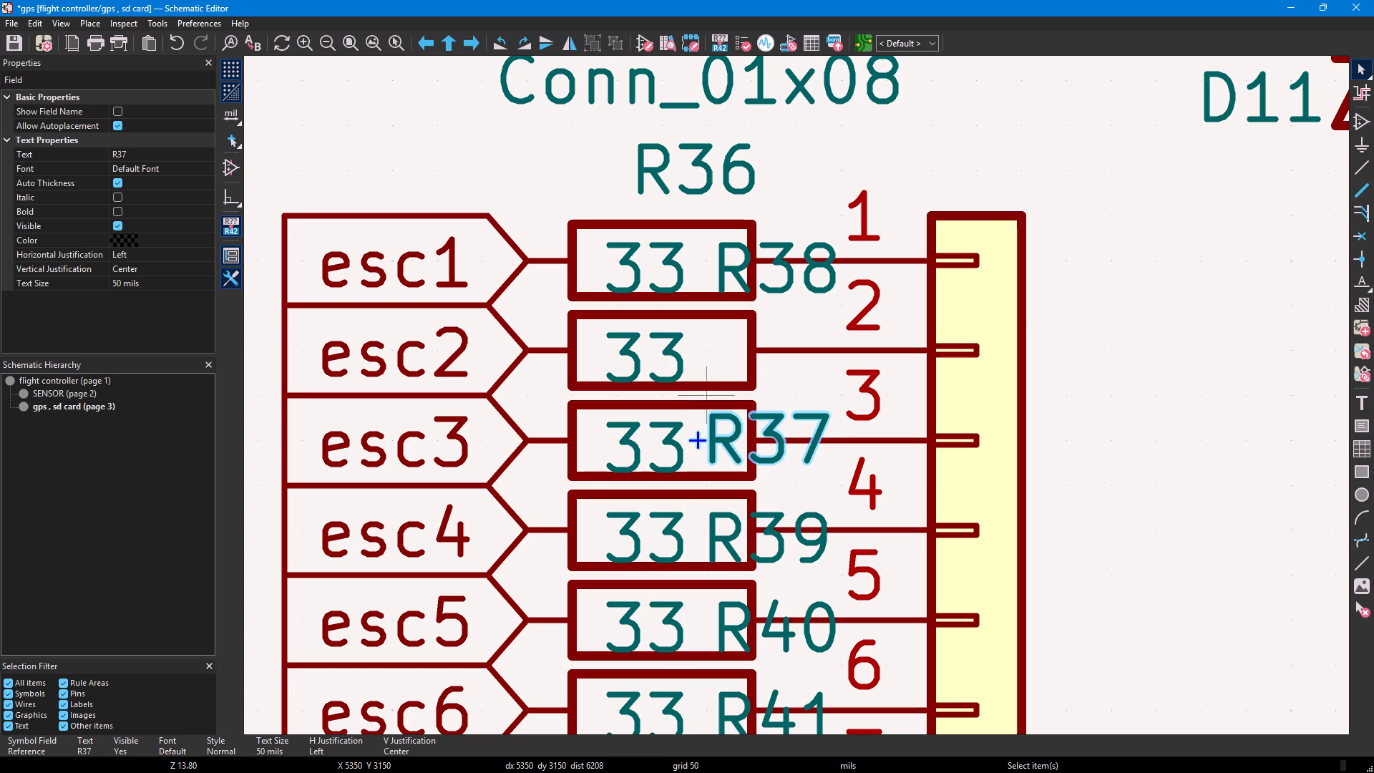
# Move the R38 reference label beside the esc2 resistor and the R36 label beside the esc1 resistor.
pyautogui.click(729, 268)
pyautogui.moveTo(733, 268); pyautogui.dragTo(696, 359)
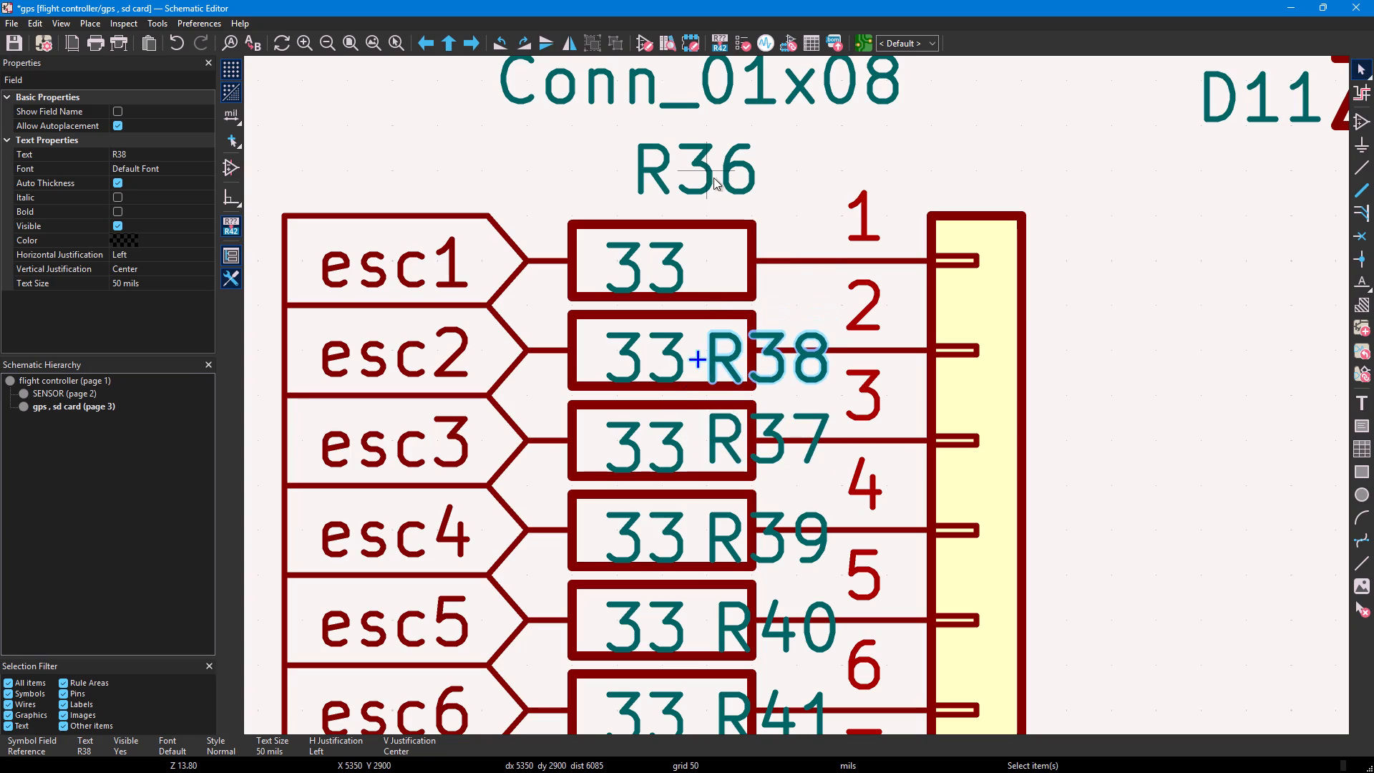
pyautogui.click(713, 178)
pyautogui.moveTo(711, 180); pyautogui.dragTo(693, 268)
pyautogui.scroll(-4, 786, 271)
pyautogui.scroll(1, 799, 397)
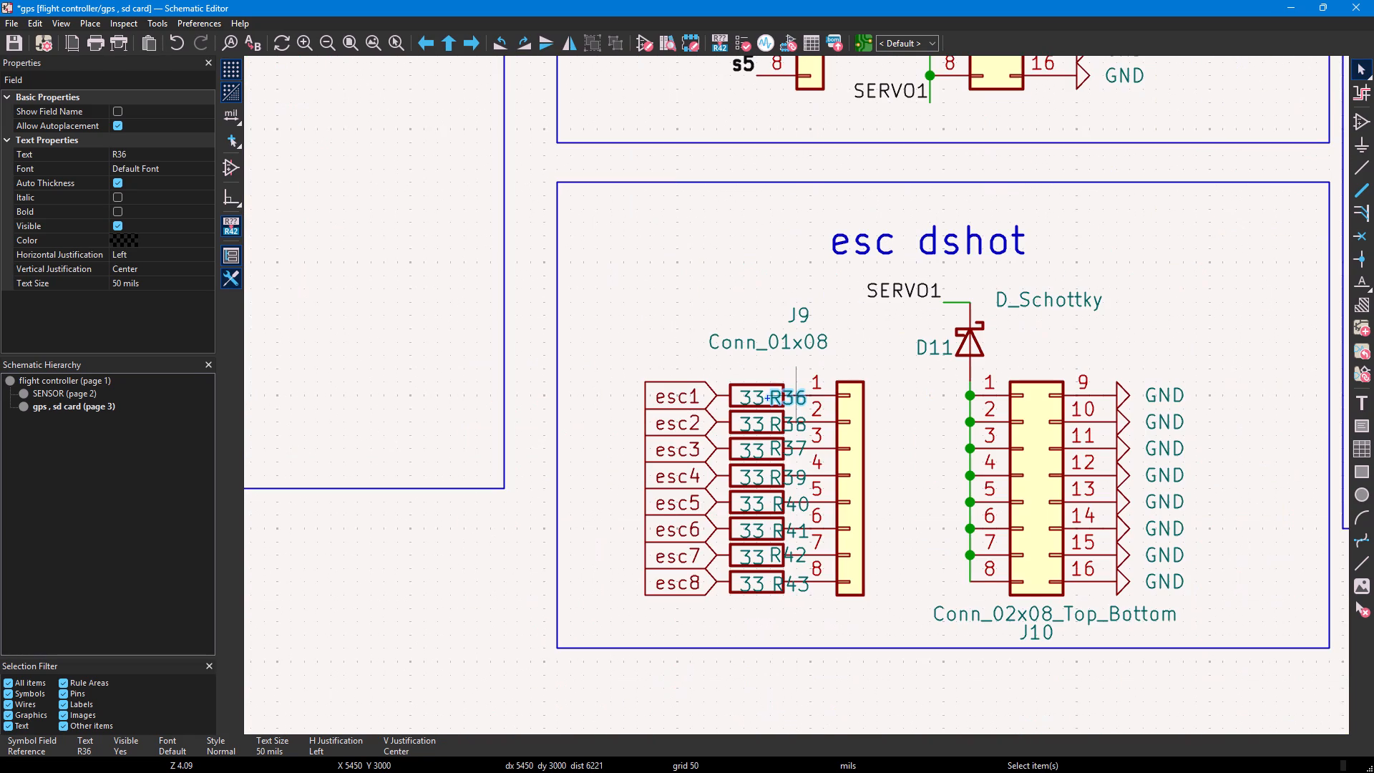
pyautogui.moveTo(844, 245); pyautogui.dragTo(702, 289, button='right')
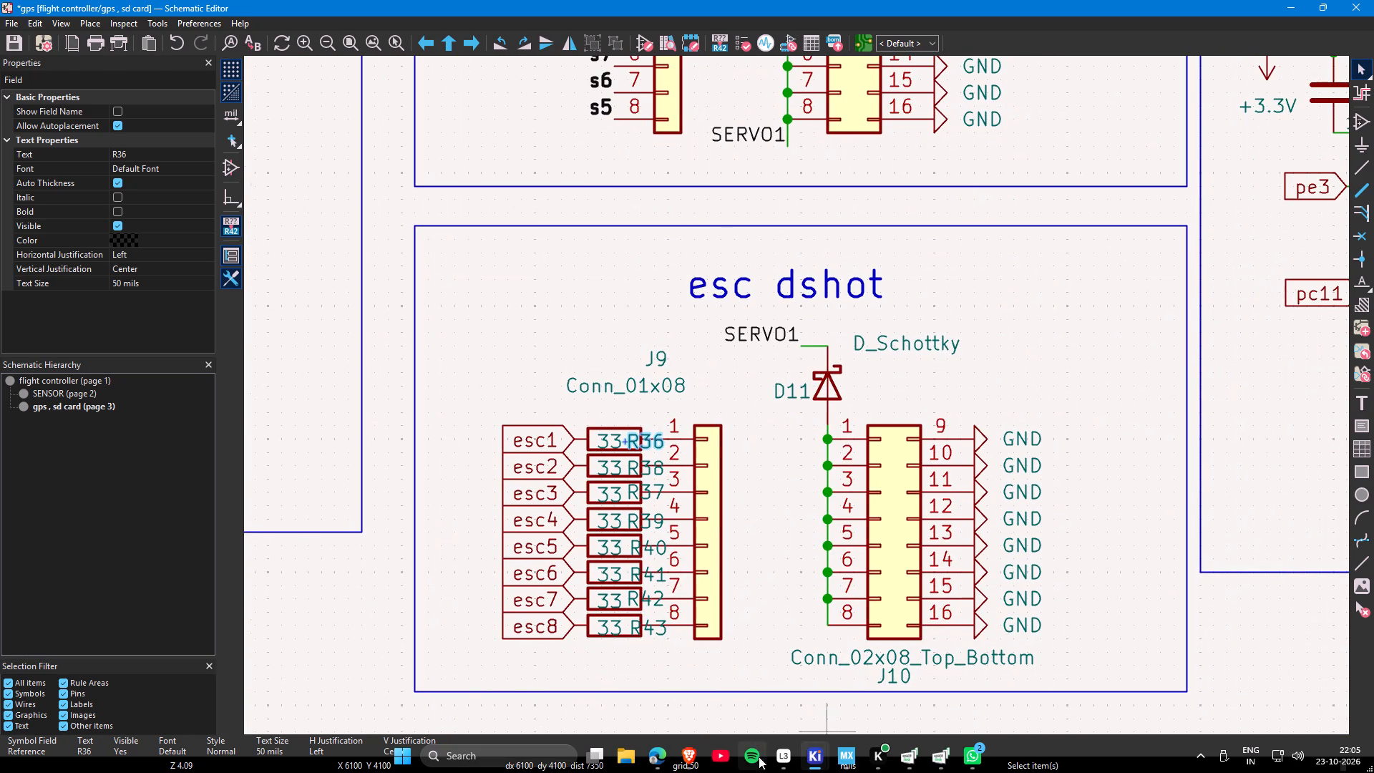
# Switch to ChatGPT in the browser and ask it to find the connector schematics for download.
pyautogui.click(703, 757)
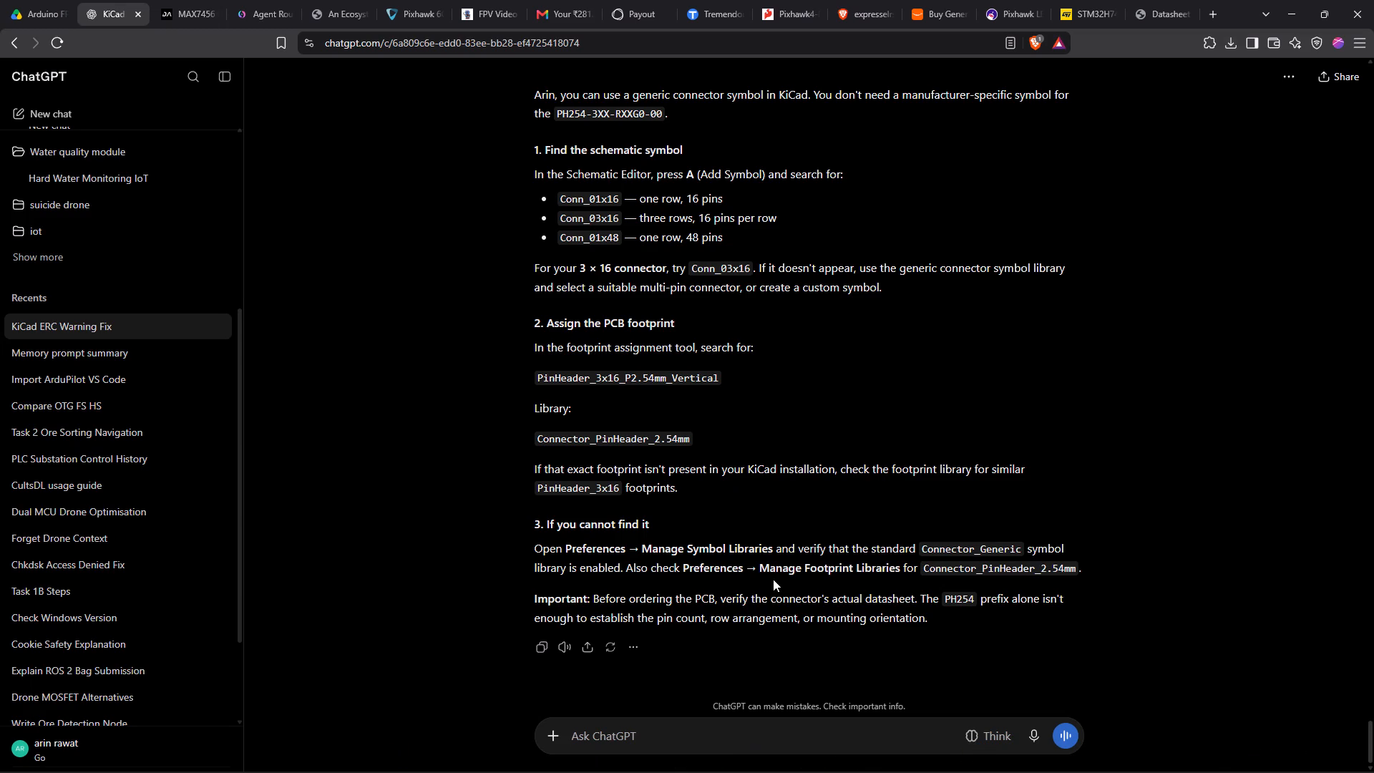
pyautogui.write('find me the schematy')
pyautogui.press('BackSpace')
pyautogui.write('ics i will download it')
pyautogui.press('Return')
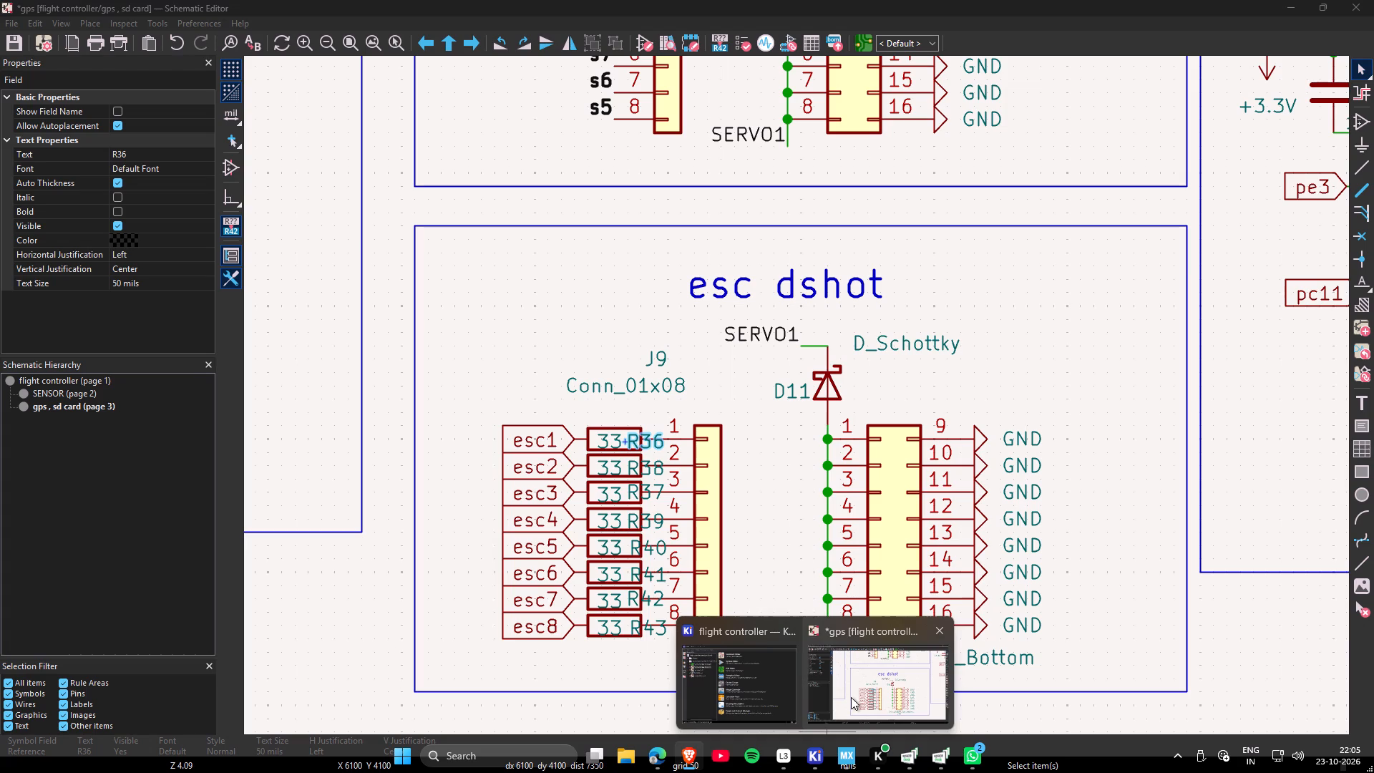
# Switch back to the KiCad schematic and open the symbol library manager.
pyautogui.click(851, 697)
pyautogui.click(195, 21)
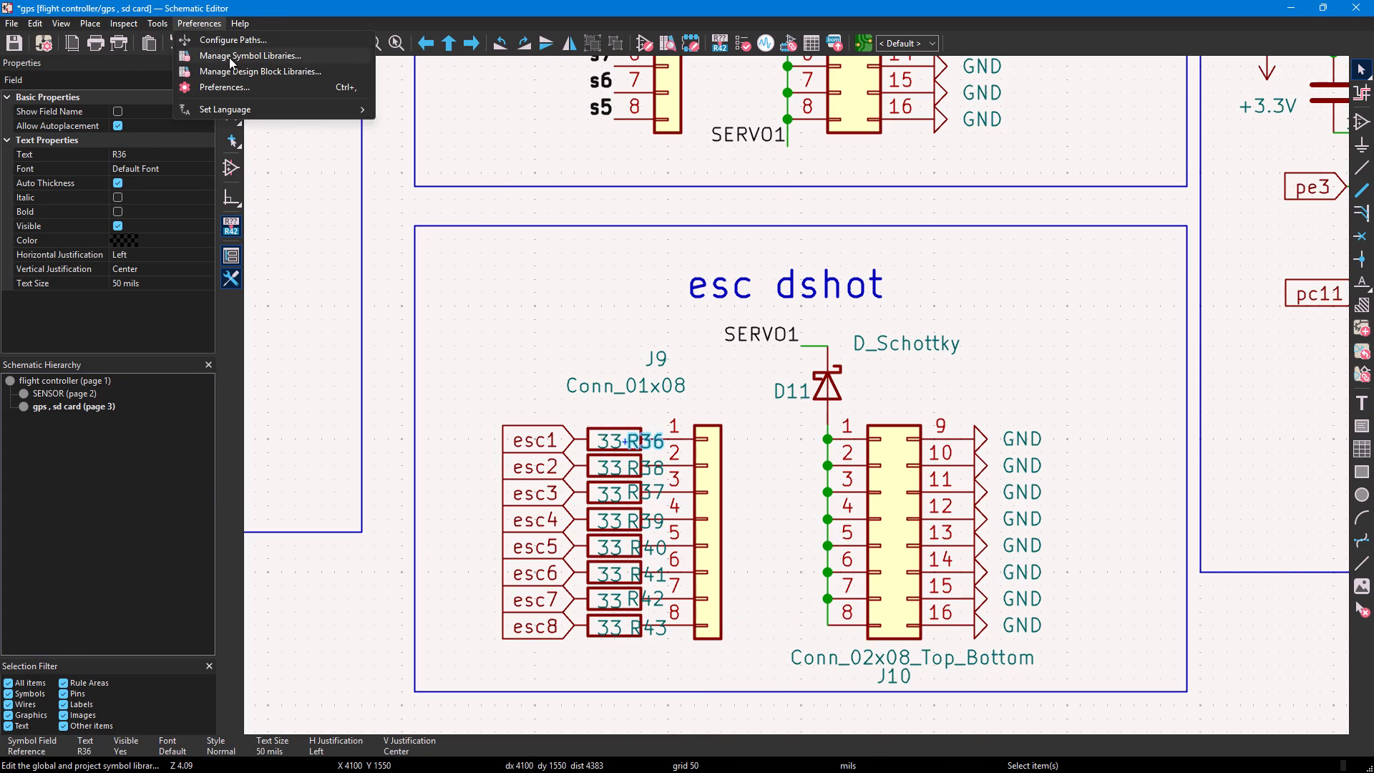
pyautogui.click(229, 57)
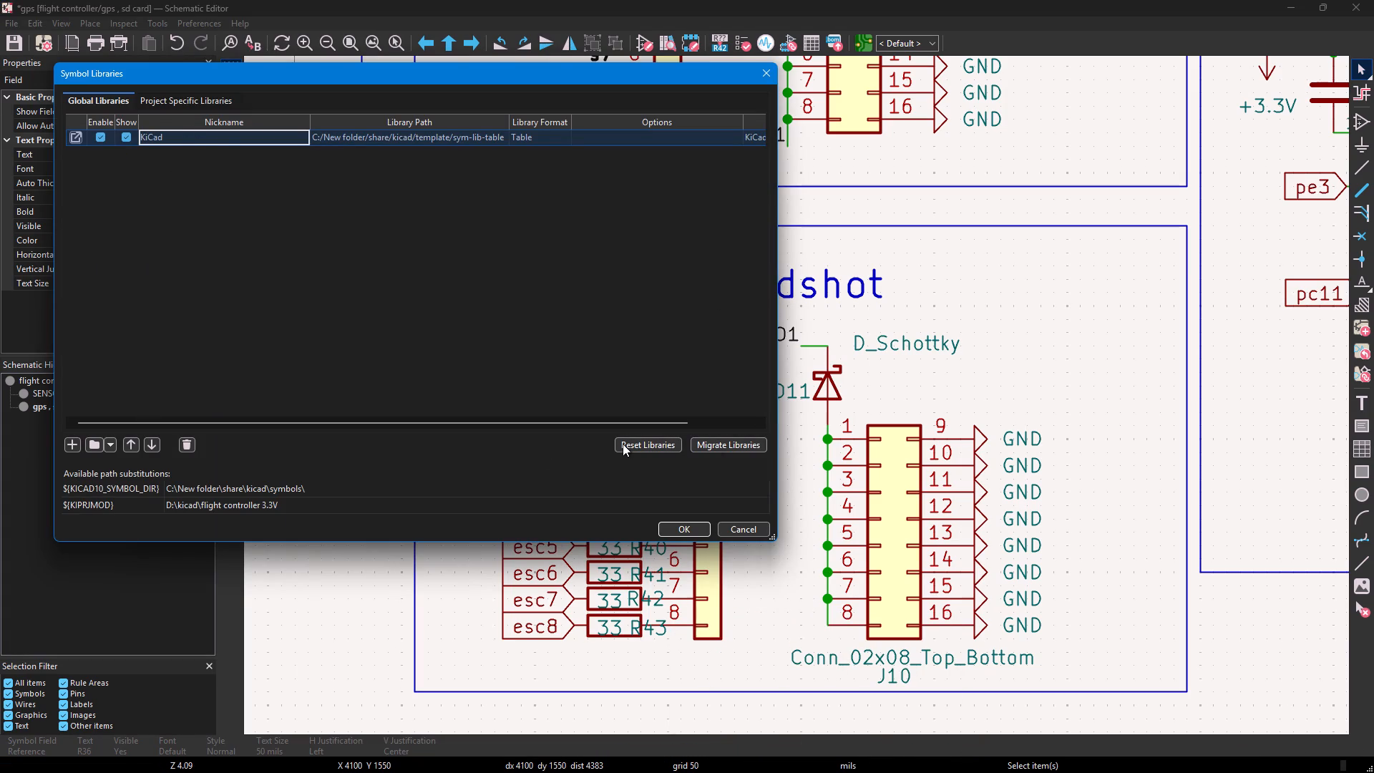
# Browse the C: drive for a symbol library to add, going to New folder\share\kicad.
pyautogui.click(89, 444)
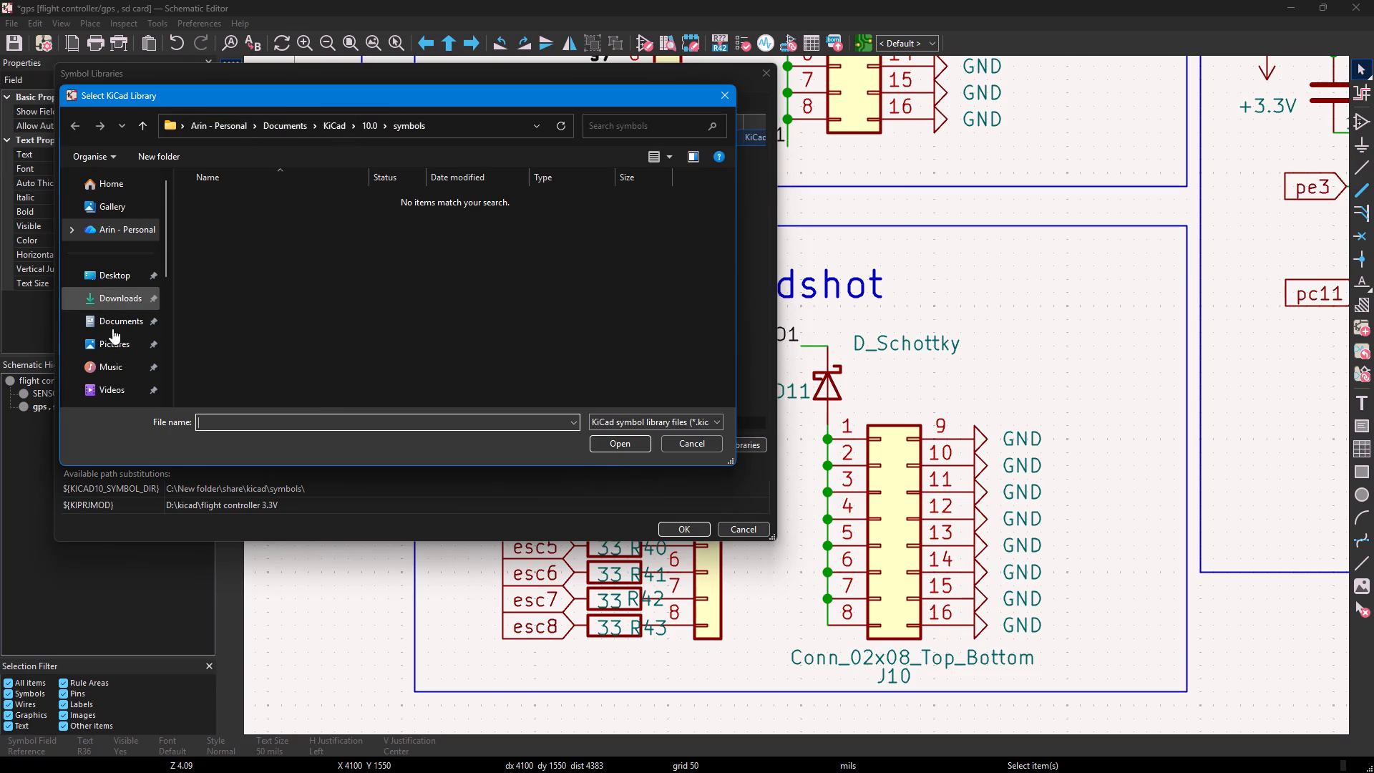
pyautogui.scroll(-4, 108, 358)
pyautogui.click(113, 308)
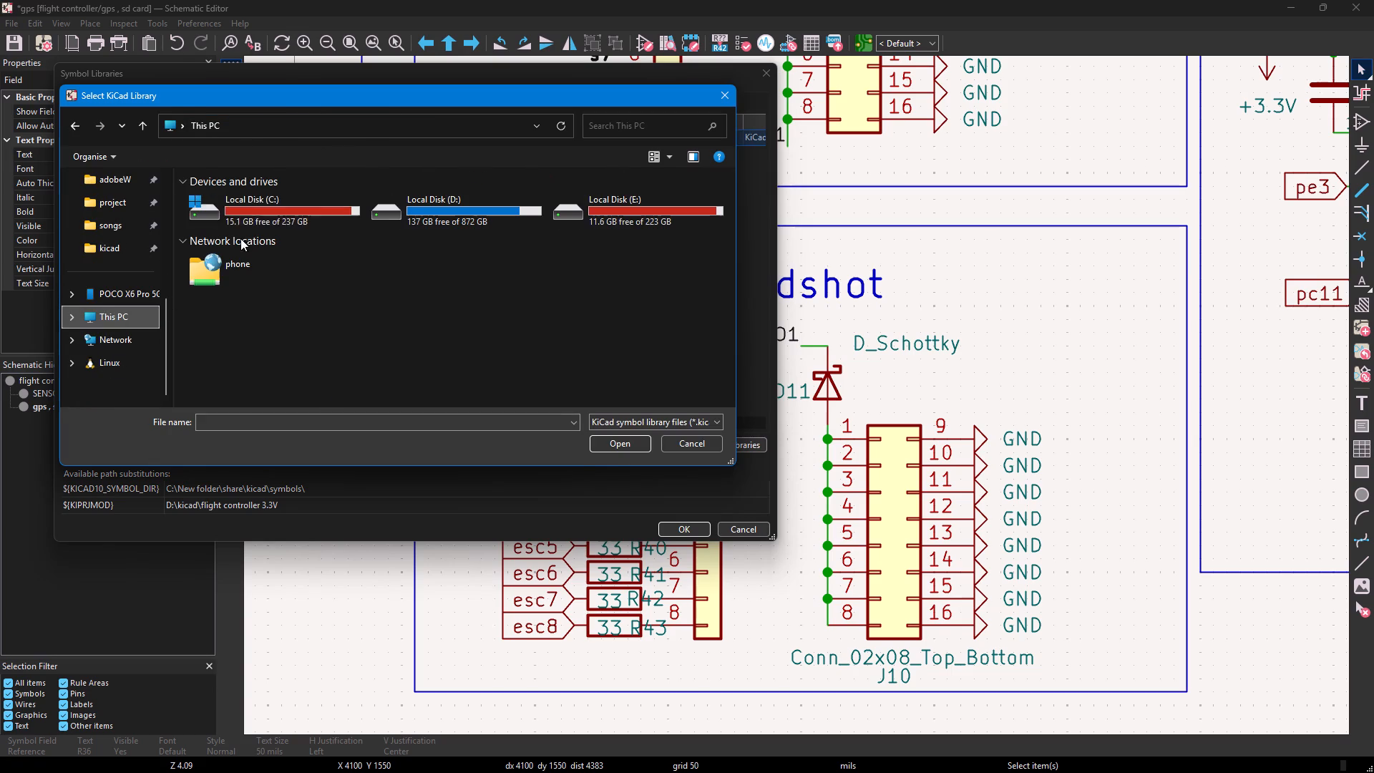
pyautogui.doubleClick(333, 216)
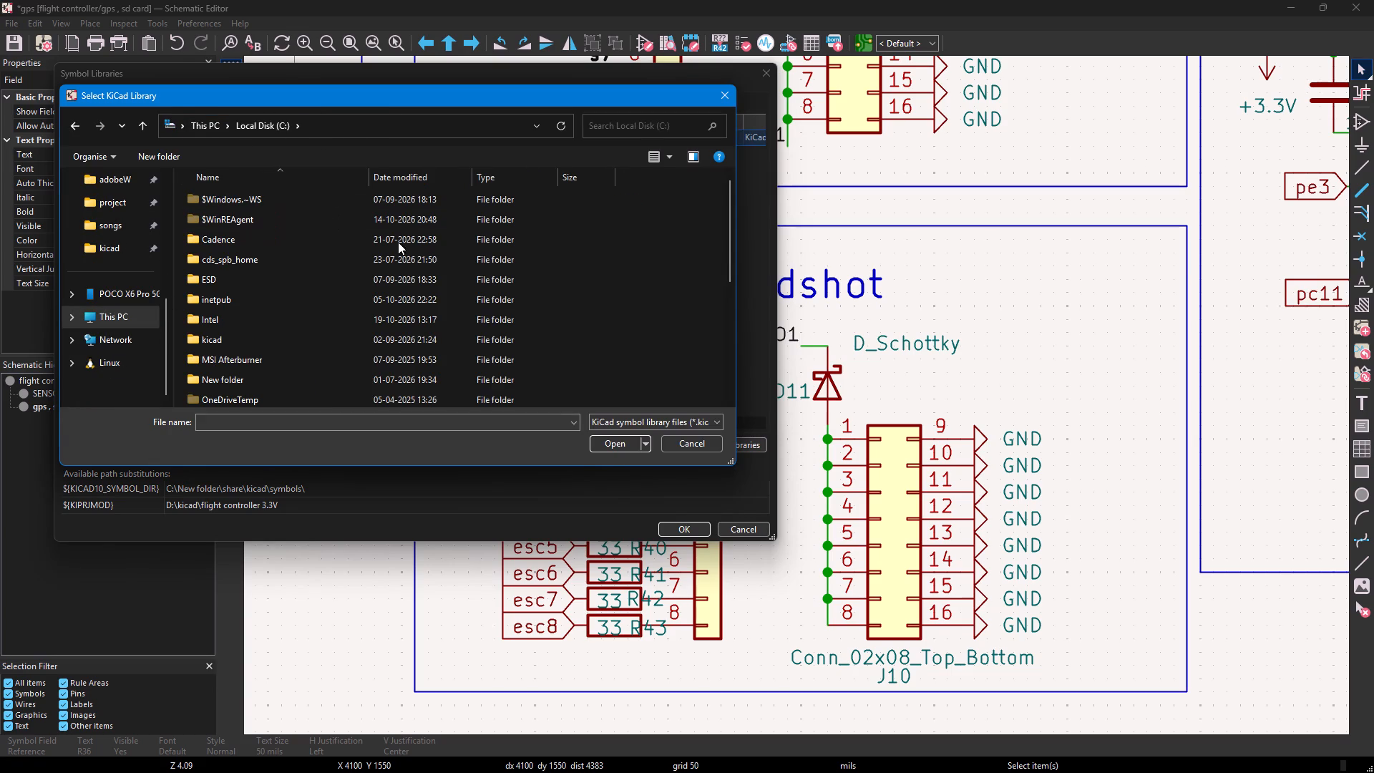
pyautogui.scroll(-2, 432, 268)
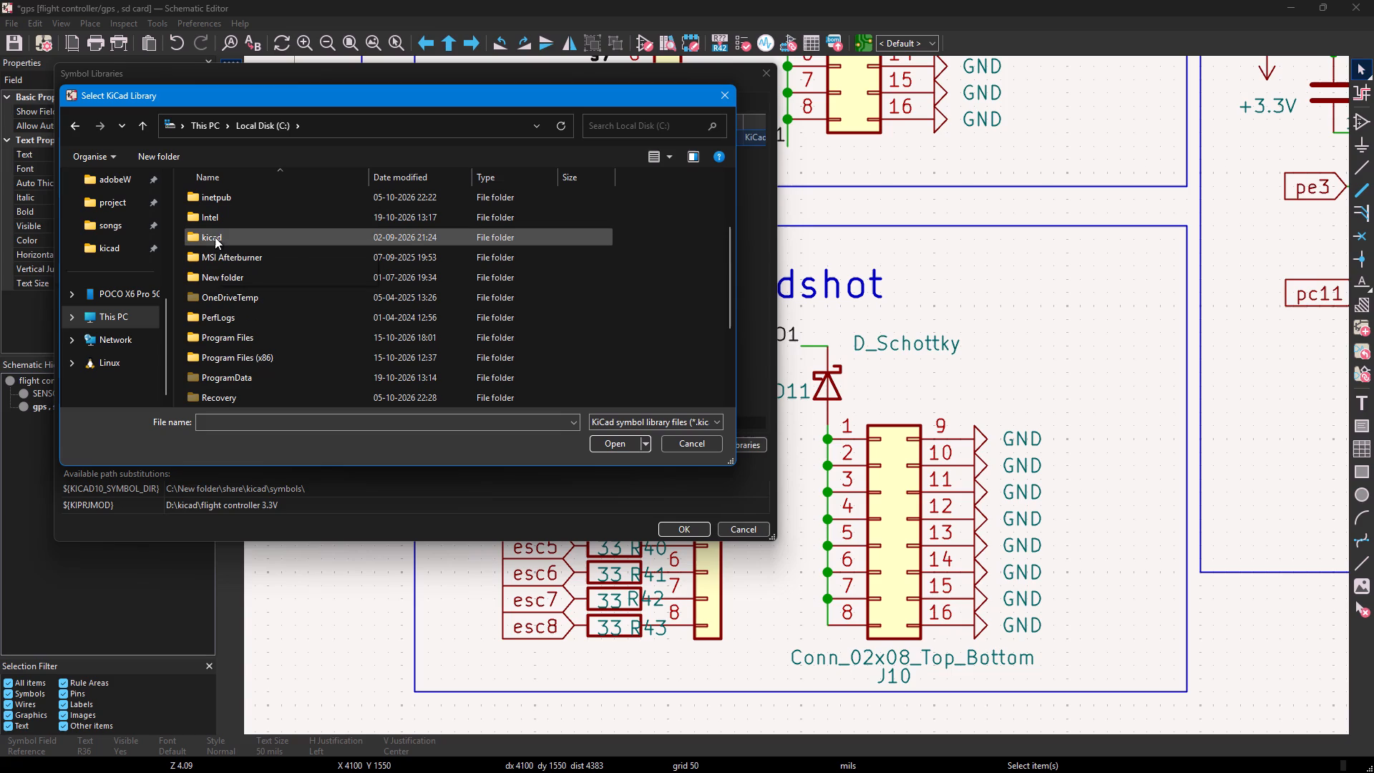
pyautogui.click(402, 238)
pyautogui.doubleClick(402, 238)
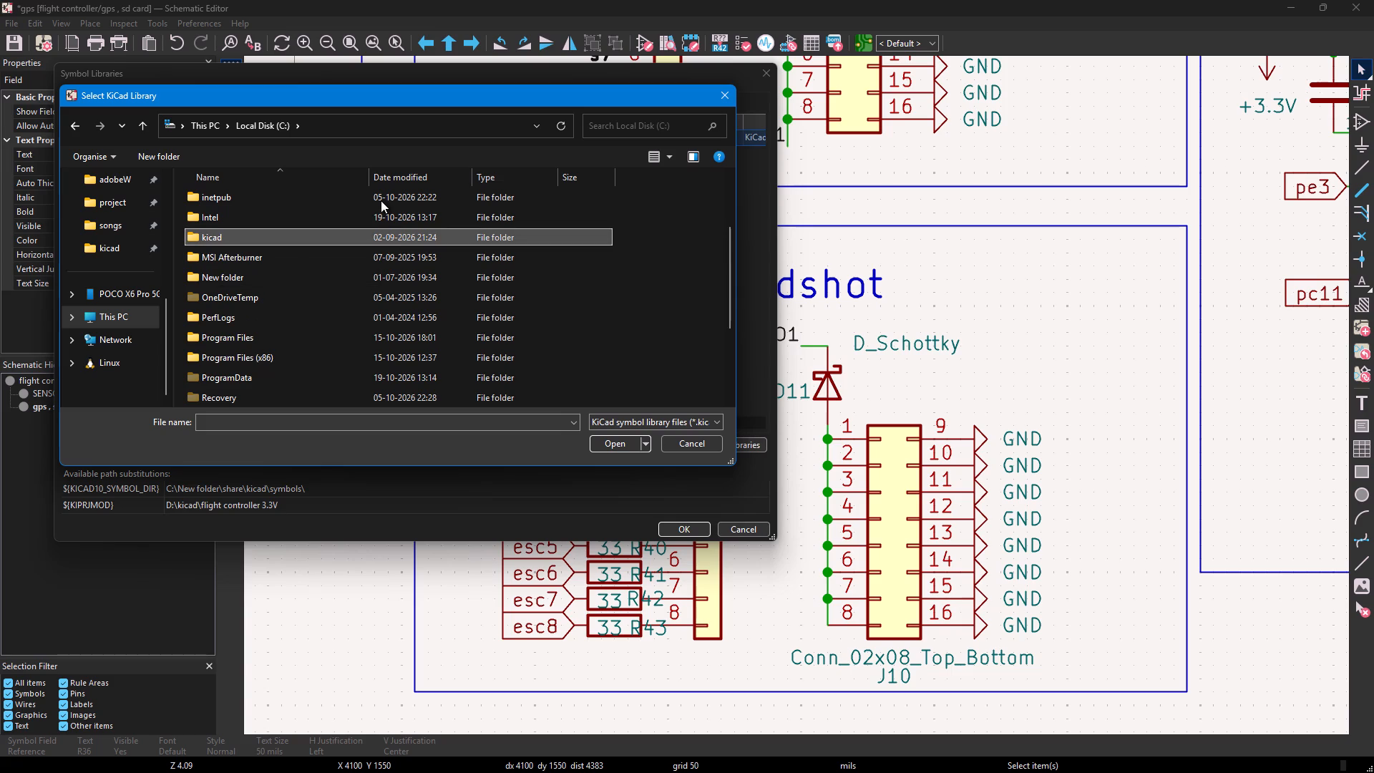
pyautogui.click(382, 201)
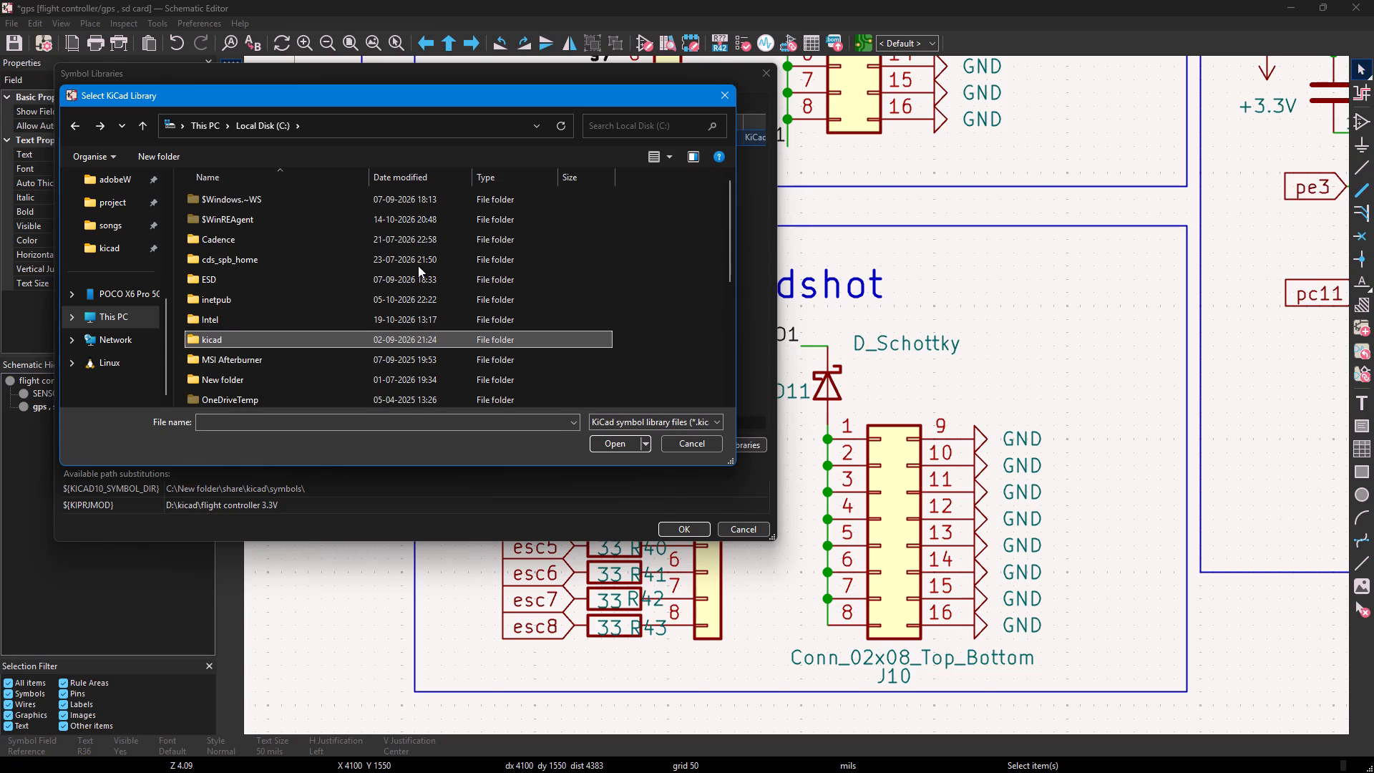
pyautogui.scroll(-2, 418, 266)
pyautogui.scroll(-3, 415, 324)
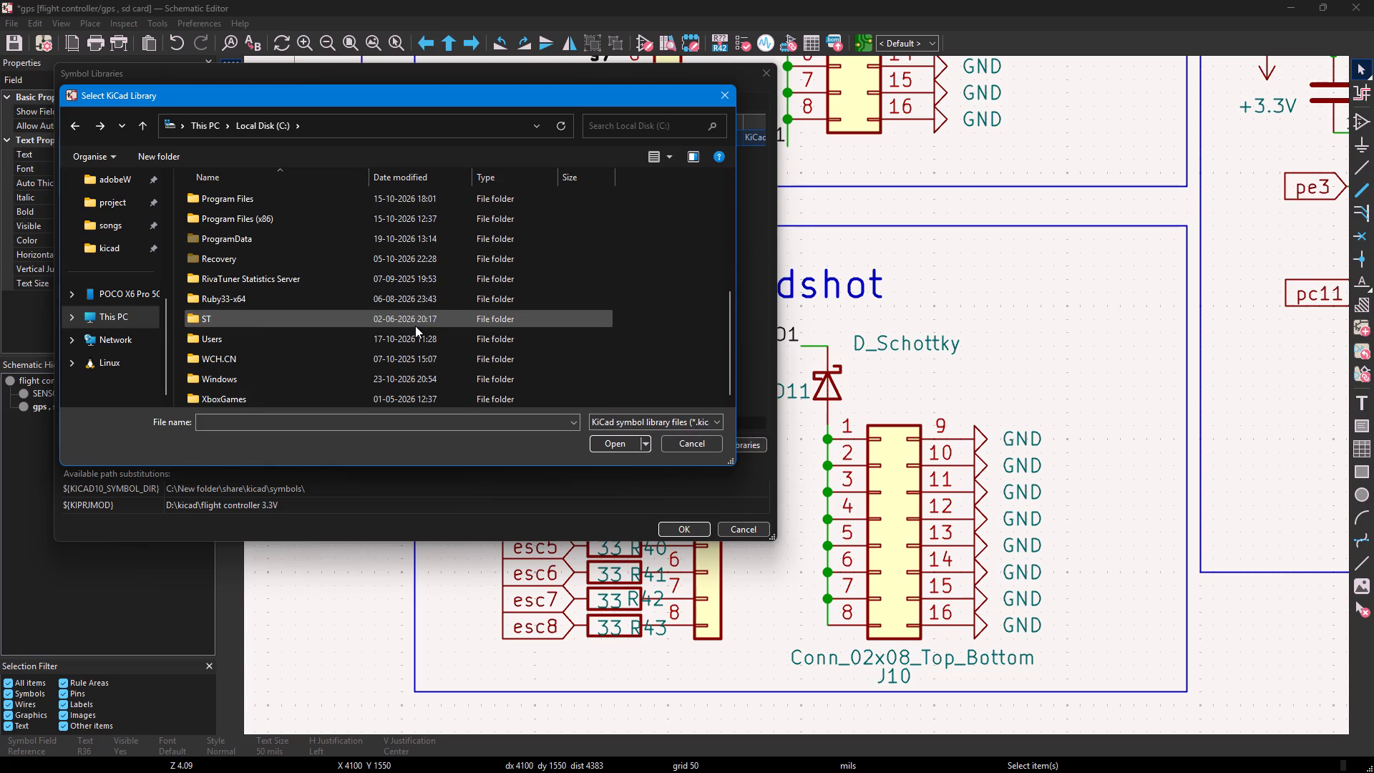
pyautogui.scroll(-2, 415, 312)
pyautogui.scroll(2, 419, 319)
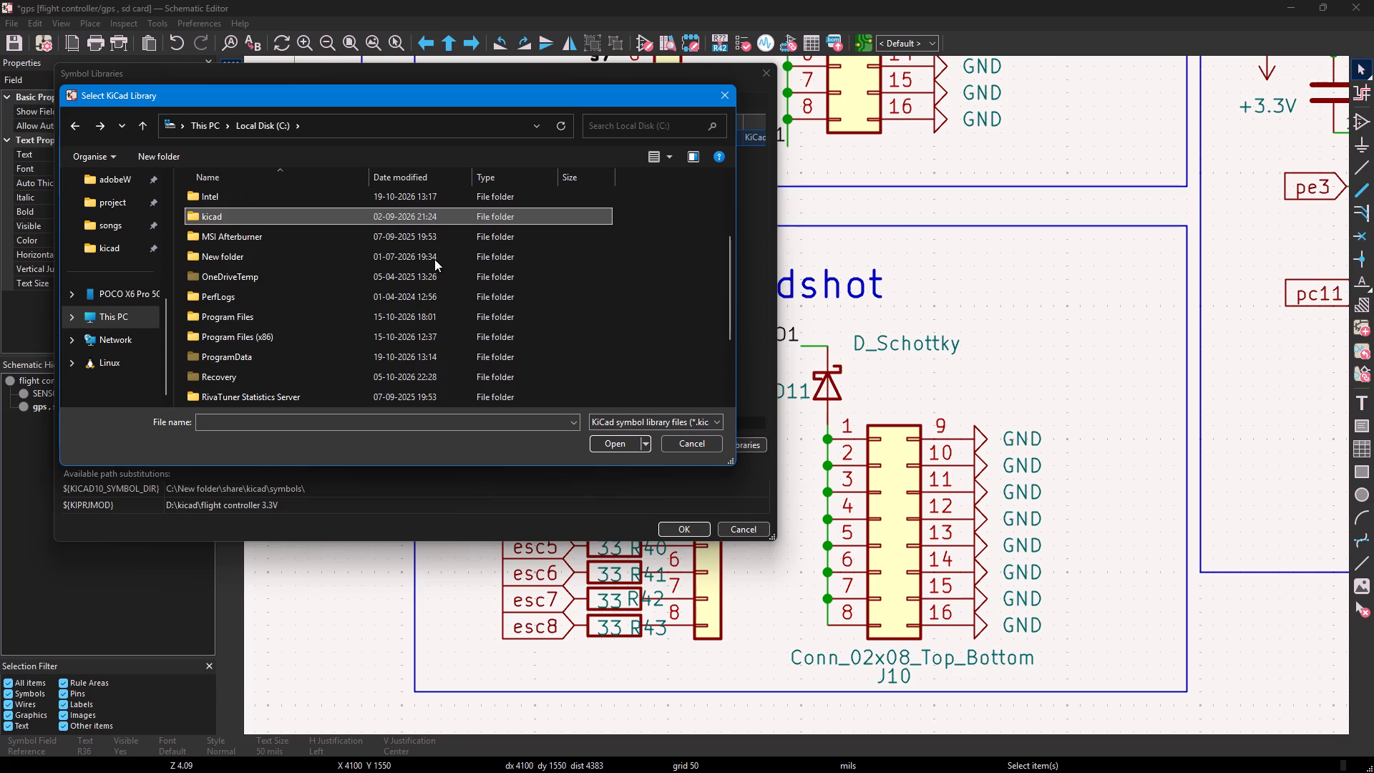
pyautogui.doubleClick(434, 257)
pyautogui.doubleClick(416, 258)
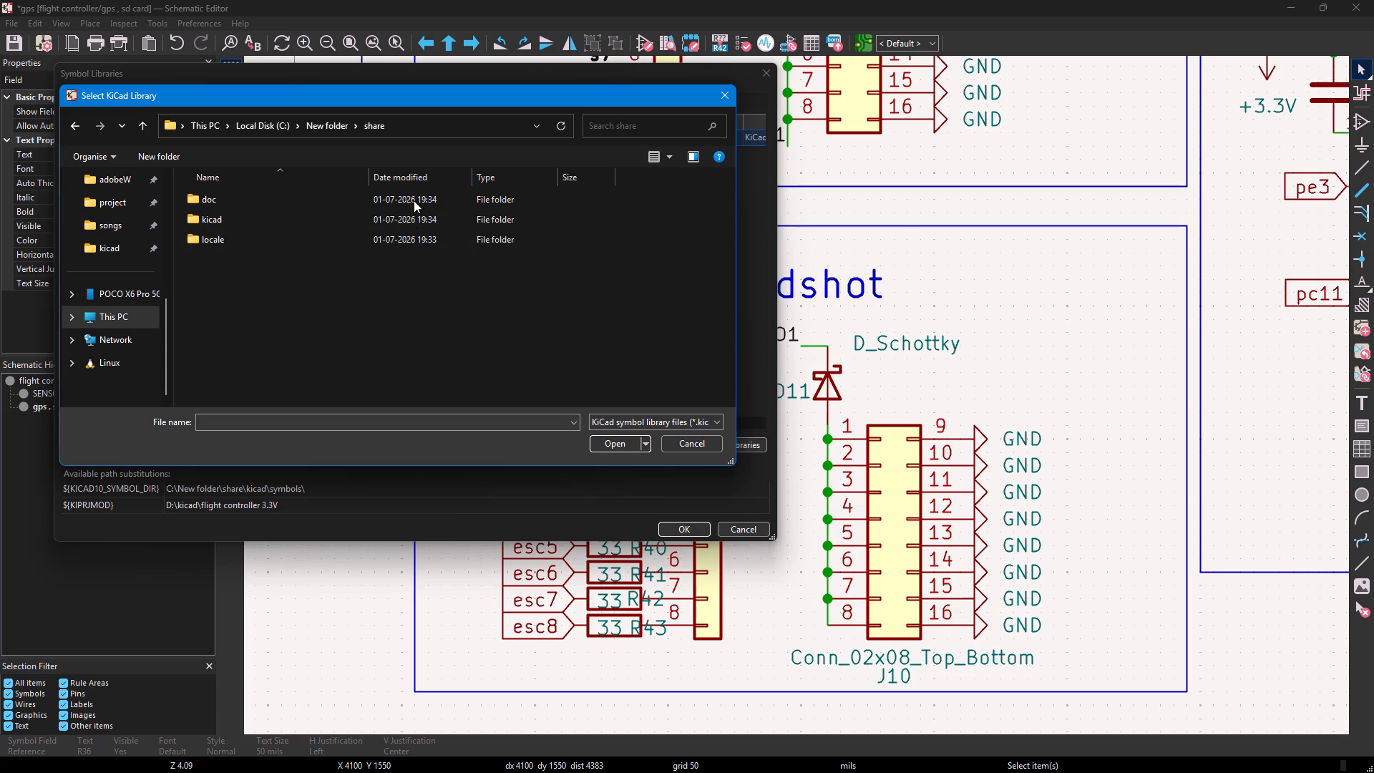
pyautogui.doubleClick(416, 222)
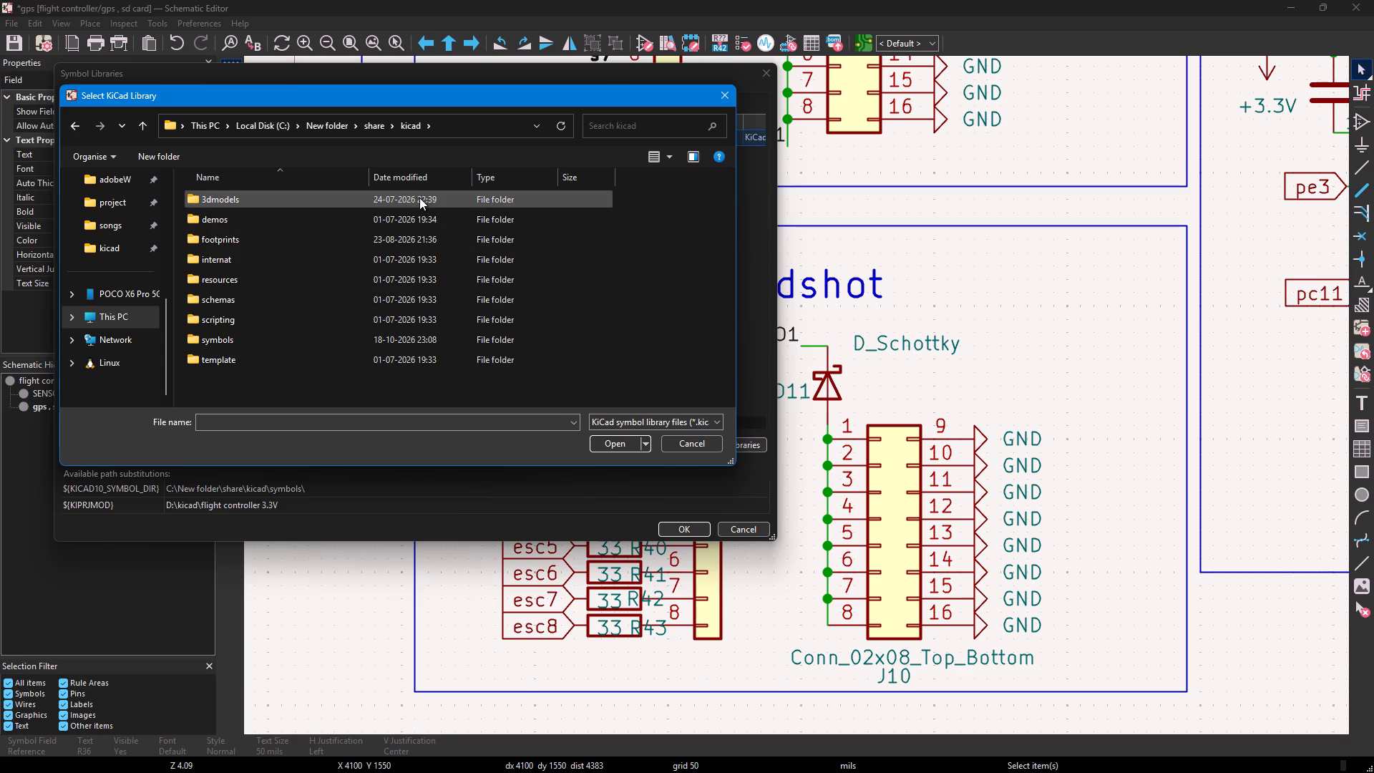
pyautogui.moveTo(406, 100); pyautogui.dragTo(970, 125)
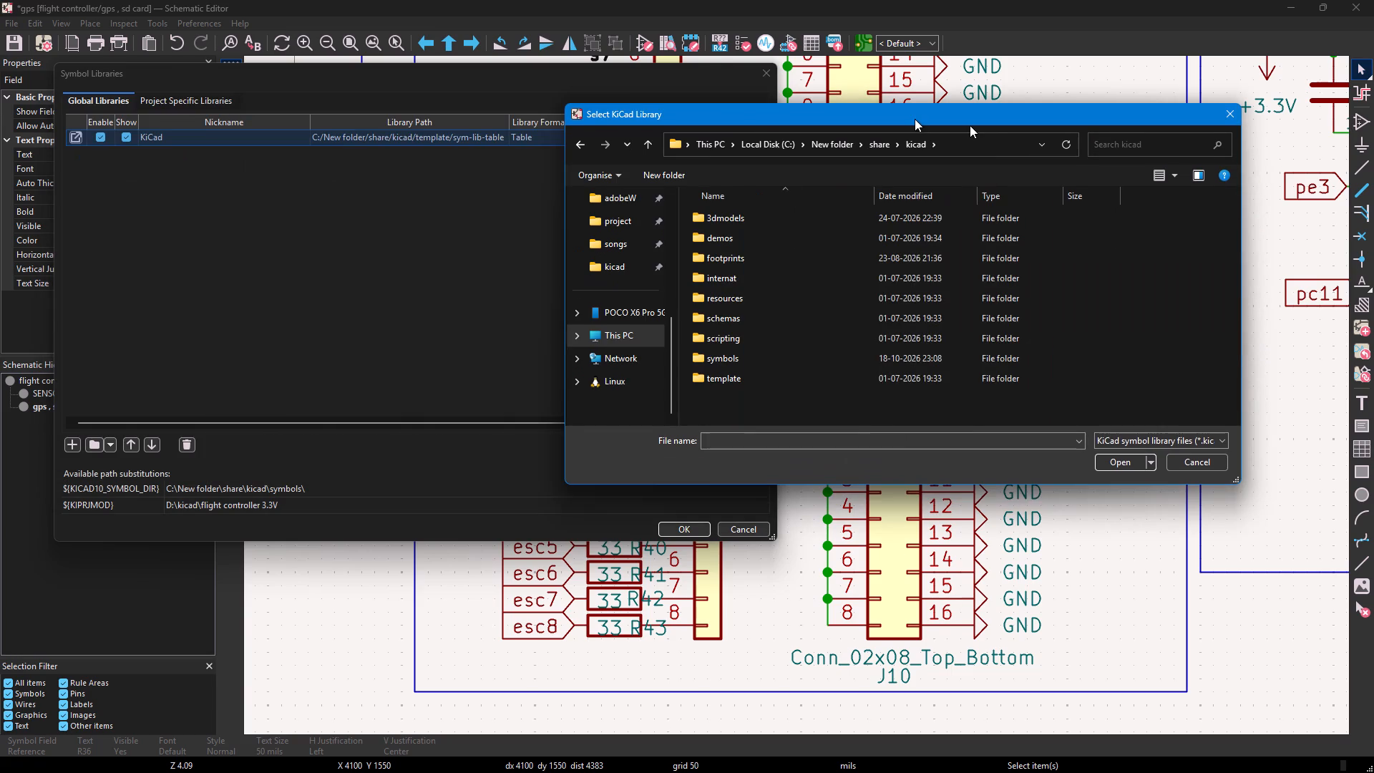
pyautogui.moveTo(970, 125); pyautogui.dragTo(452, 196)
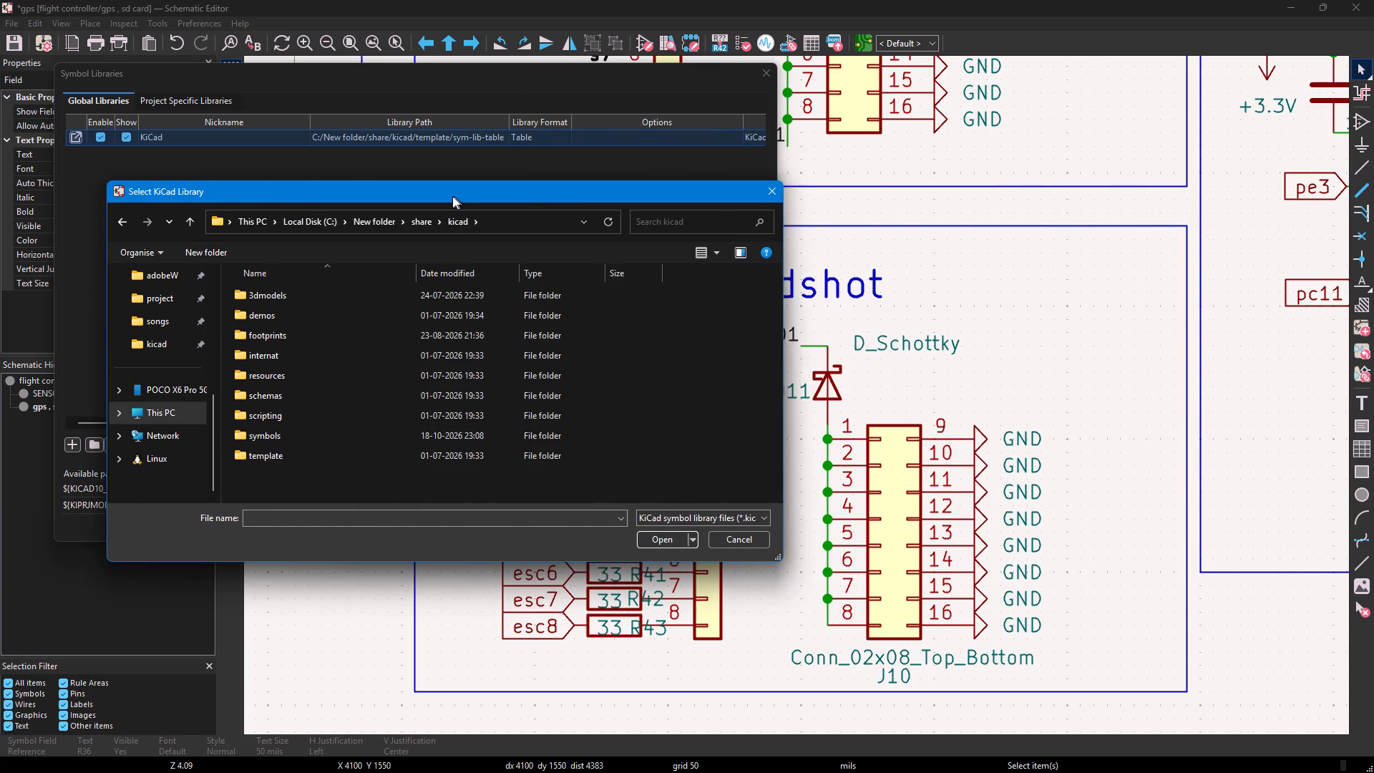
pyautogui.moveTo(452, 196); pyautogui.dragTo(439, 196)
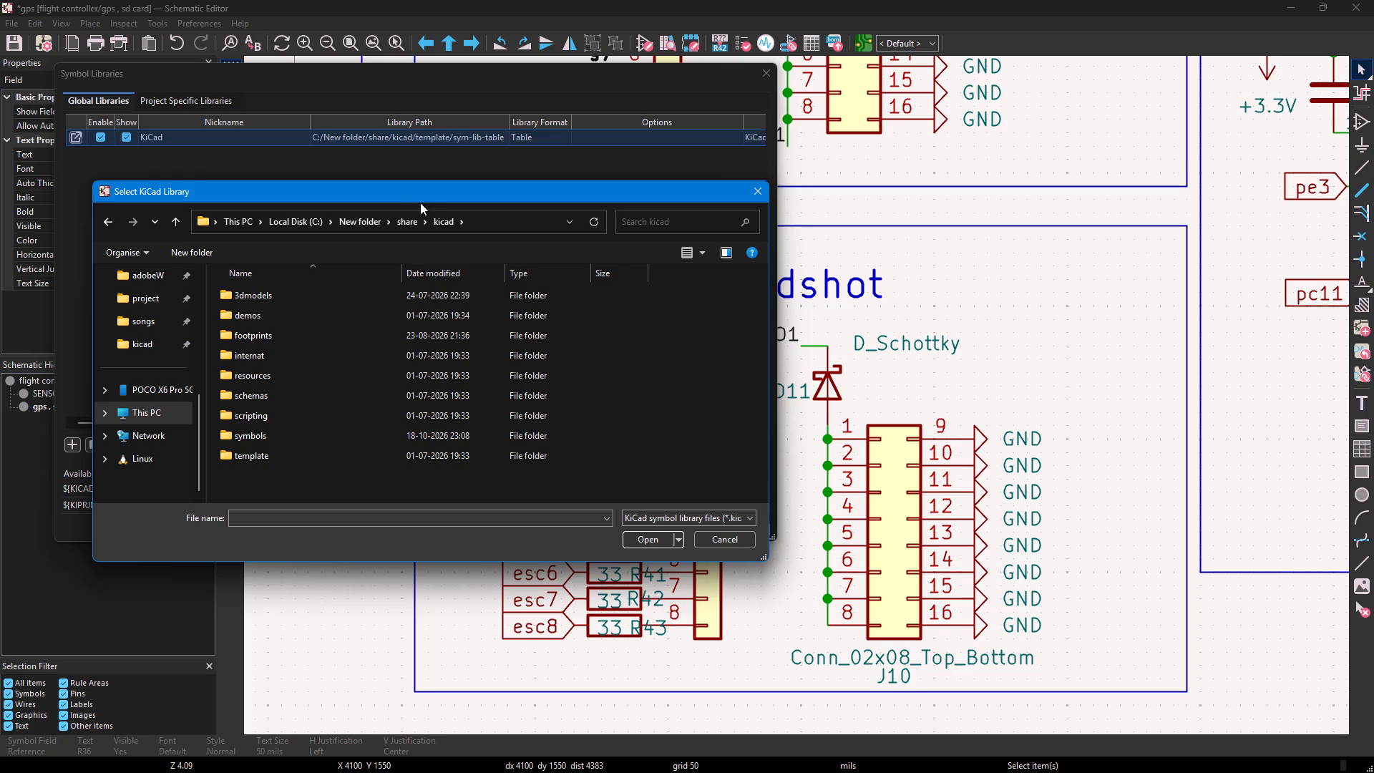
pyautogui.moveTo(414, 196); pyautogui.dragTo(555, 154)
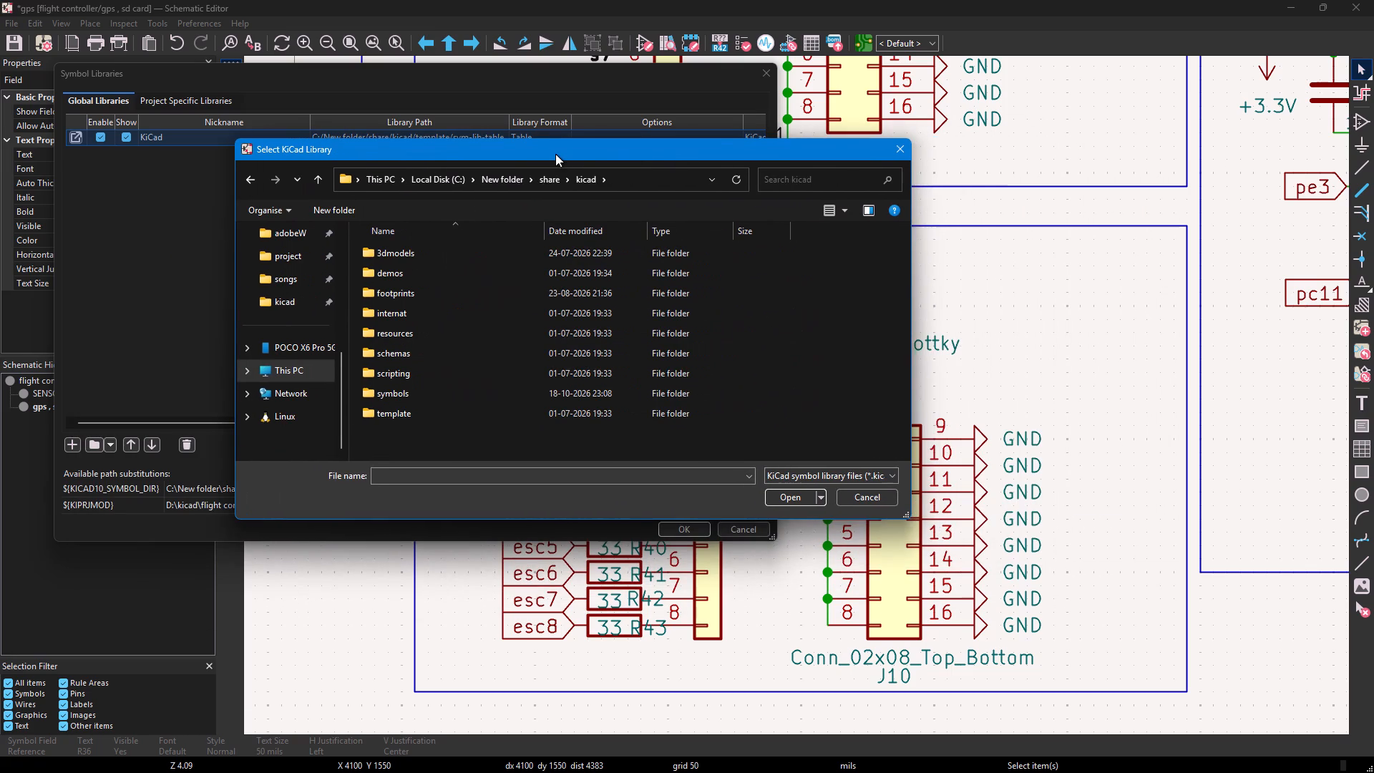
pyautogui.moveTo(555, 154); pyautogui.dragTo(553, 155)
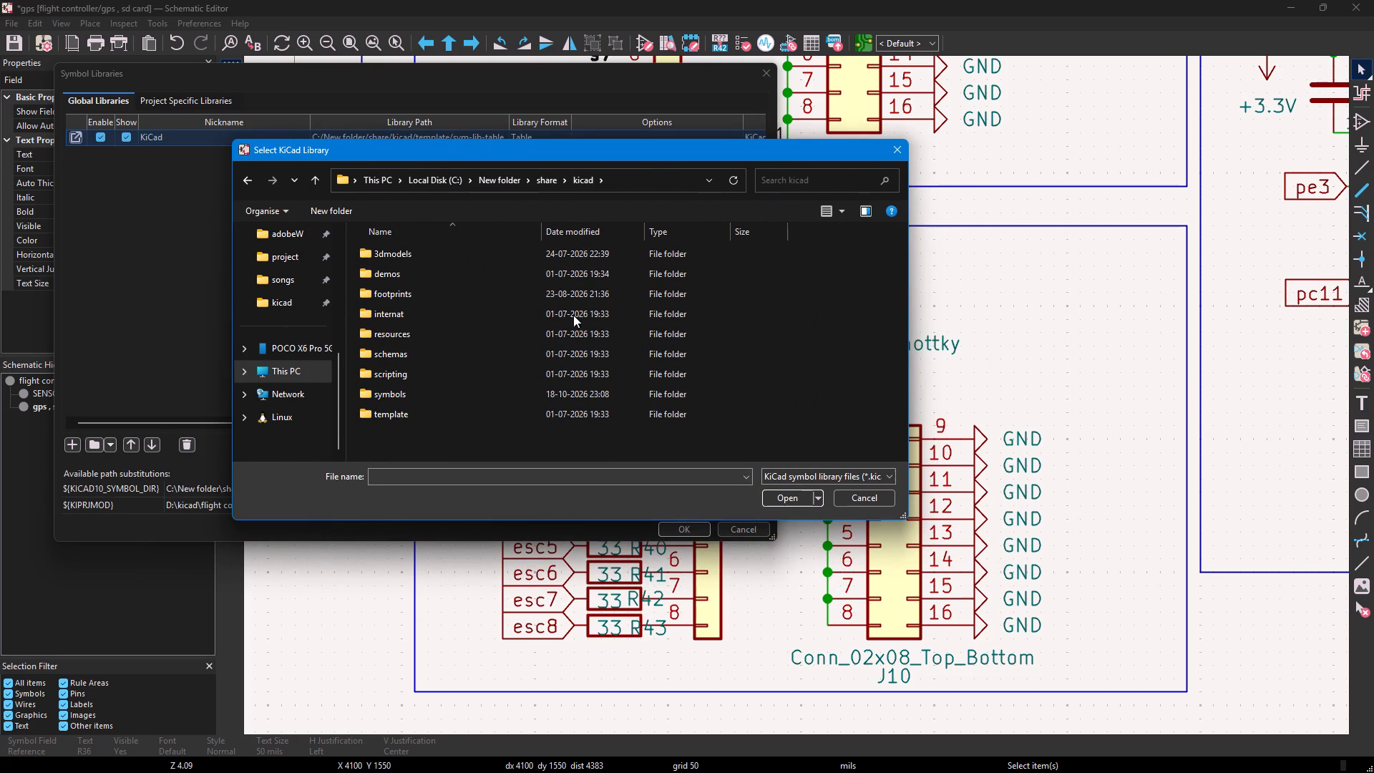
# Check the footprints folder for a library file, and close the library selection without choosing one.
pyautogui.click(571, 289)
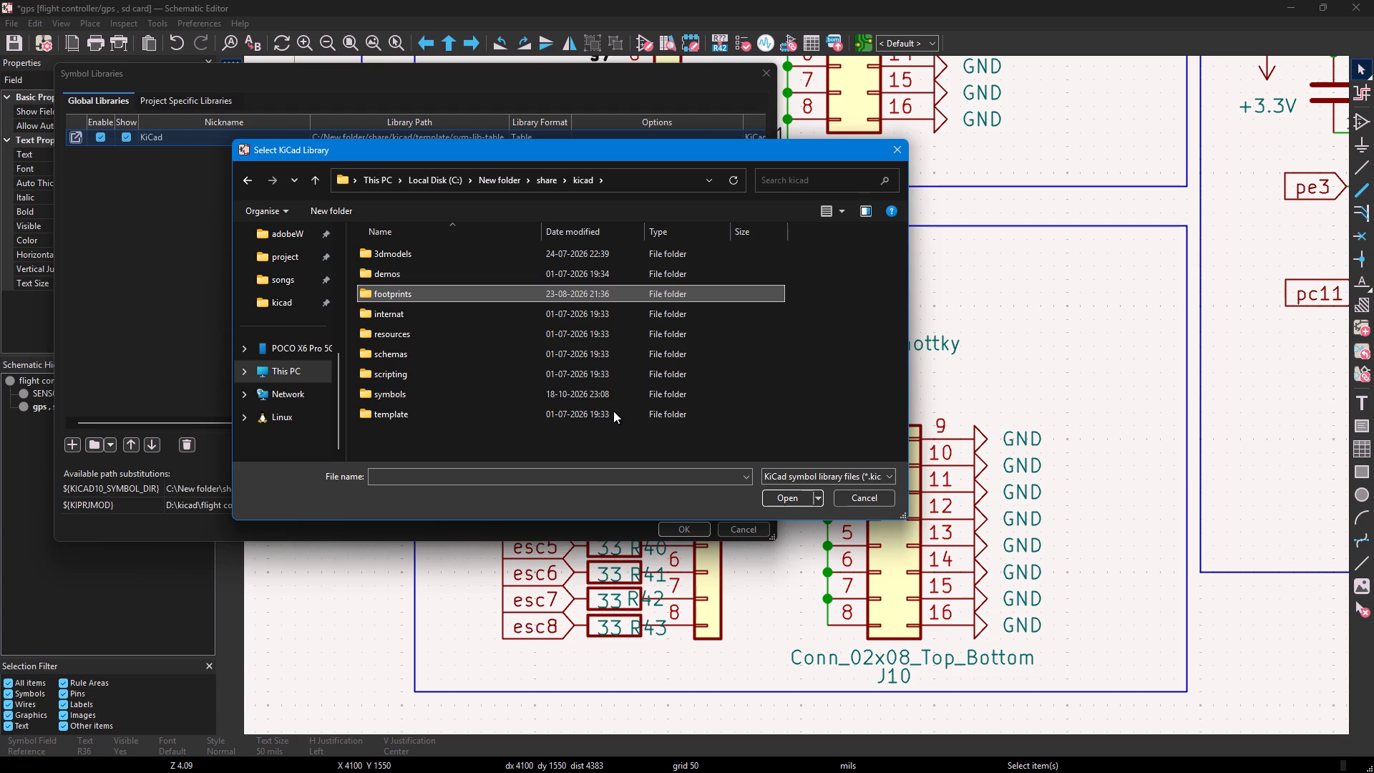
pyautogui.click(782, 499)
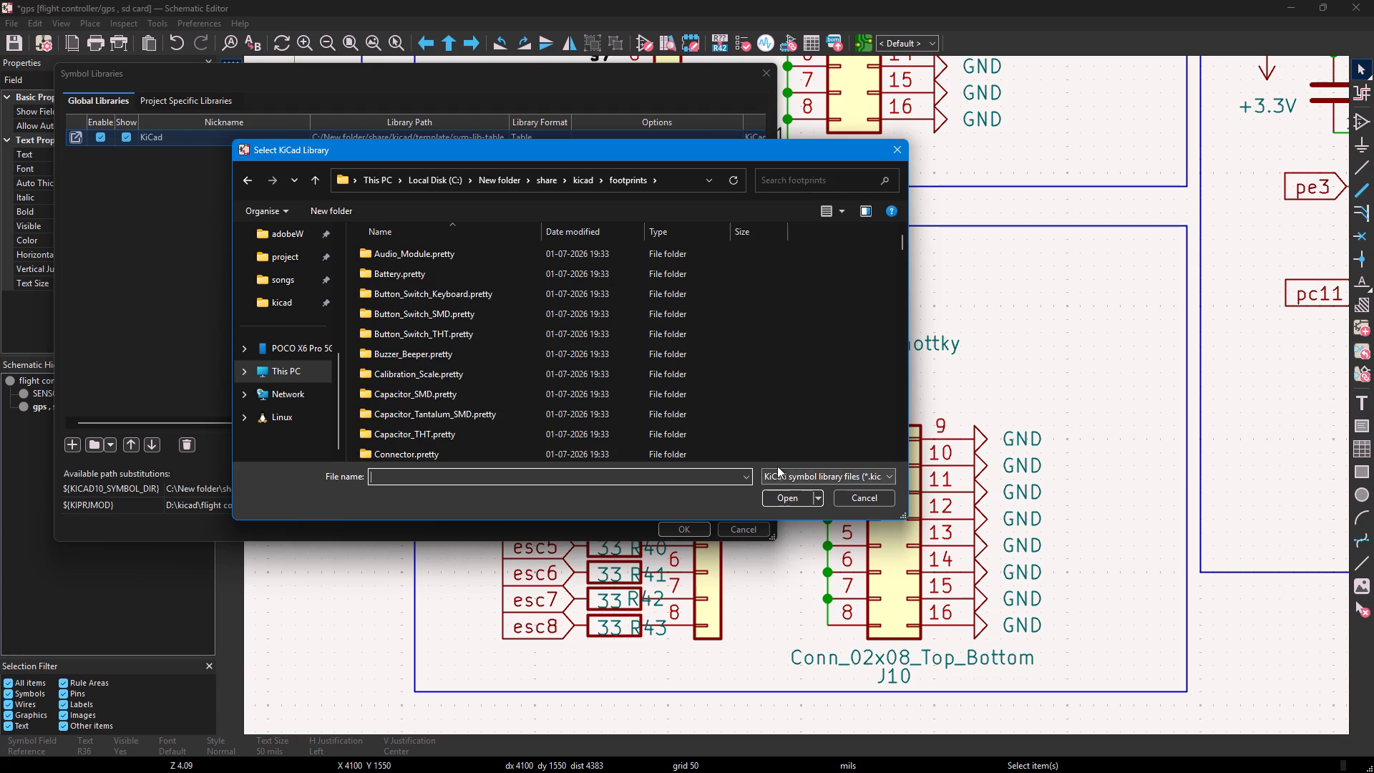
pyautogui.click(775, 353)
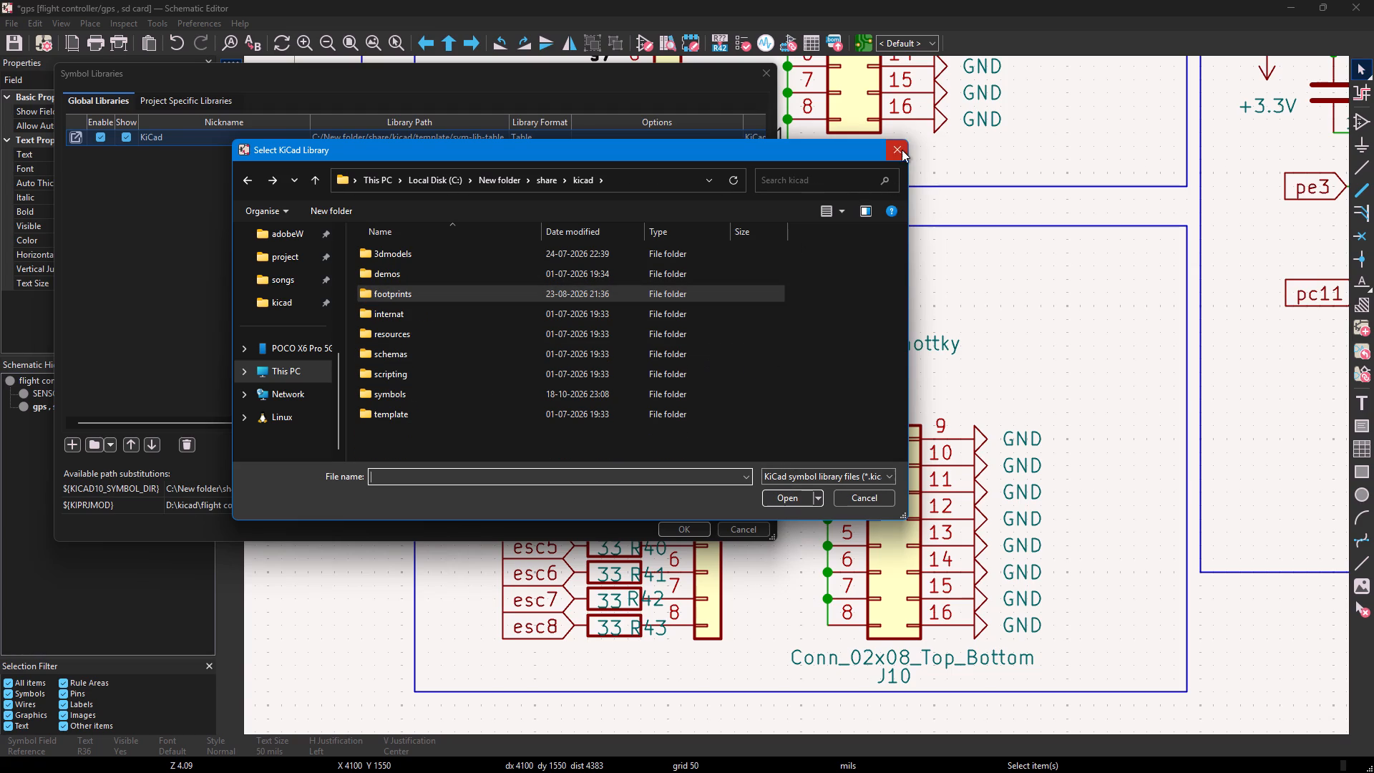
pyautogui.click(902, 150)
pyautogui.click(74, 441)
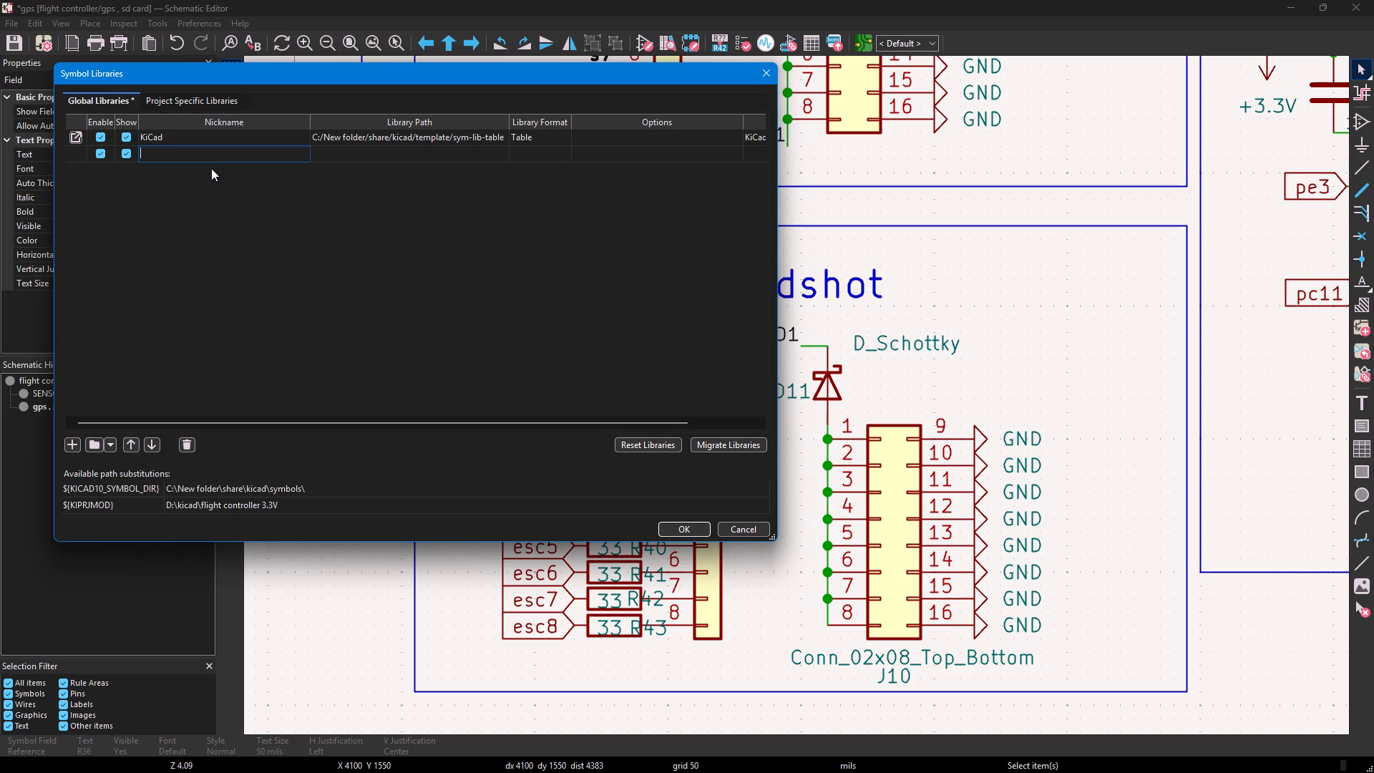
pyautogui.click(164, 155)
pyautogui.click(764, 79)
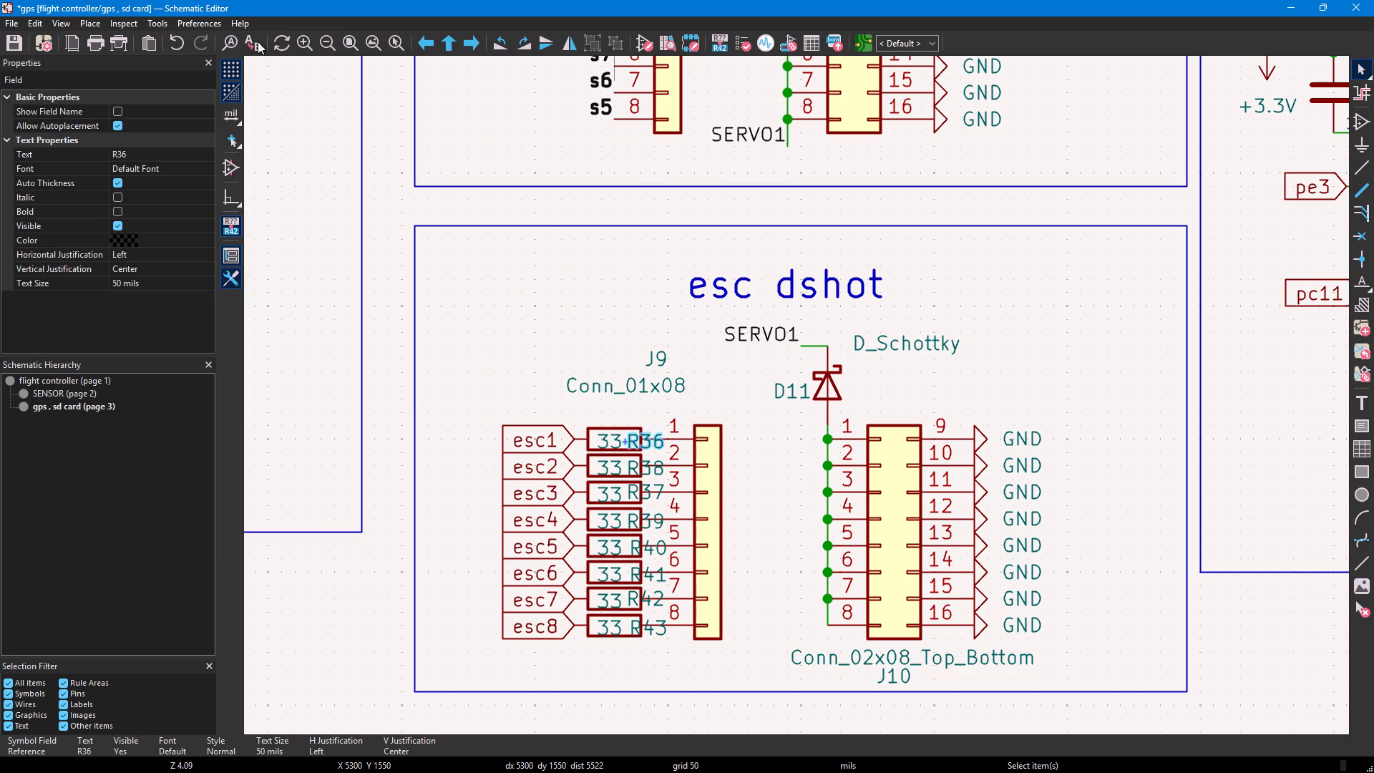
# Reopen the symbol library manager and add an empty row to the global libraries.
pyautogui.click(194, 19)
pyautogui.click(235, 56)
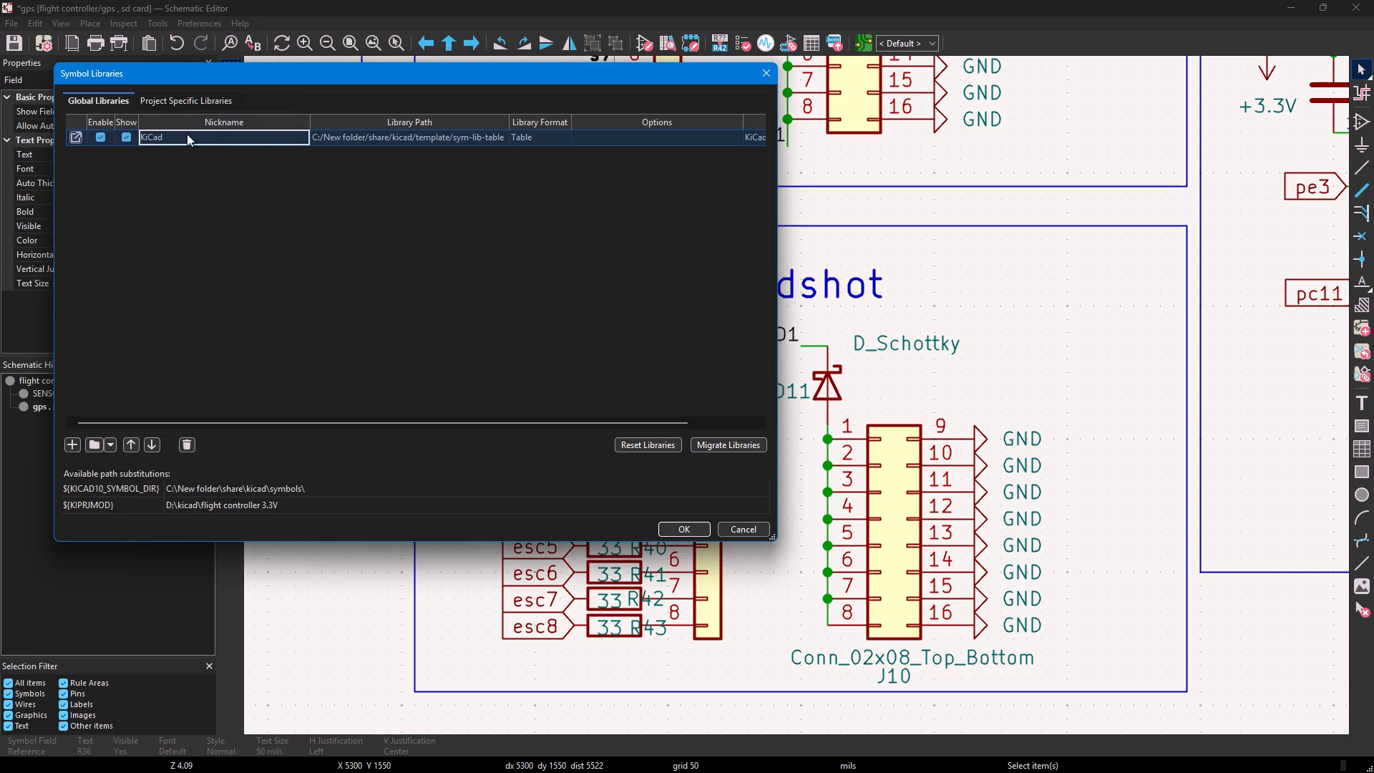
pyautogui.click(74, 439)
# Add C:\New folder\share\kicad\symbols to the global libraries as a KiCad folder with .kicad_sym files.
pyautogui.click(106, 442)
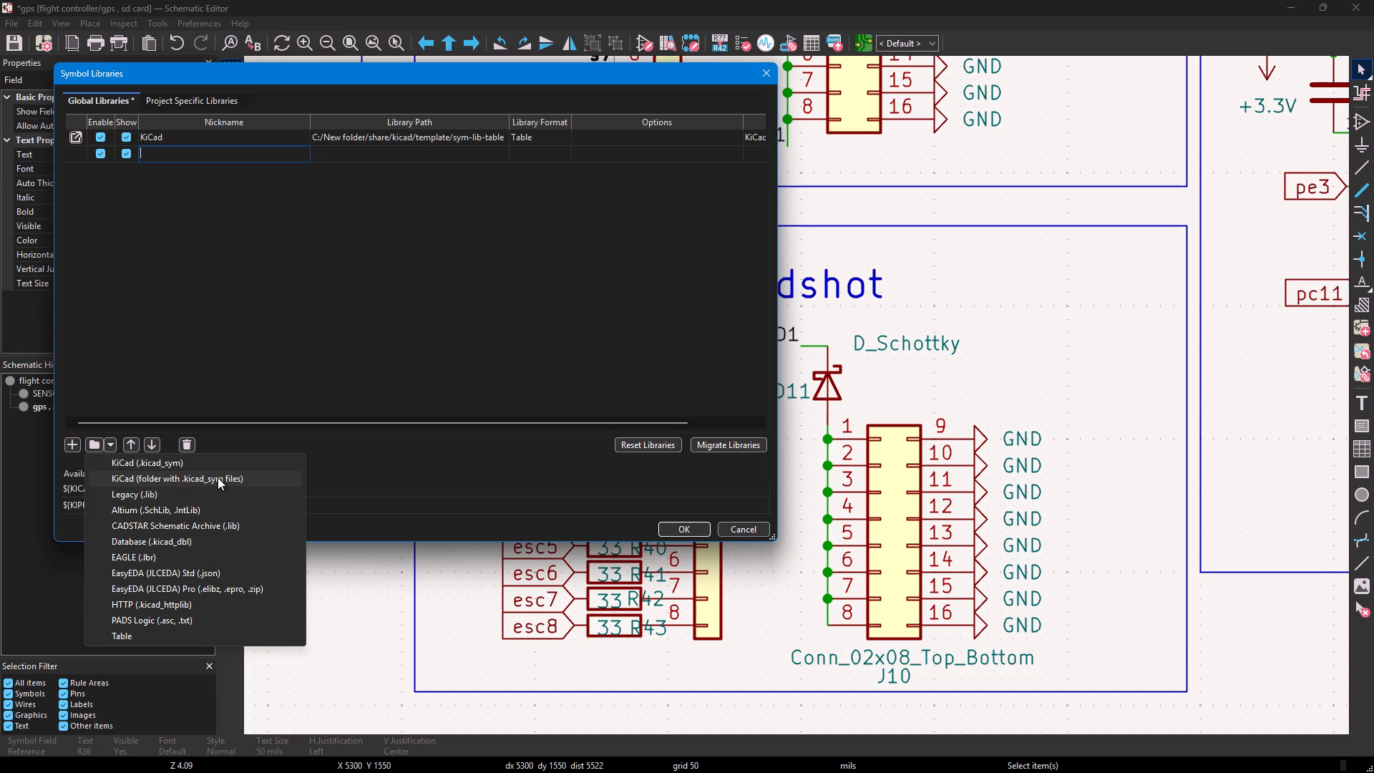
pyautogui.click(171, 476)
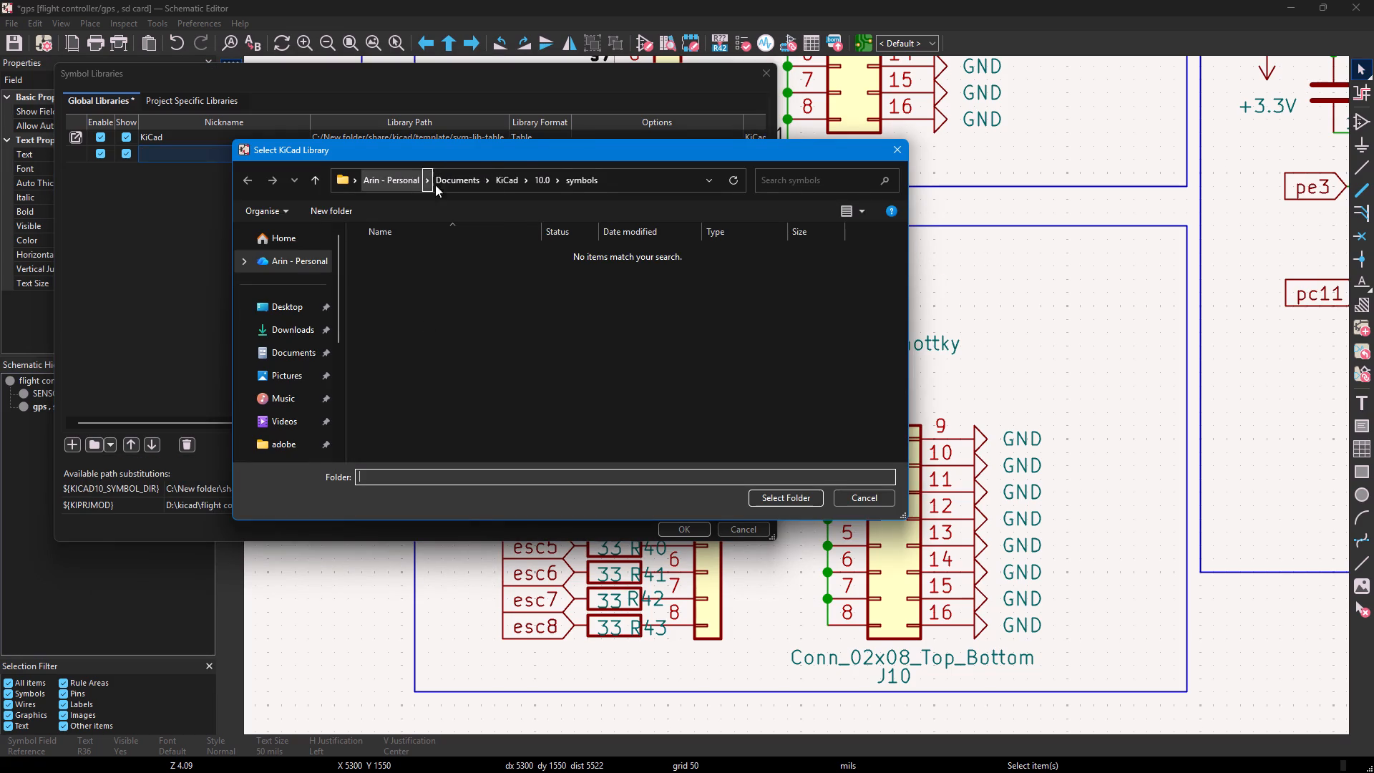
pyautogui.scroll(-2, 273, 414)
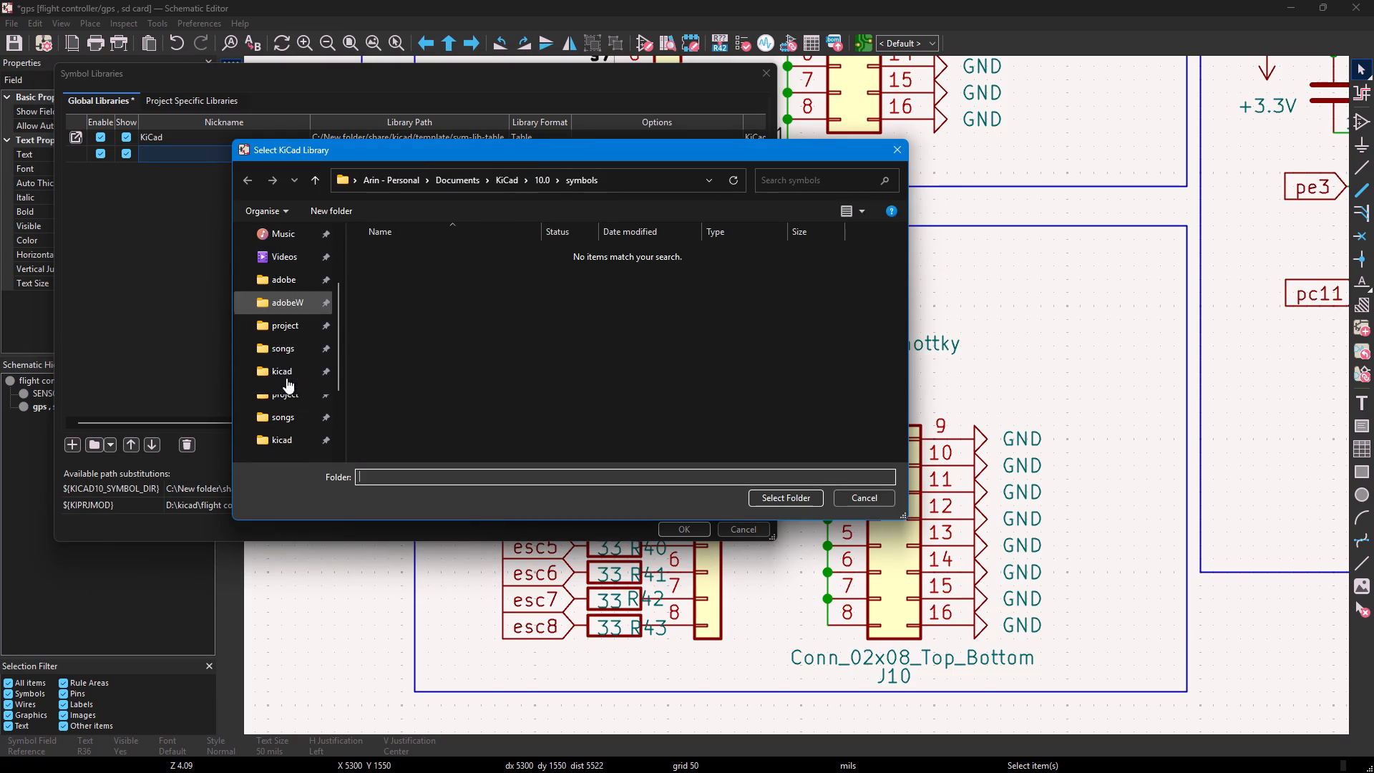
pyautogui.scroll(-1, 286, 378)
pyautogui.click(291, 392)
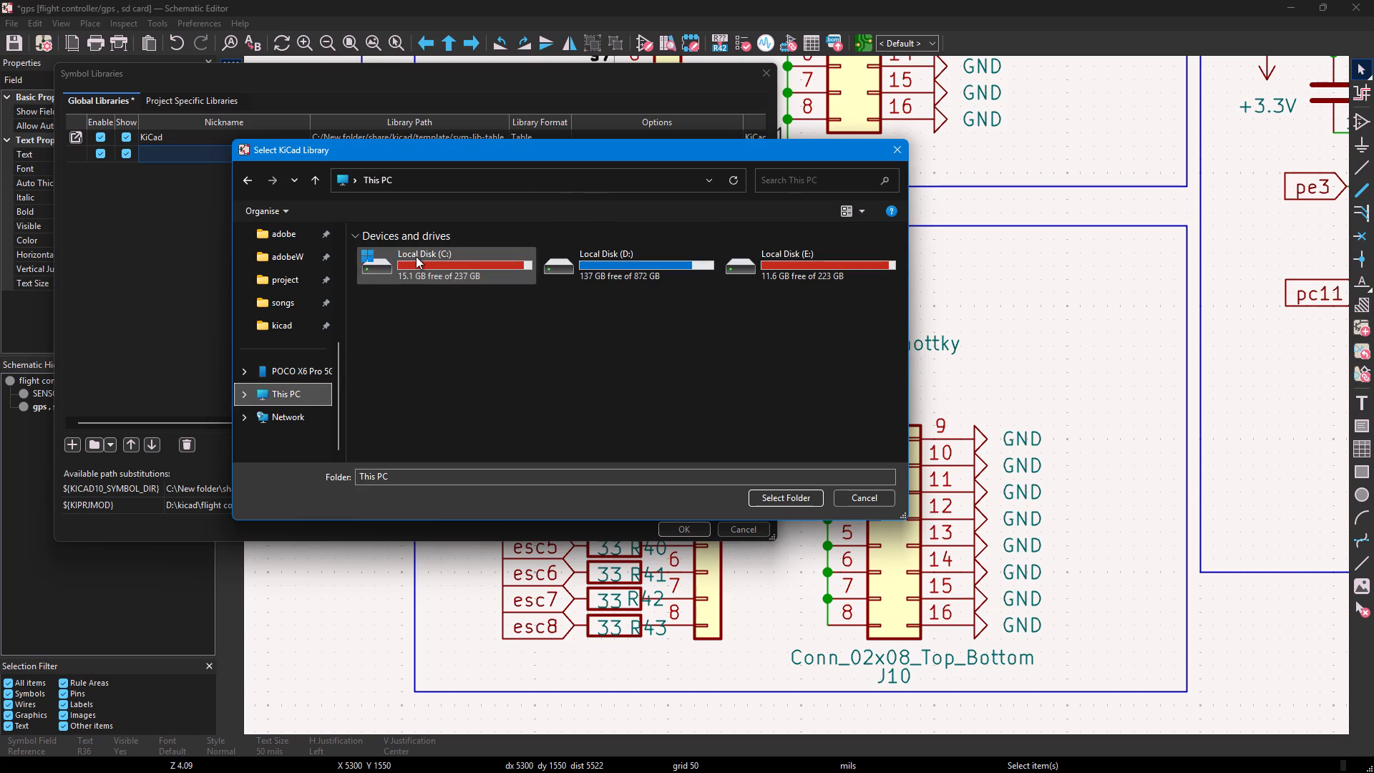
pyautogui.doubleClick(416, 256)
pyautogui.scroll(-2, 601, 395)
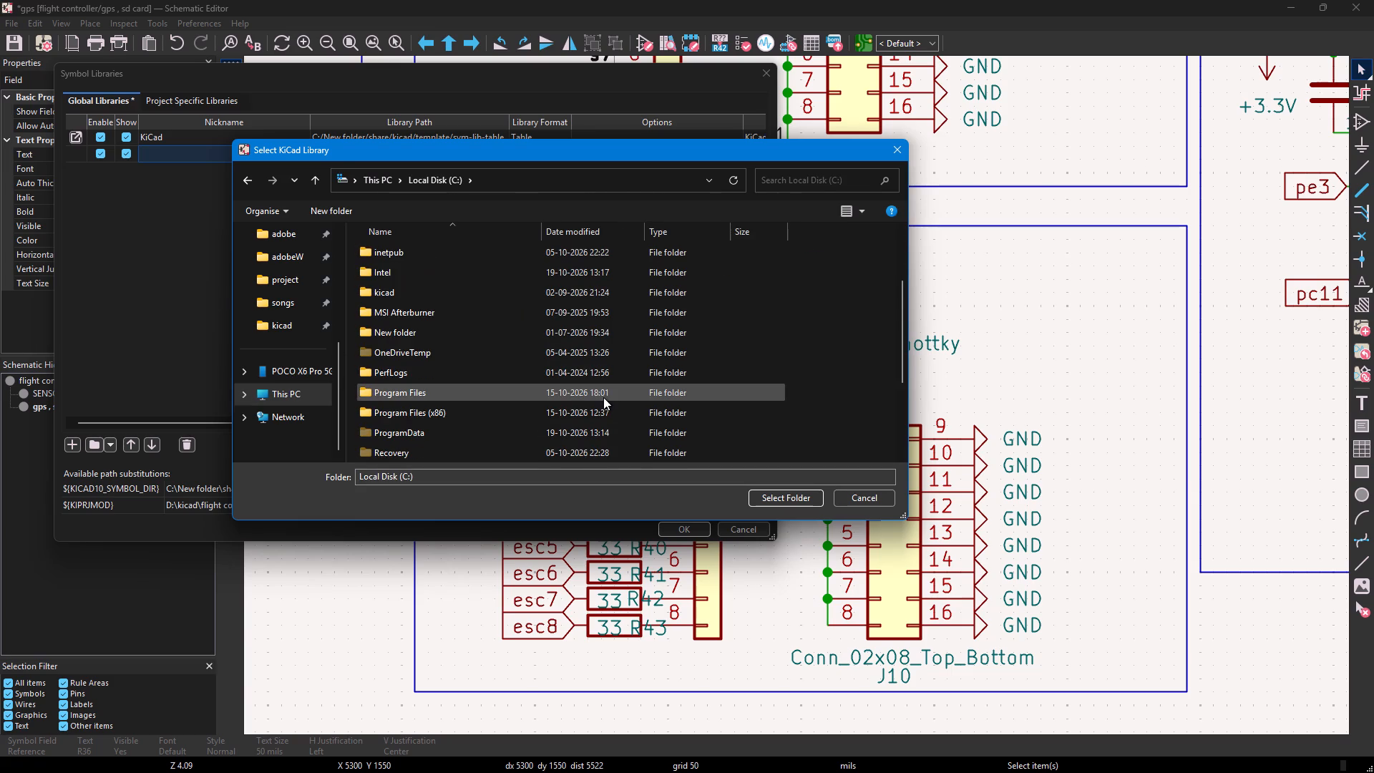
pyautogui.scroll(-1, 603, 399)
pyautogui.scroll(2, 603, 399)
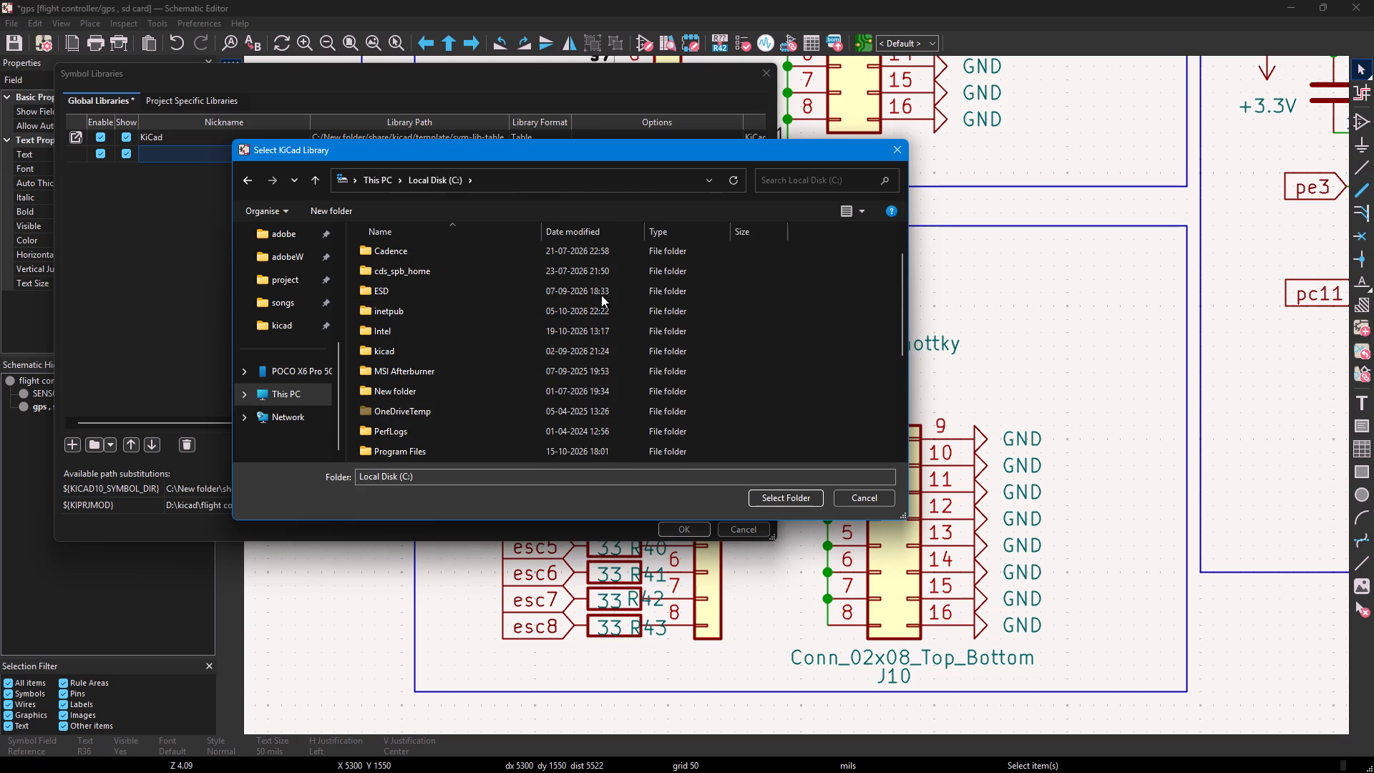
pyautogui.doubleClick(590, 389)
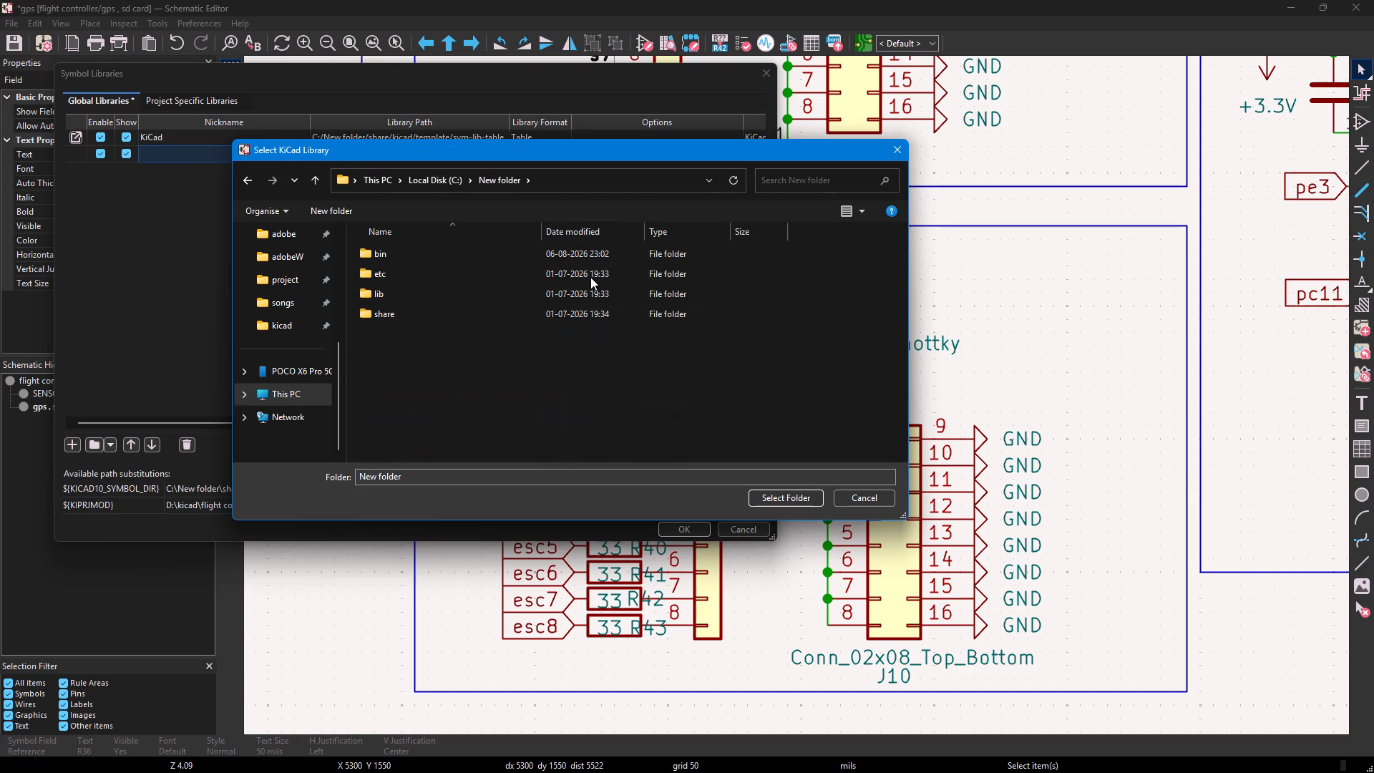
pyautogui.doubleClick(593, 319)
pyautogui.doubleClick(608, 276)
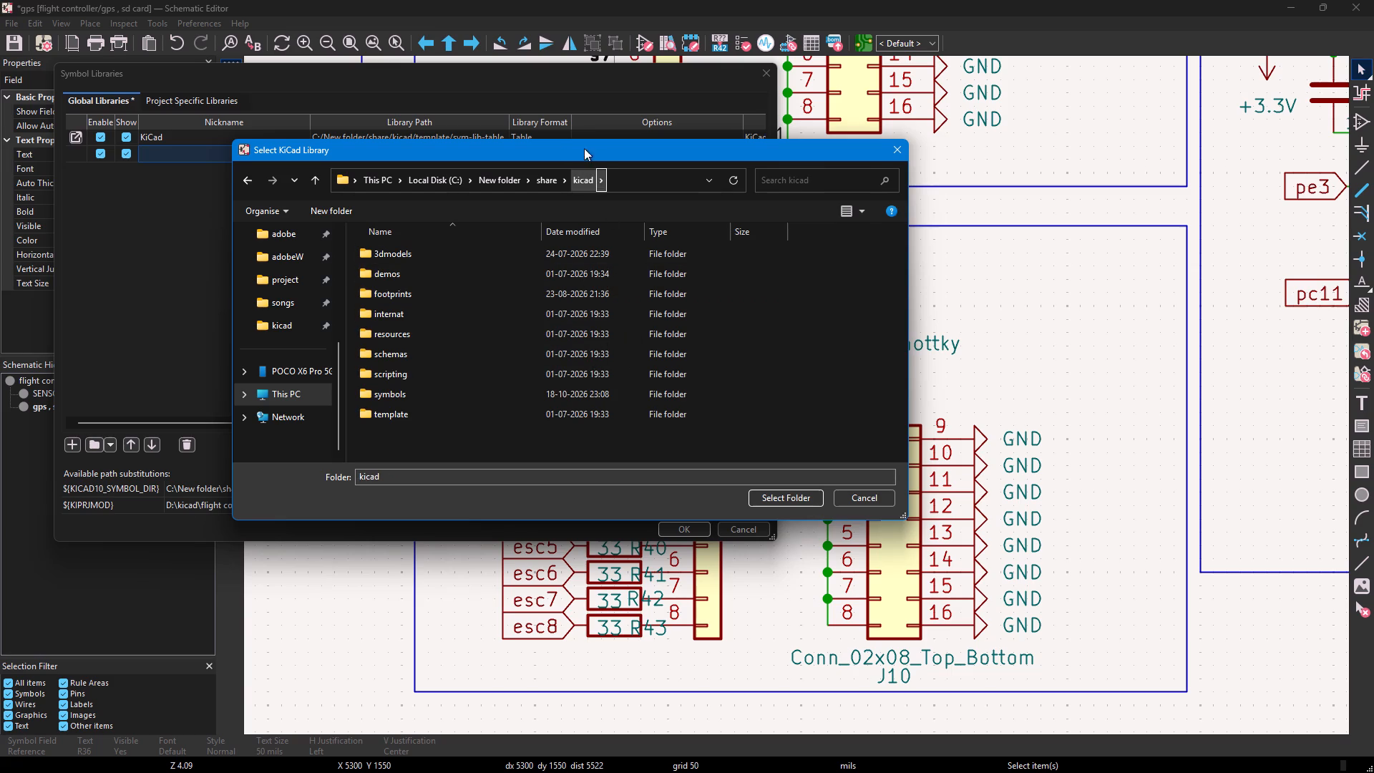
pyautogui.moveTo(584, 148); pyautogui.dragTo(651, 150)
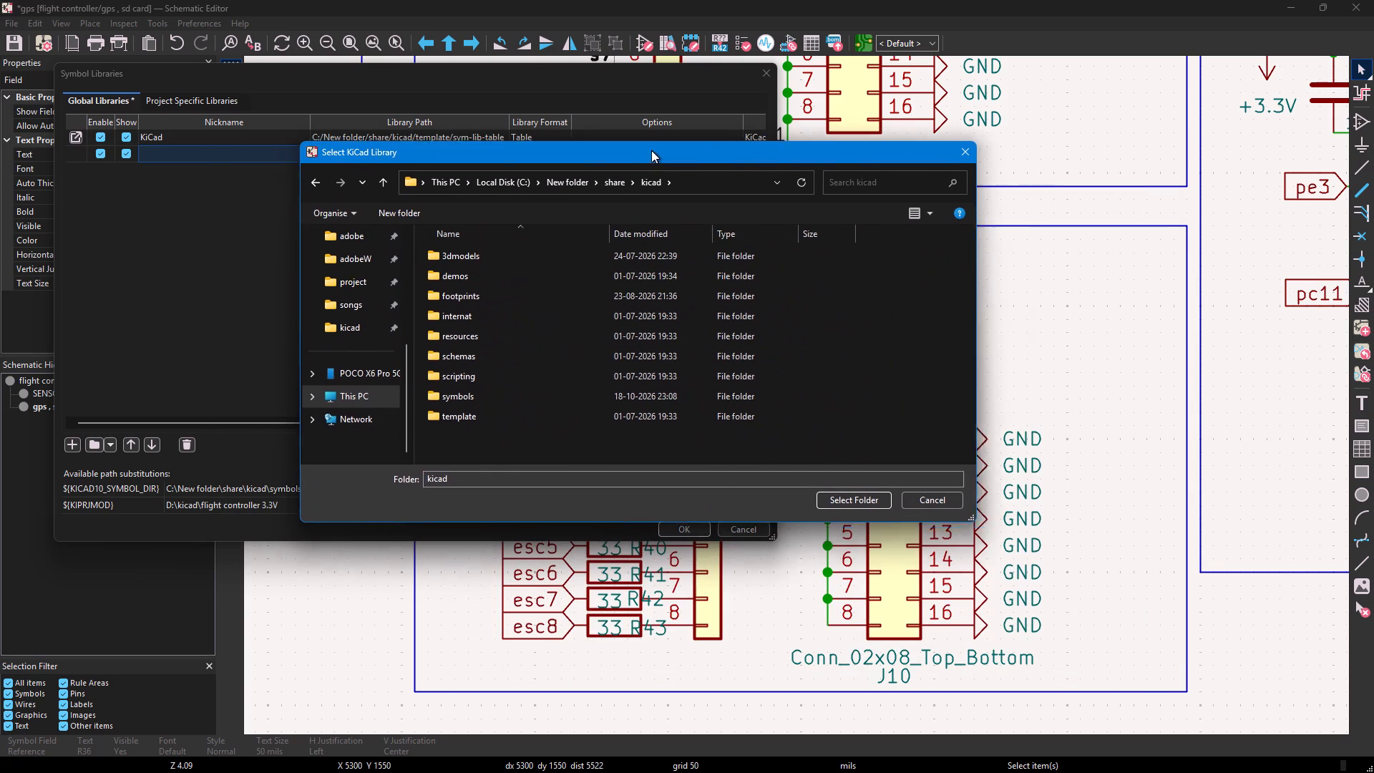
pyautogui.moveTo(651, 150); pyautogui.dragTo(629, 147)
pyautogui.doubleClick(667, 386)
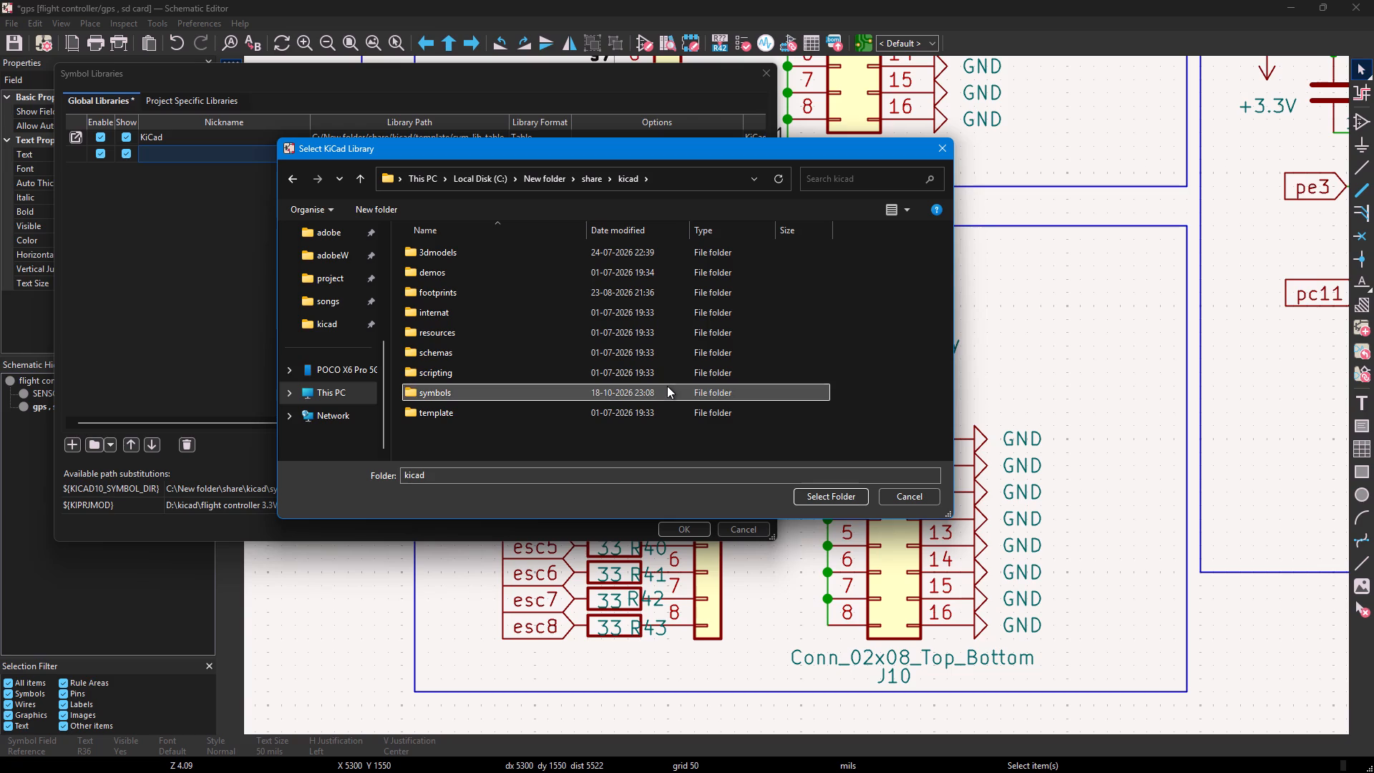
pyautogui.click(665, 334)
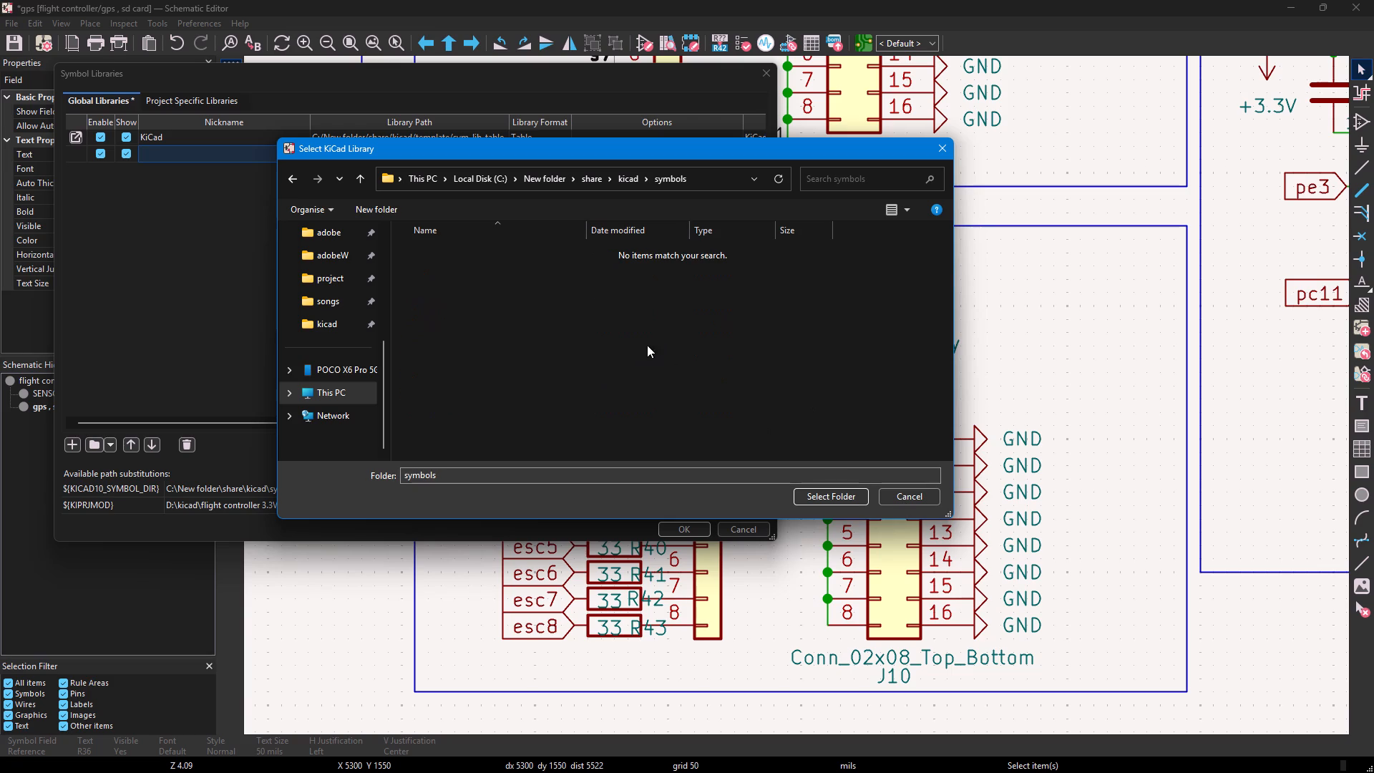
pyautogui.click(822, 495)
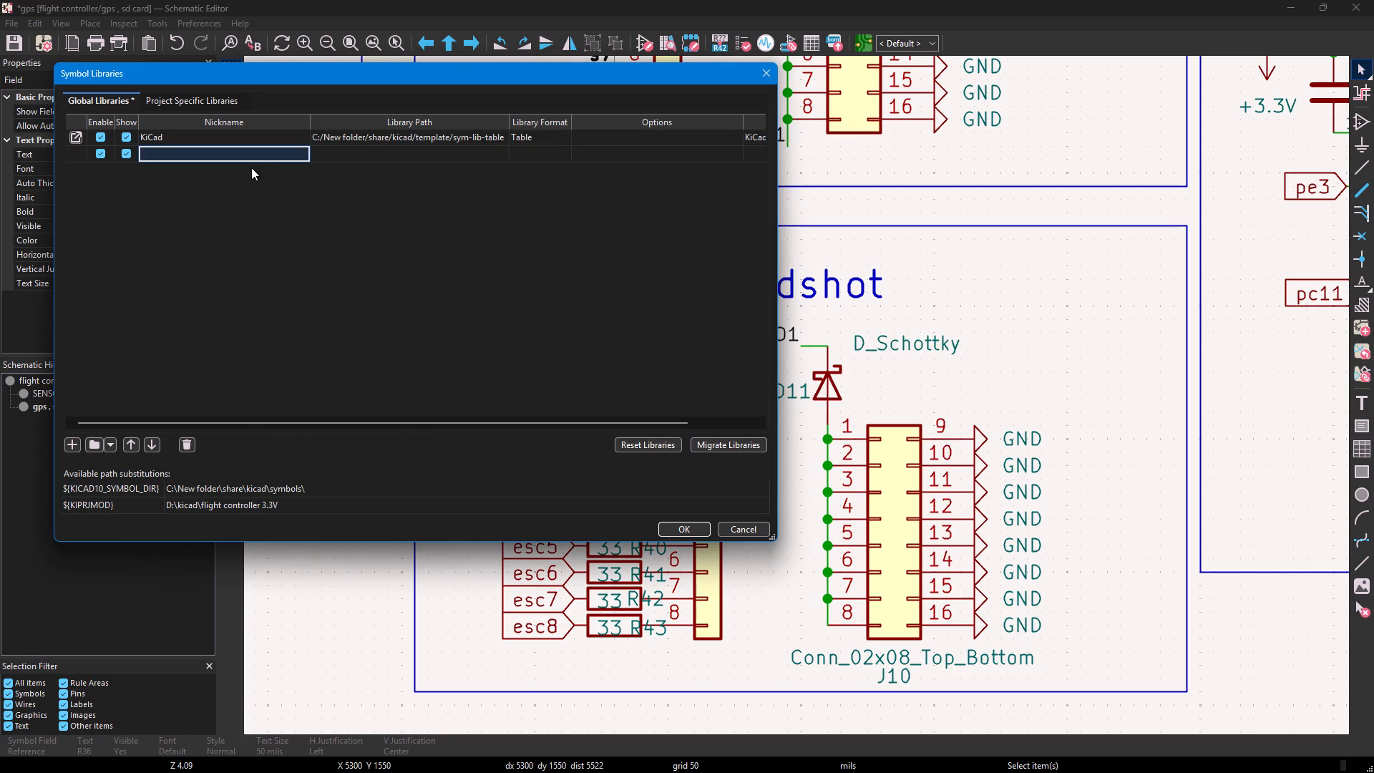
# Enter s as the nickname of the empty global library row.
pyautogui.click(254, 183)
pyautogui.click(233, 147)
pyautogui.press('s')
pyautogui.click(200, 151)
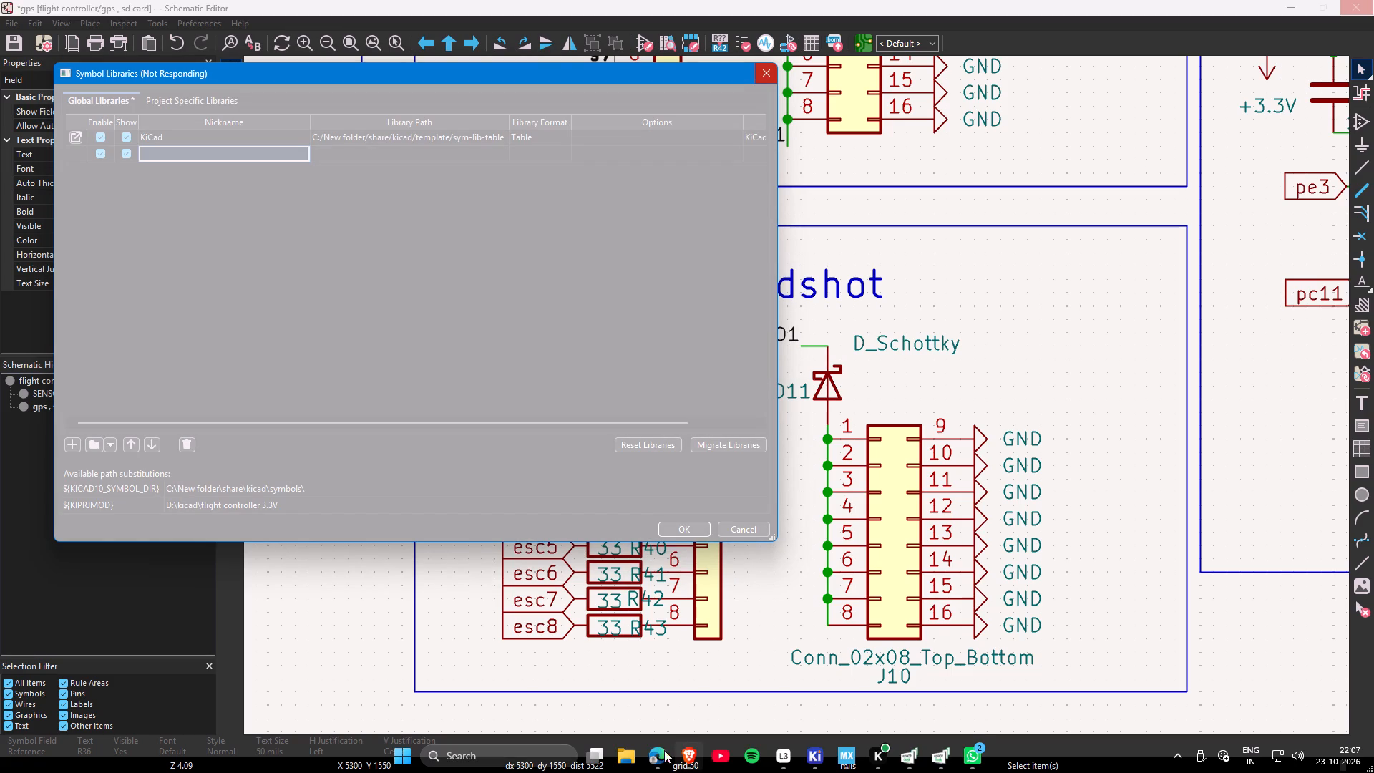
# Switch to File Explorer and examine the library files in C:\New folder\share\kicad\symbols, then minimize its window.
pyautogui.click(625, 762)
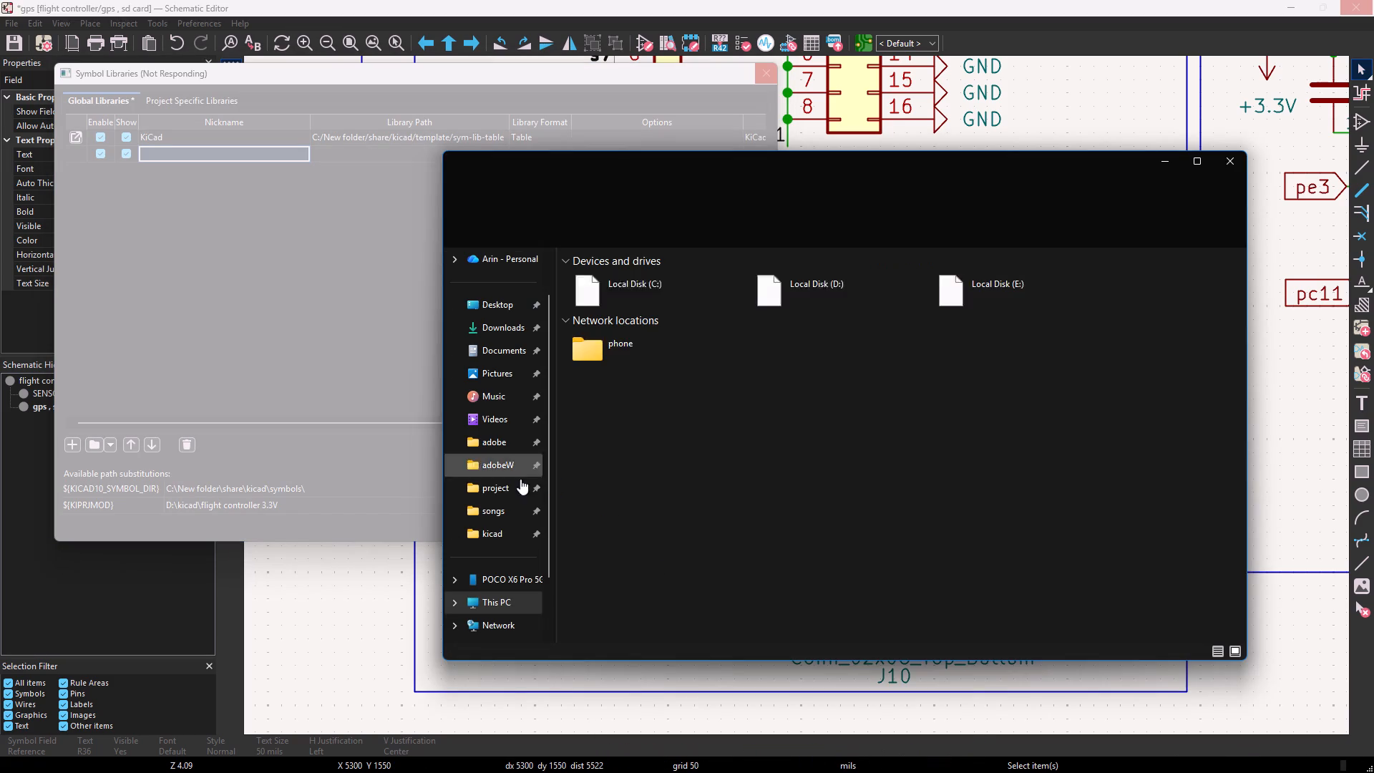
pyautogui.doubleClick(655, 282)
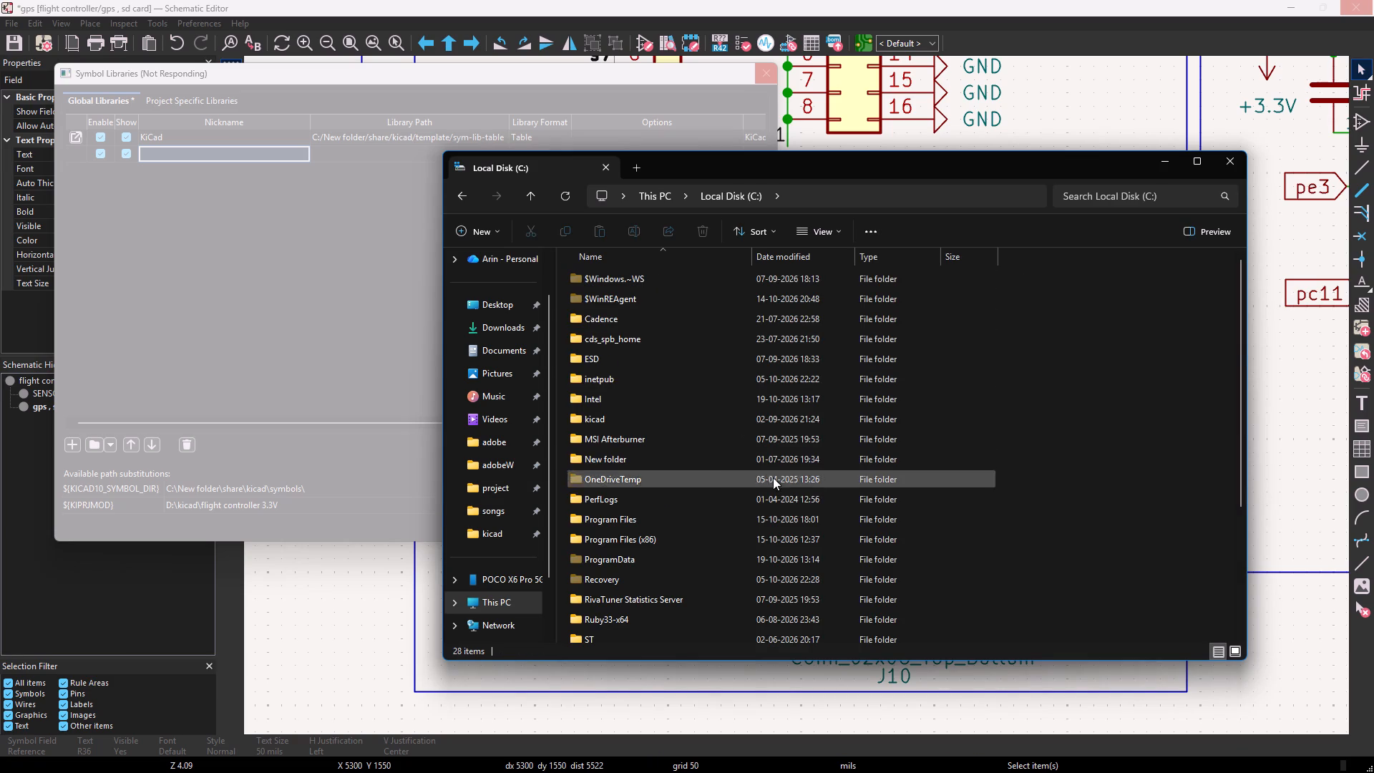
pyautogui.doubleClick(828, 462)
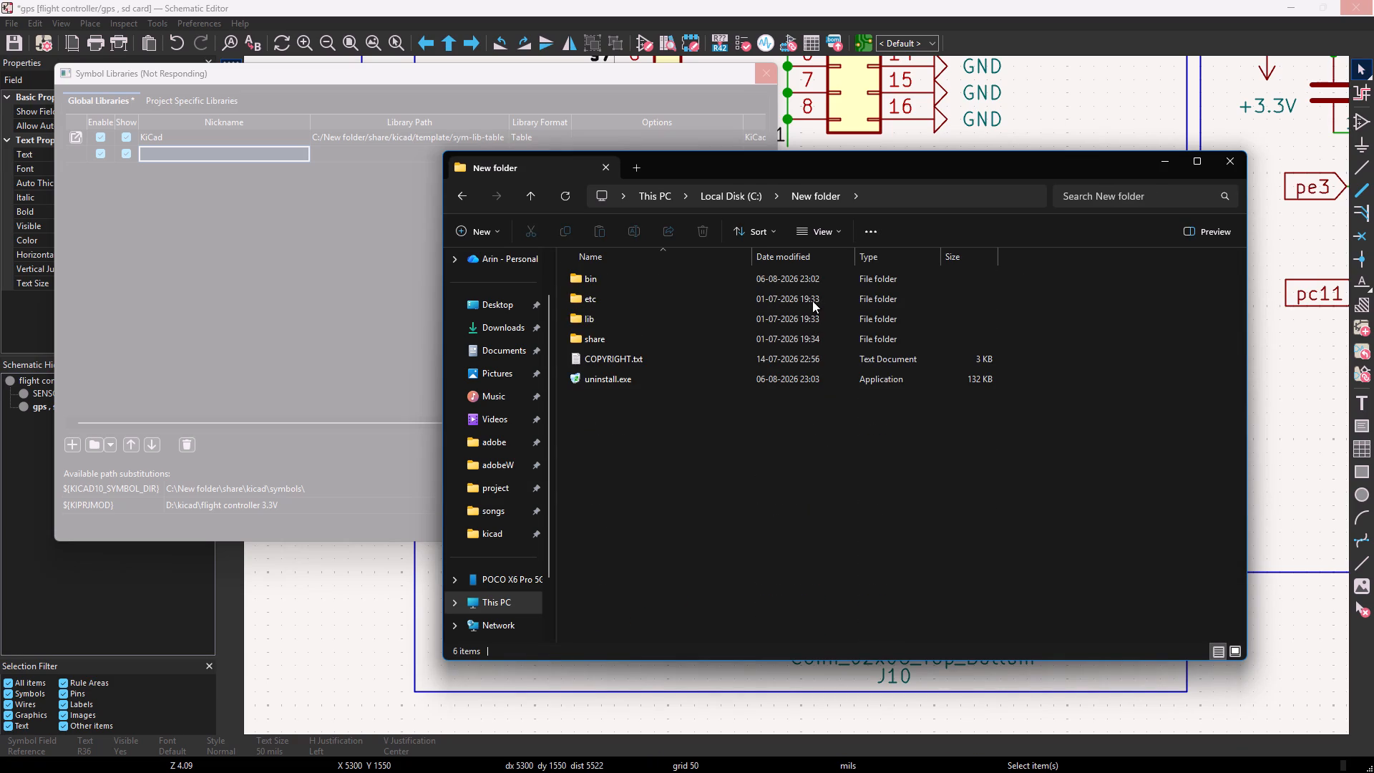
pyautogui.doubleClick(817, 318)
pyautogui.click(853, 275)
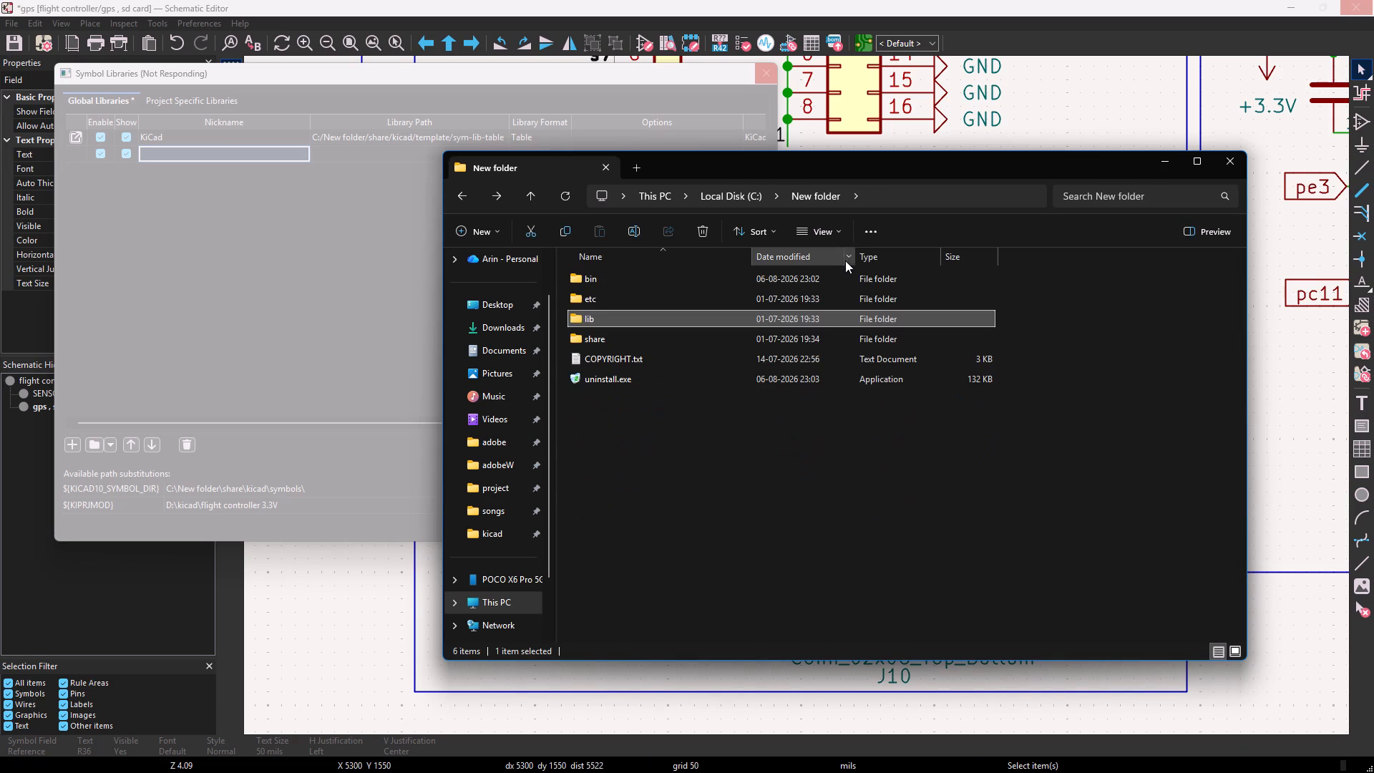
pyautogui.doubleClick(809, 335)
pyautogui.doubleClick(808, 296)
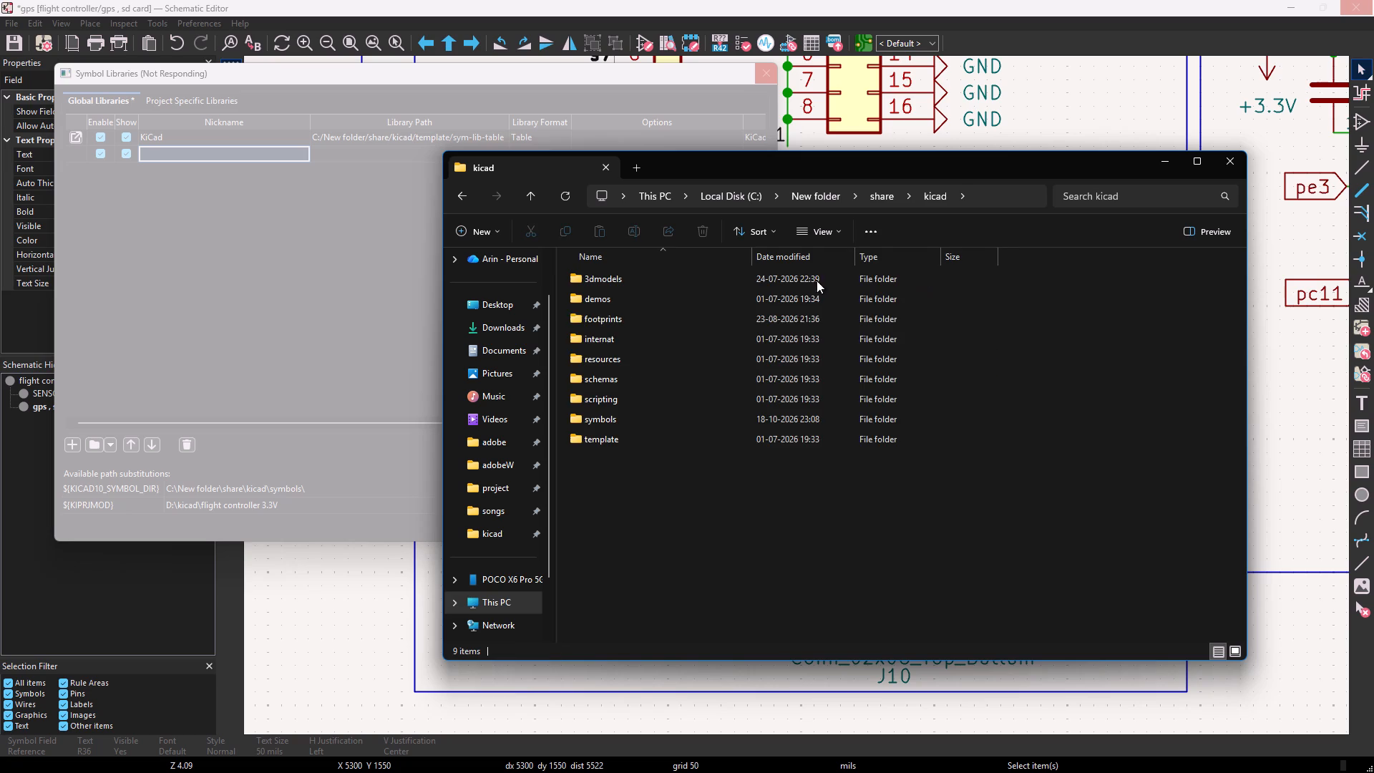
pyautogui.doubleClick(822, 422)
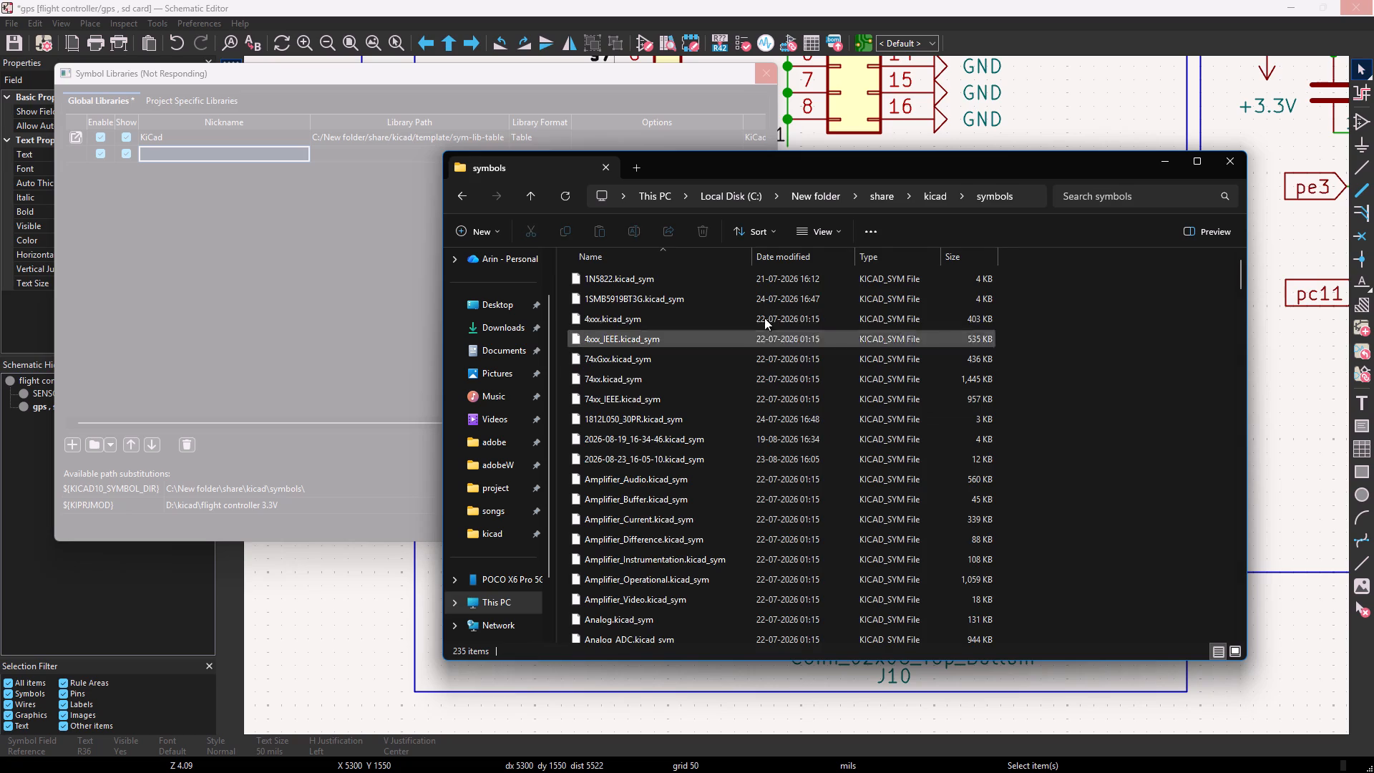
pyautogui.click(713, 281)
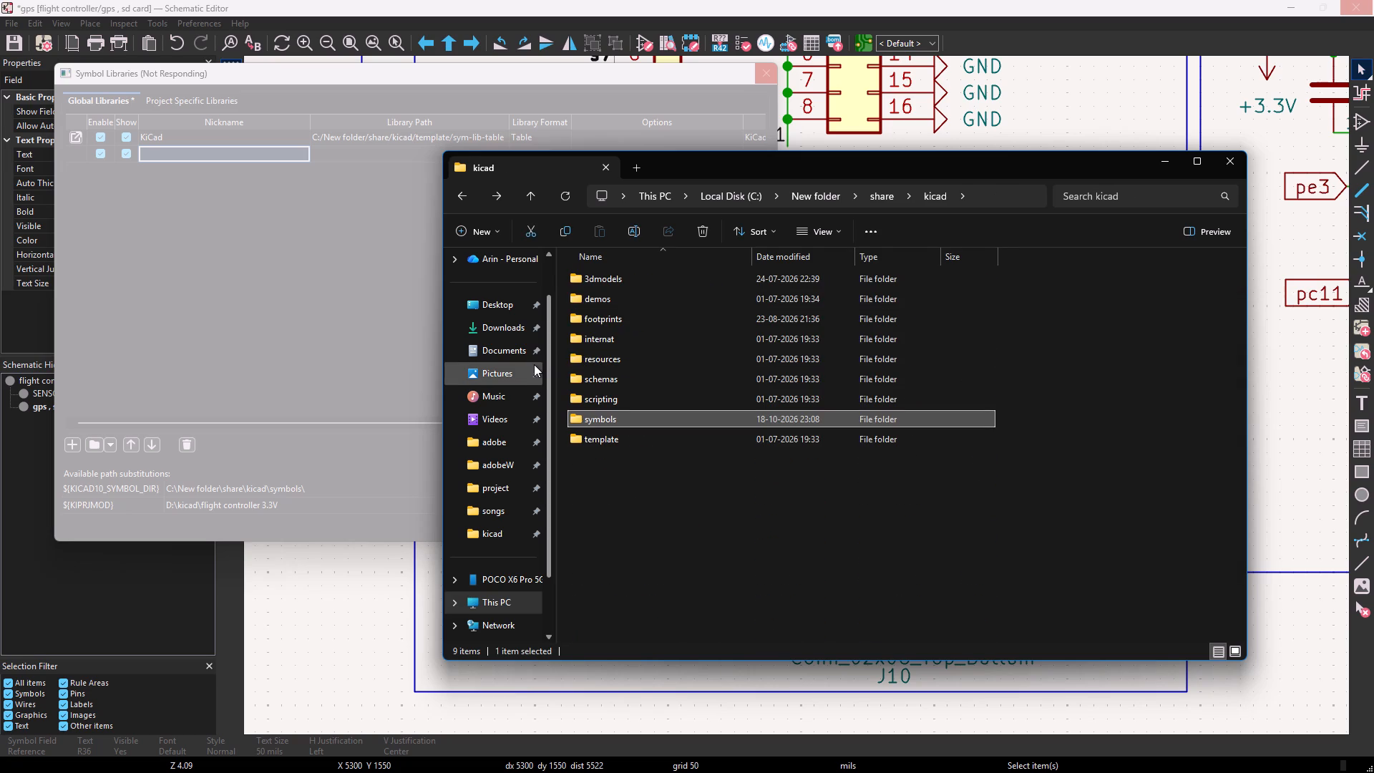
pyautogui.click(1171, 155)
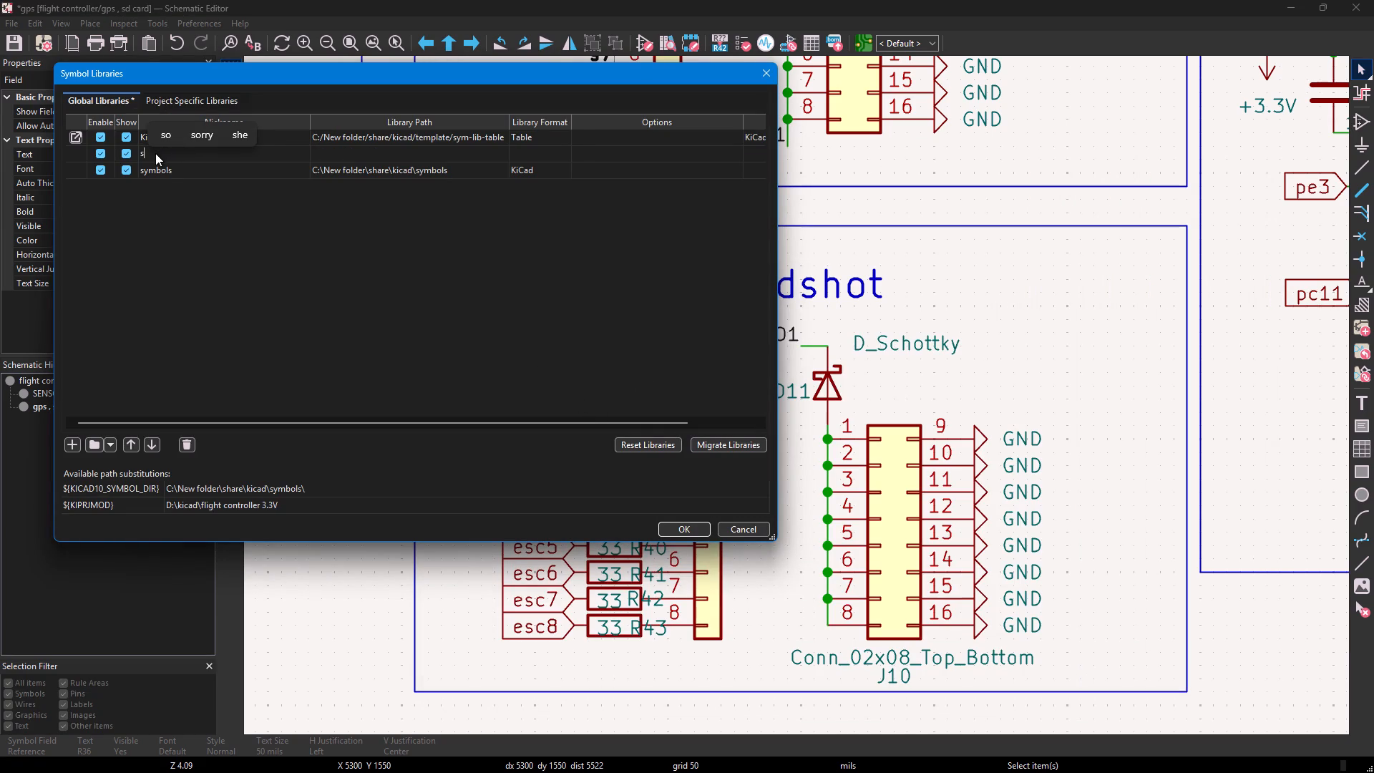
# Turn off the Show option for the global library row nicknamed s.
pyautogui.click(155, 153)
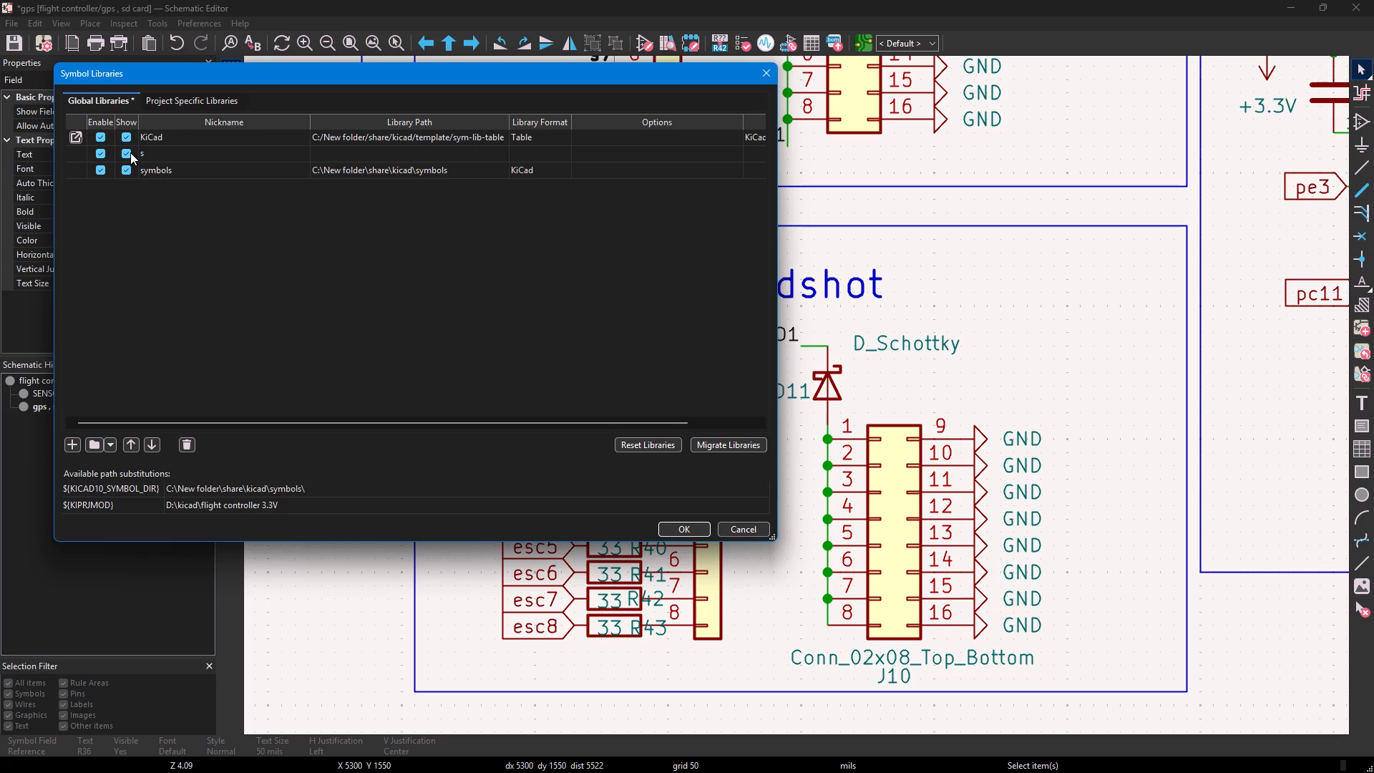
pyautogui.click(130, 152)
pyautogui.click(99, 149)
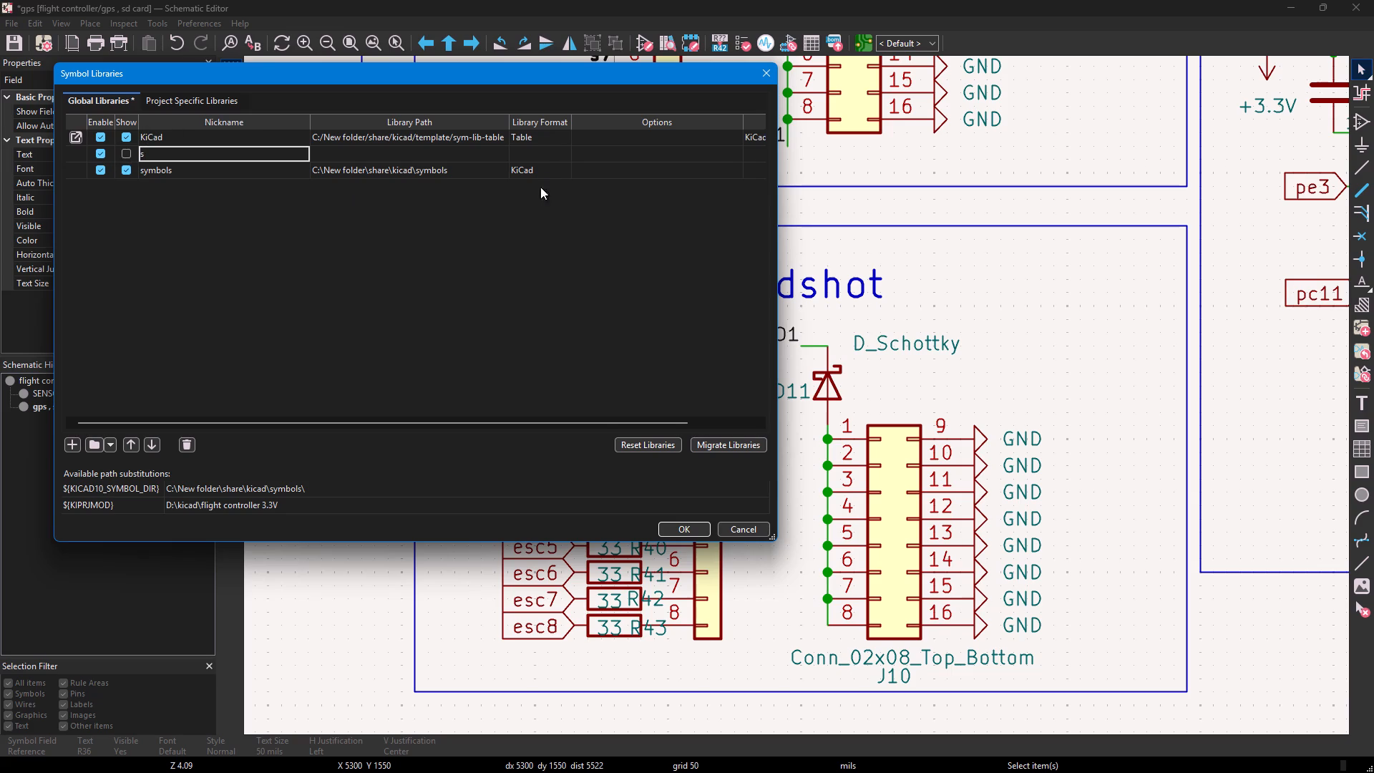
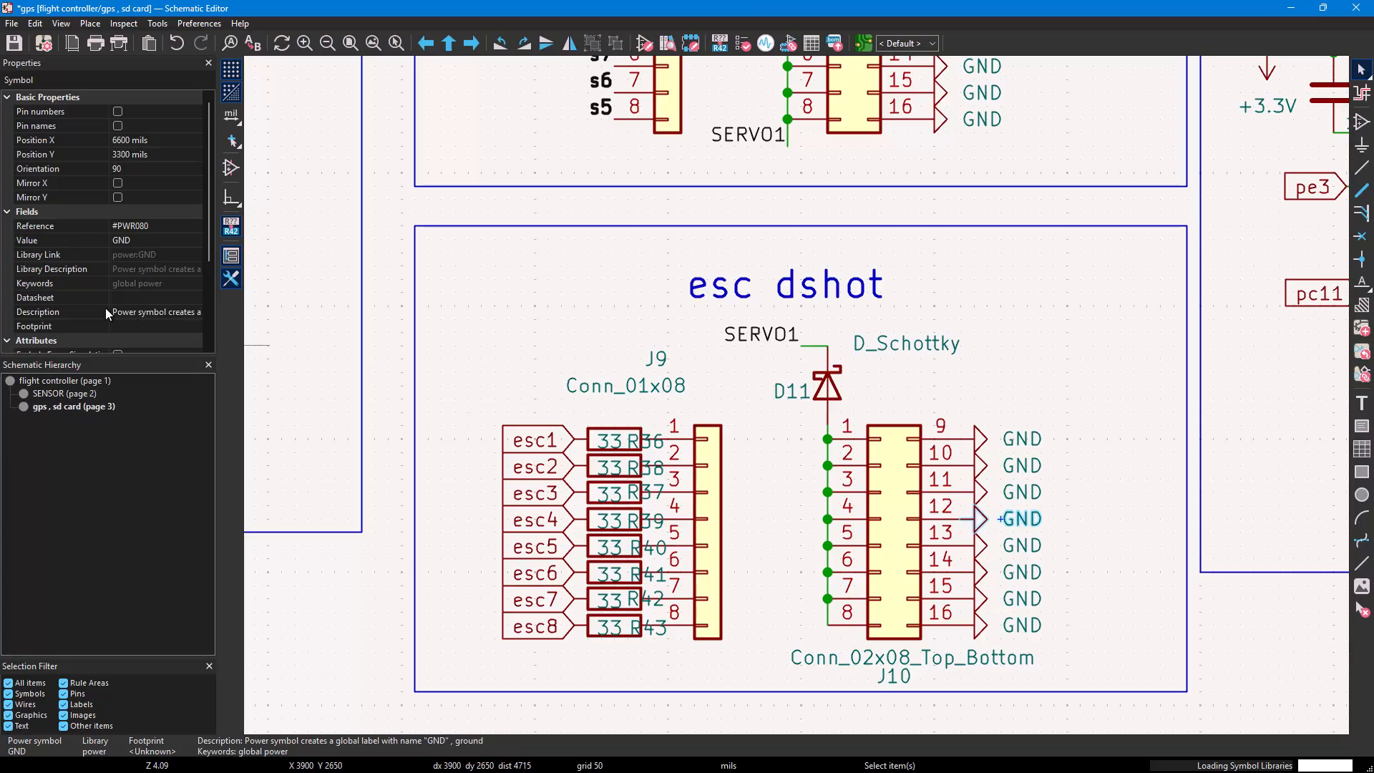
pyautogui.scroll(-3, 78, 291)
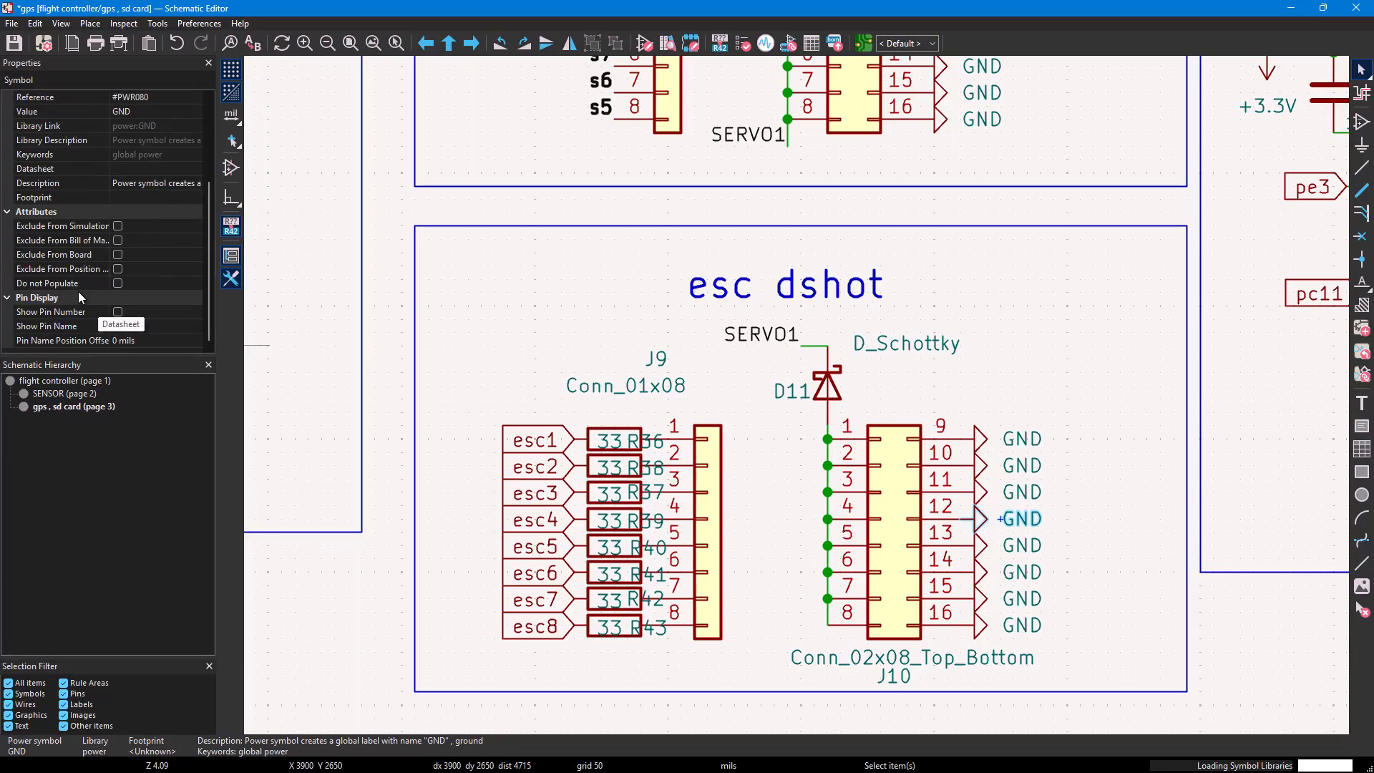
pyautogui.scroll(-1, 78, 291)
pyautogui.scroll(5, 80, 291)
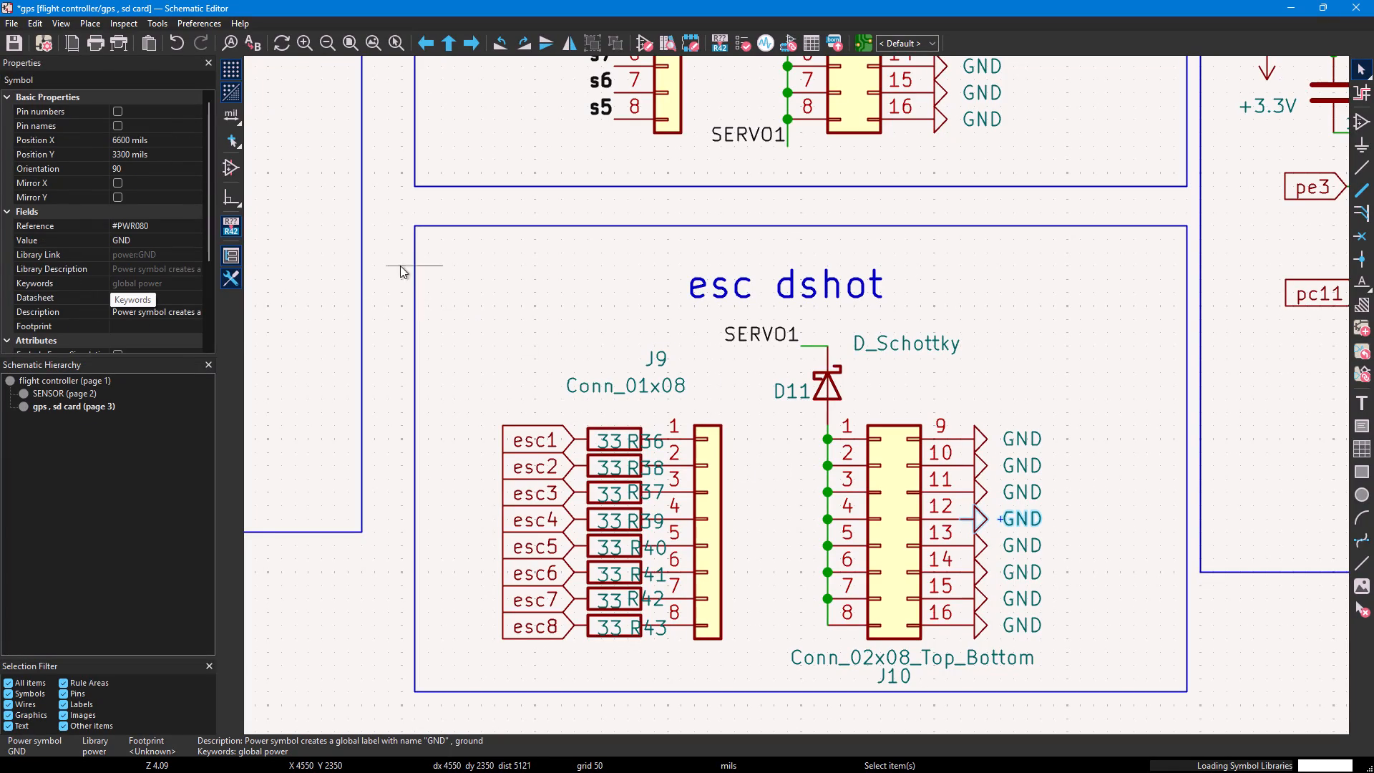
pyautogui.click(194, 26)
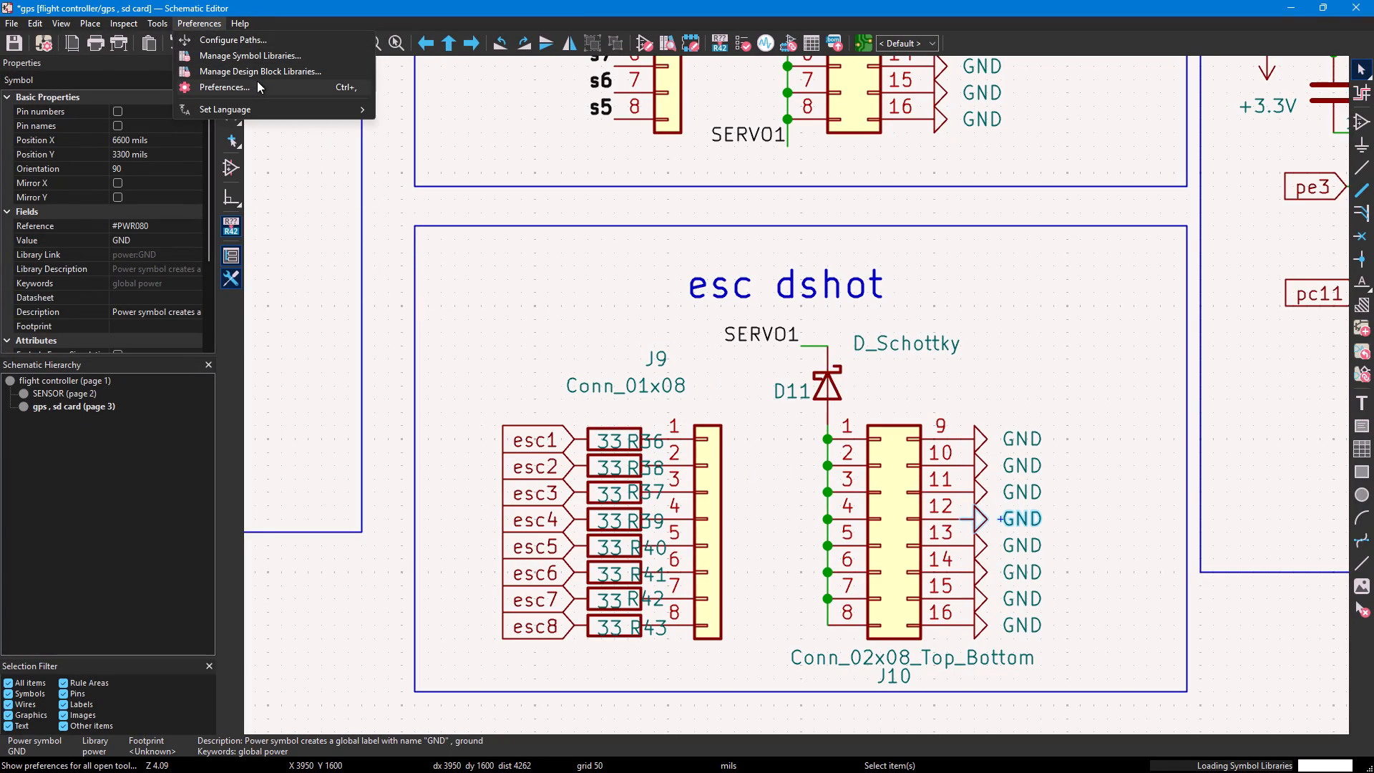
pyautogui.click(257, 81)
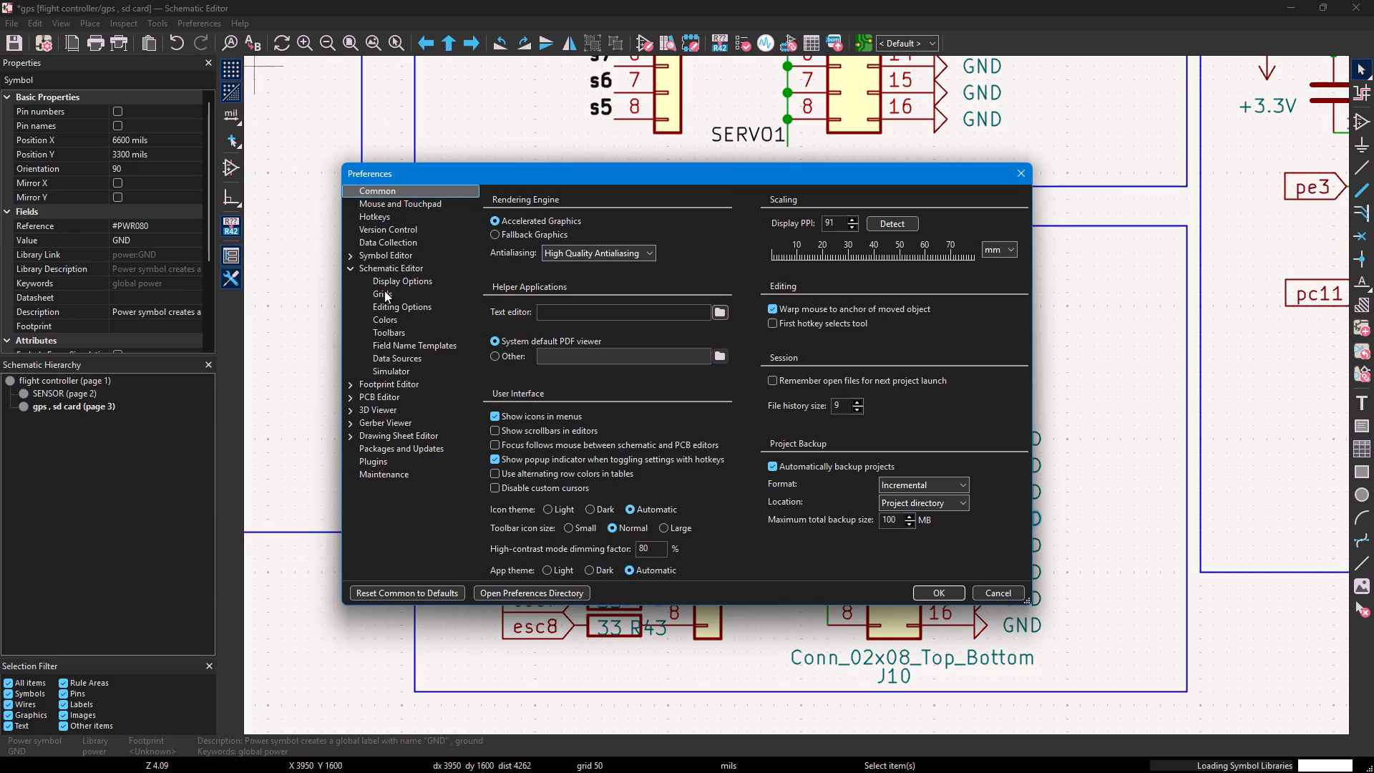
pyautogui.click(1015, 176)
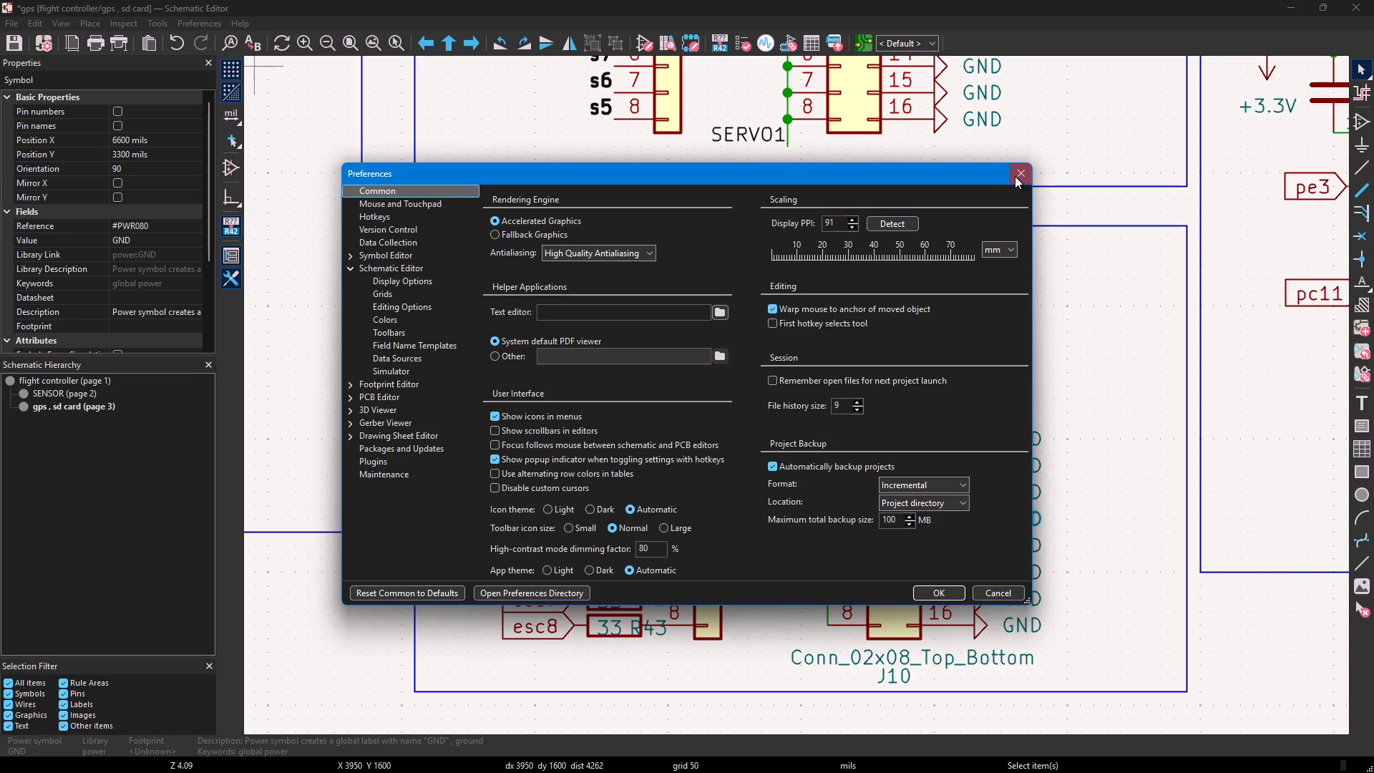
# Review the environment variables and their folders in the Configure Paths settings, then close them.
pyautogui.click(194, 24)
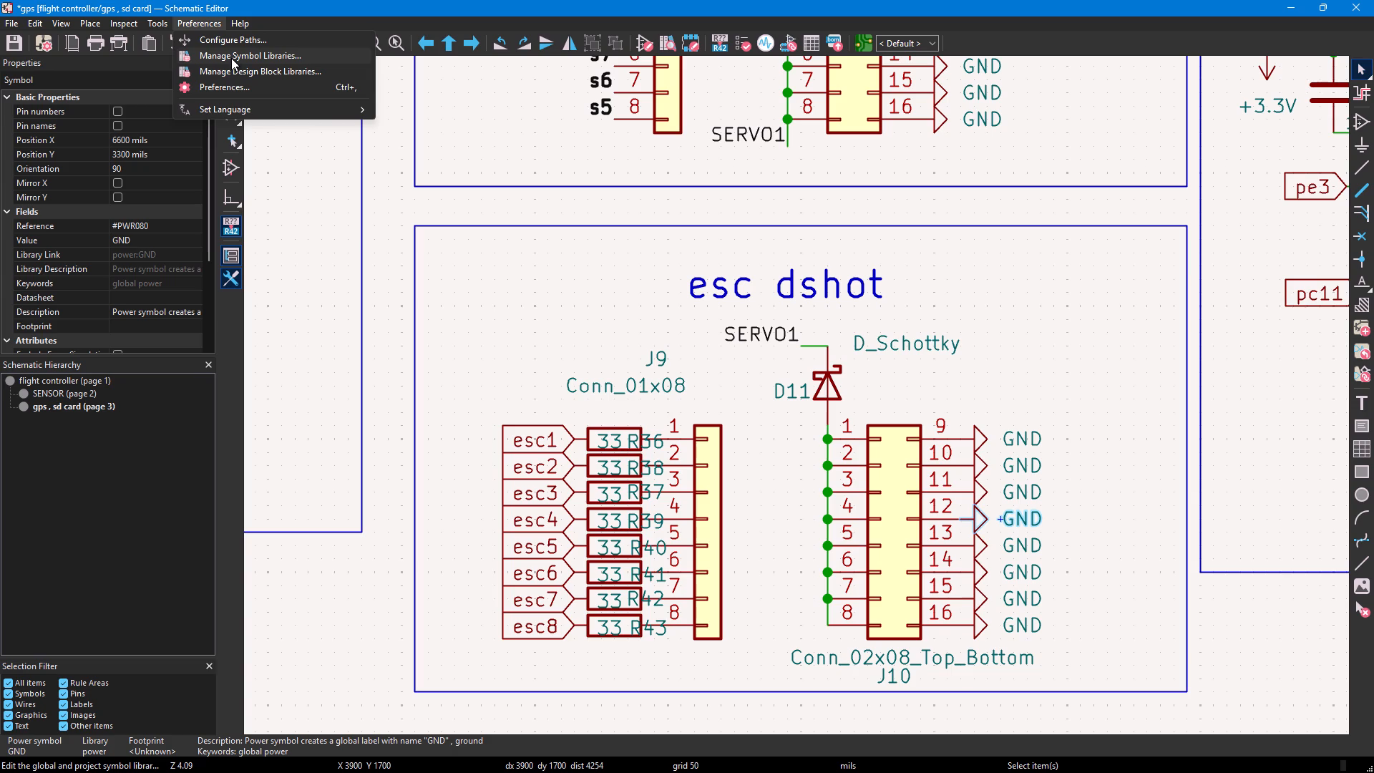
pyautogui.click(233, 37)
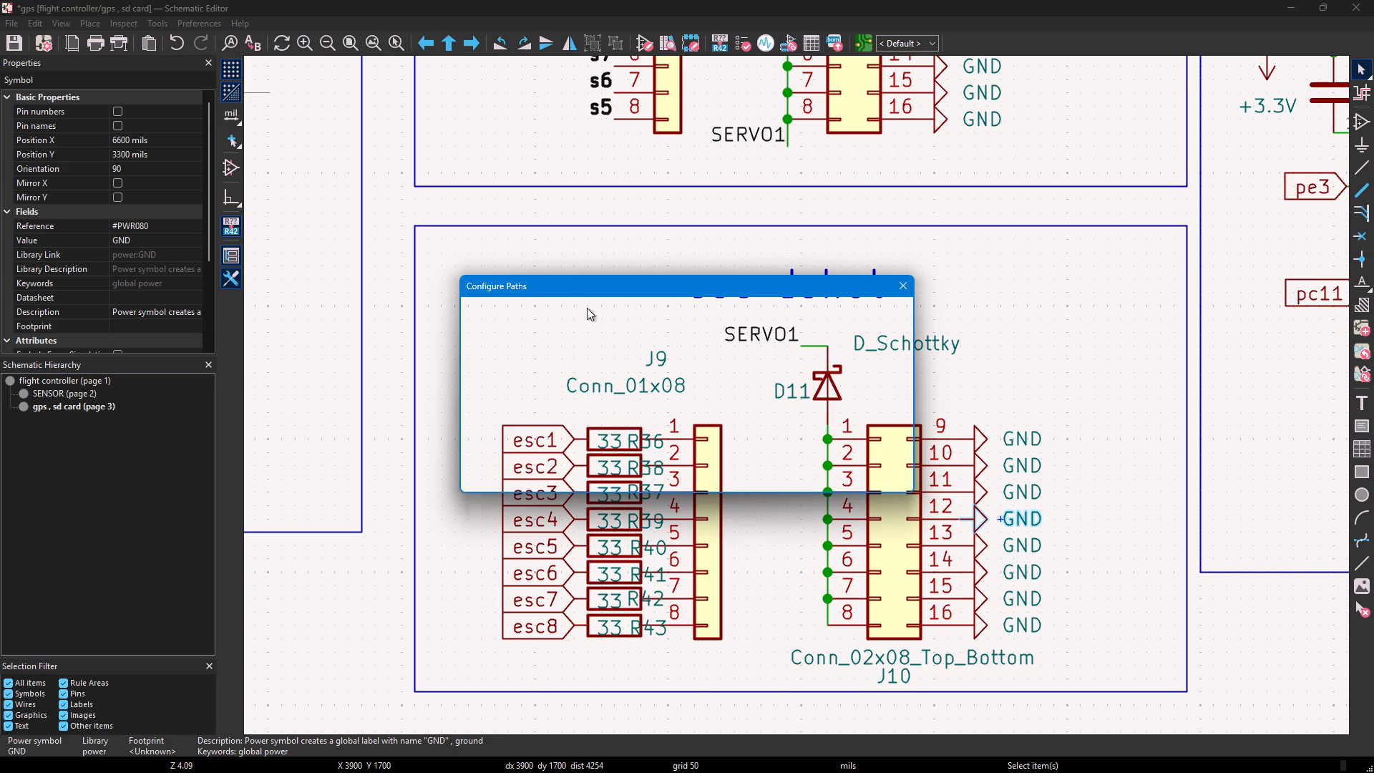
pyautogui.scroll(-3, 527, 394)
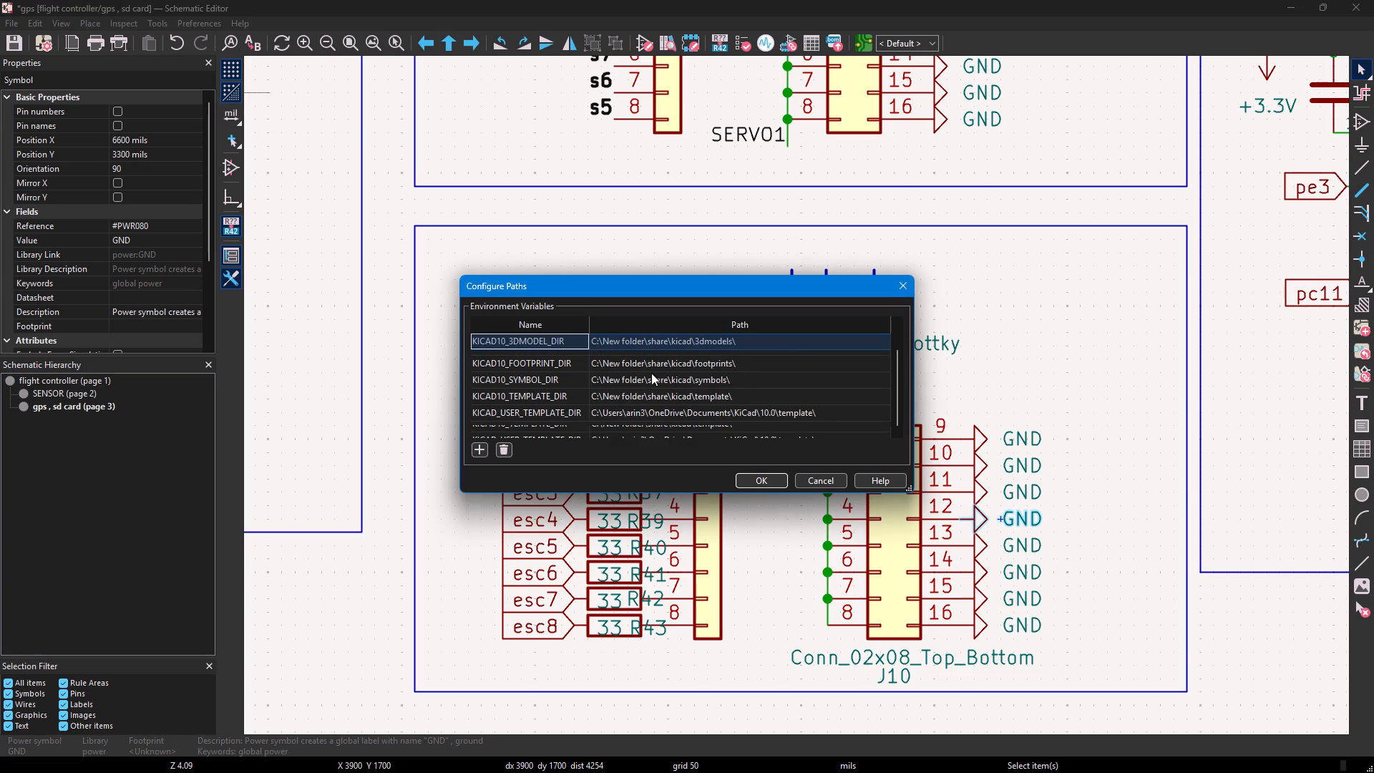
pyautogui.scroll(3, 670, 410)
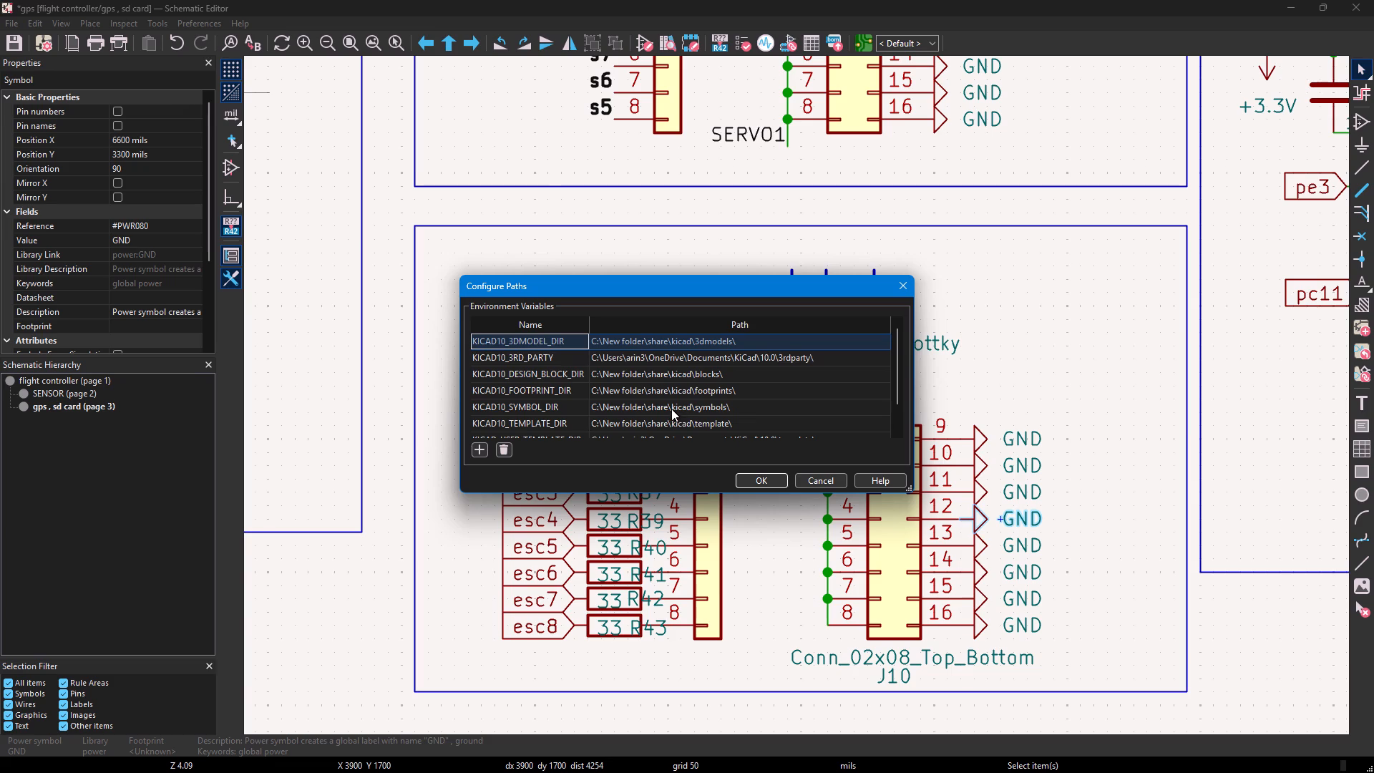
pyautogui.click(761, 480)
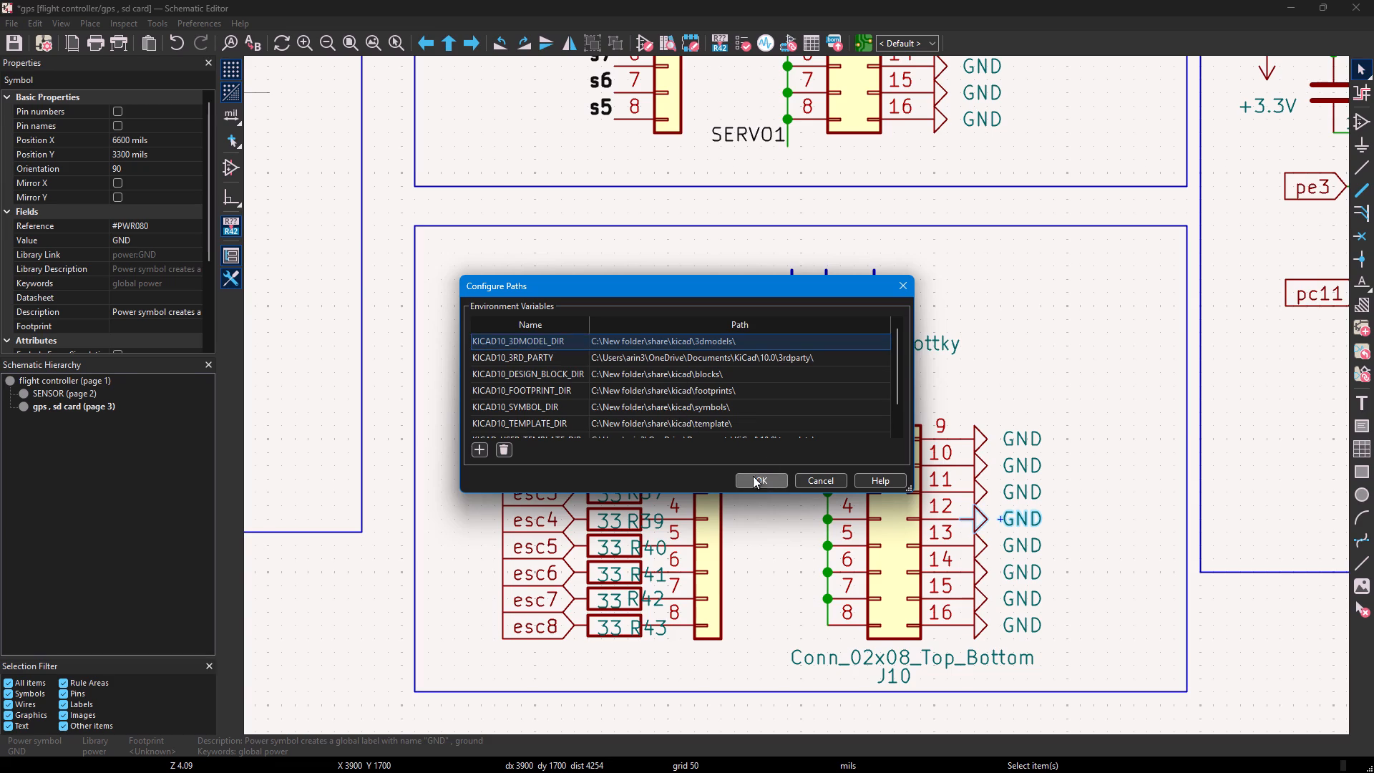
# Open the global design block libraries and examine the warning on the KiCad table row.
pyautogui.click(192, 25)
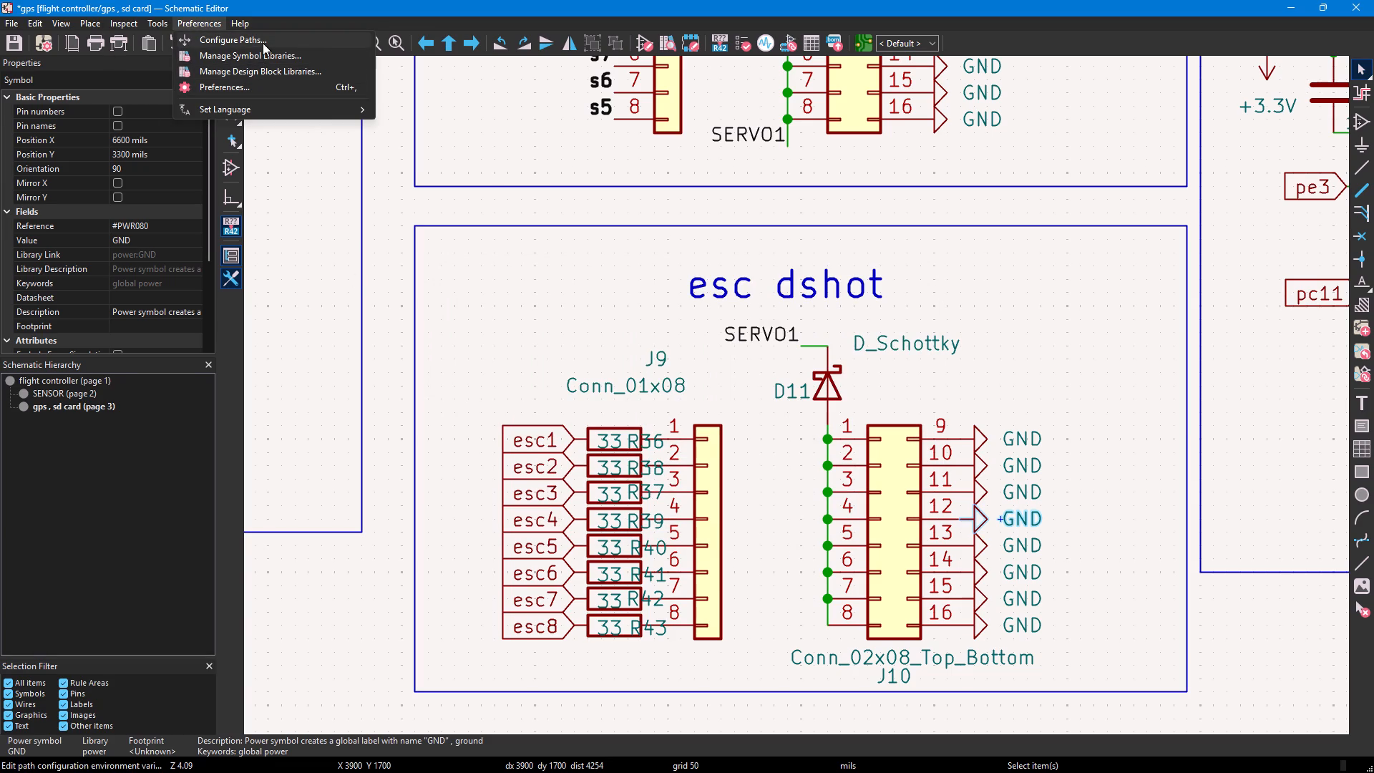
pyautogui.click(268, 72)
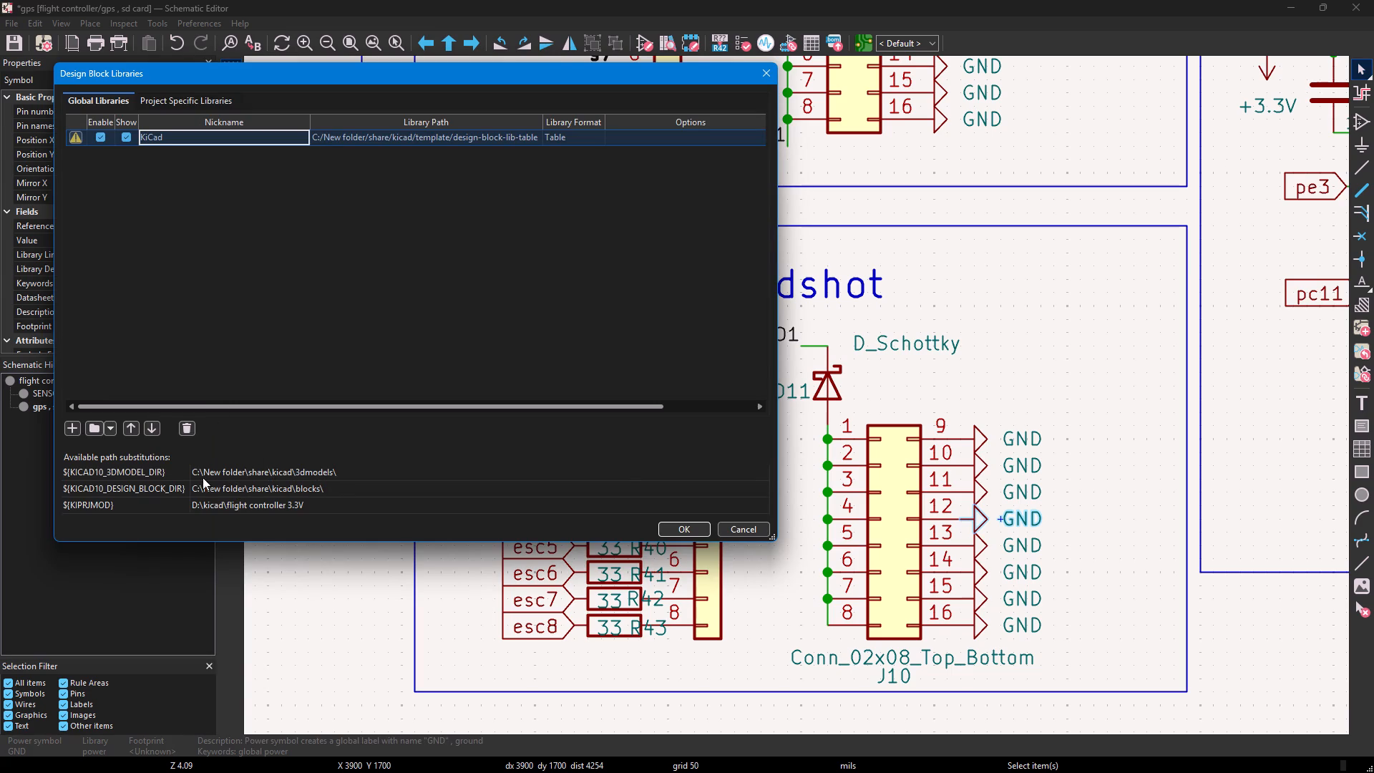
pyautogui.click(260, 471)
pyautogui.moveTo(273, 471); pyautogui.dragTo(318, 410)
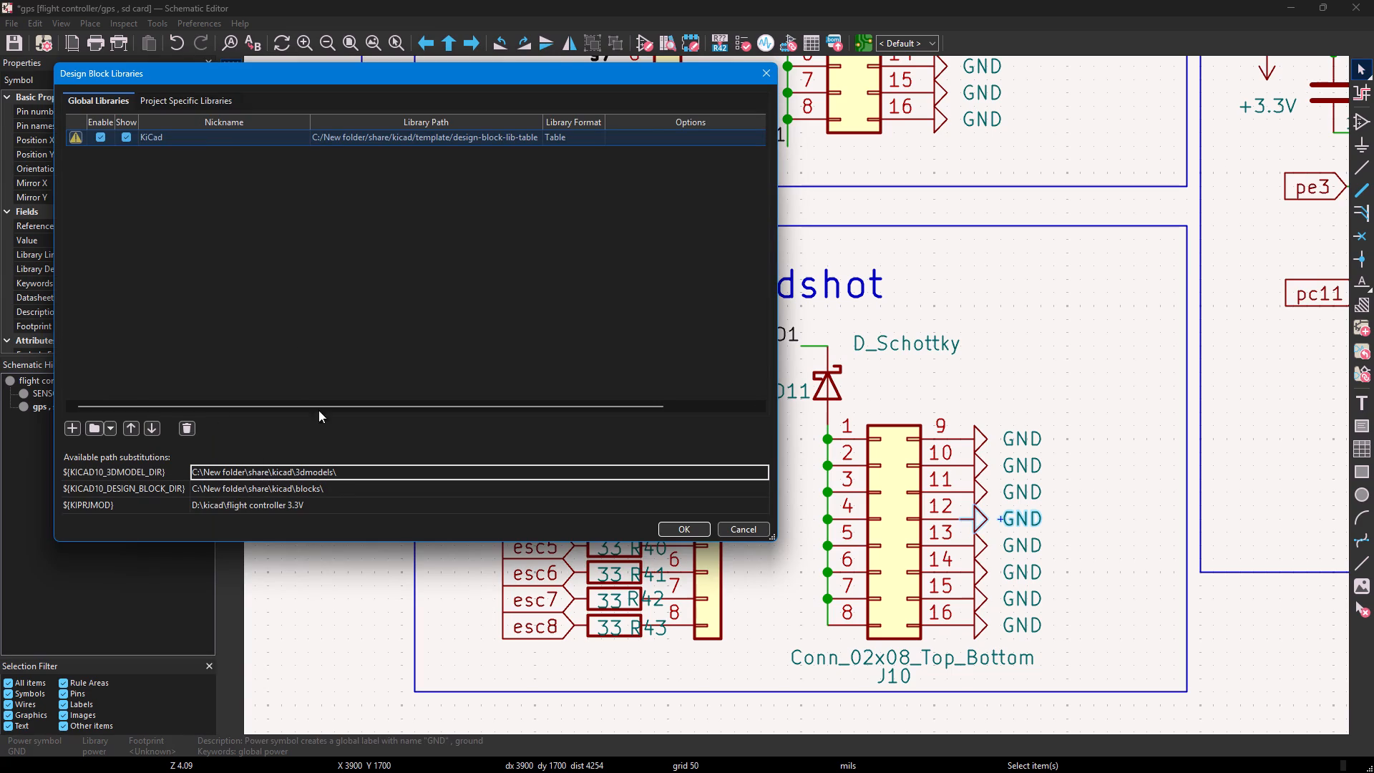
pyautogui.moveTo(318, 410); pyautogui.dragTo(170, 250)
pyautogui.click(74, 137)
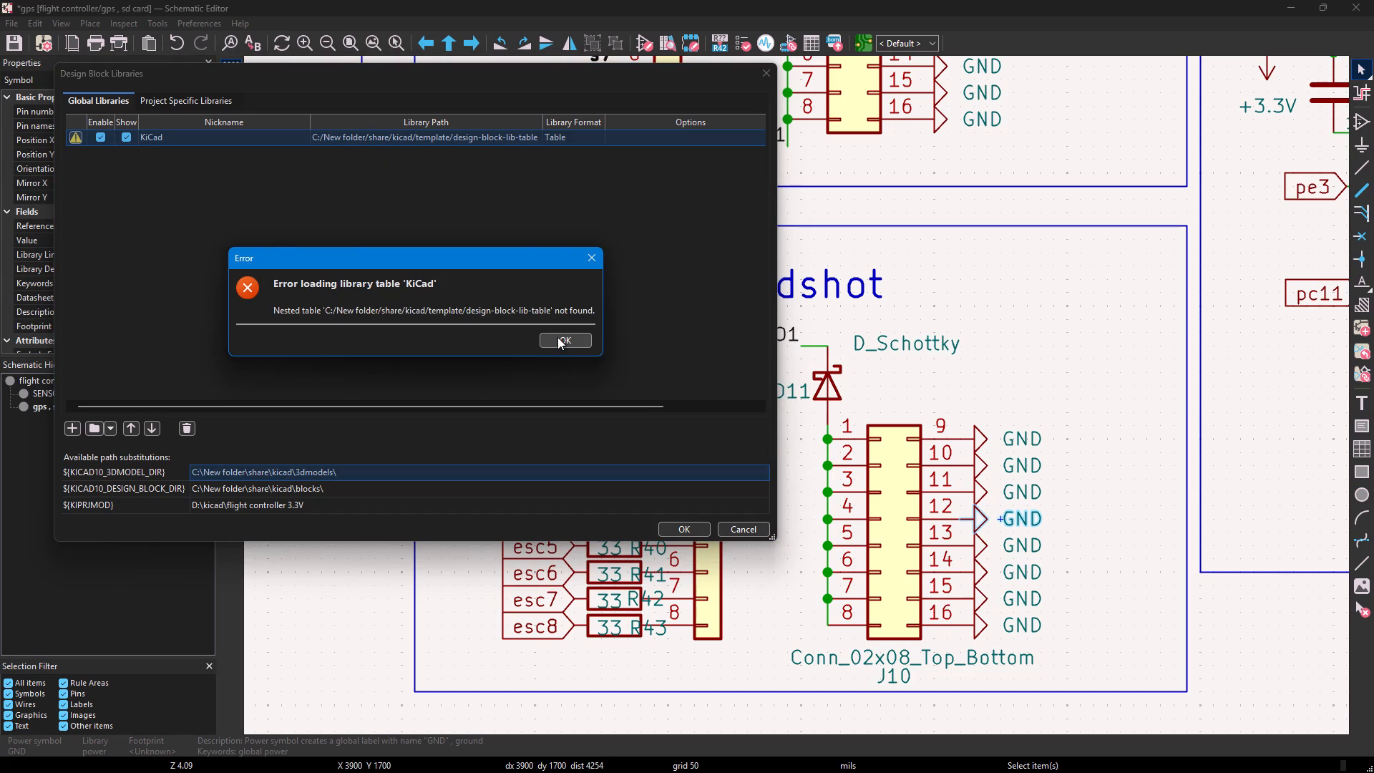
pyautogui.click(557, 337)
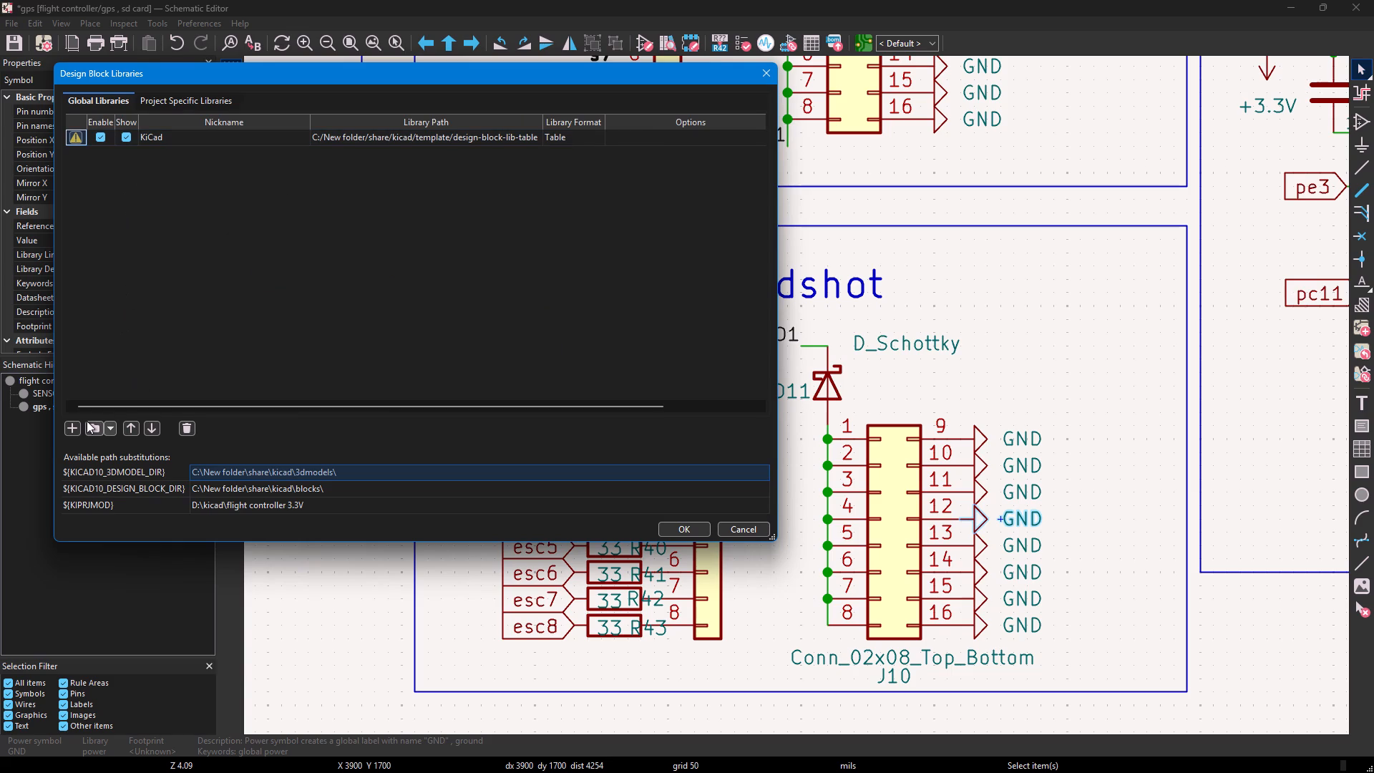
# Add C:\New folder\share\kicad\3dmodels to the global design block libraries as a KiCad folder with .kicad_blocks files.
pyautogui.click(107, 426)
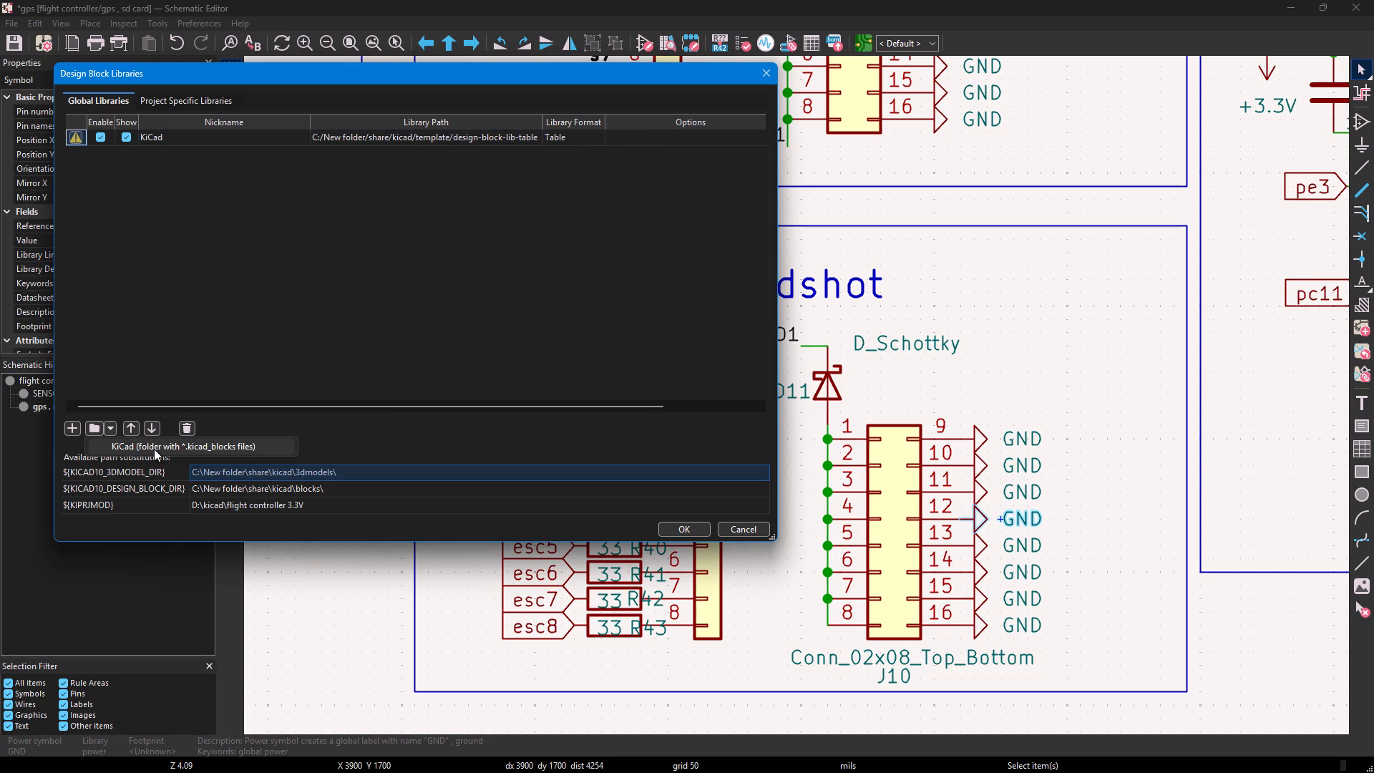
pyautogui.click(154, 449)
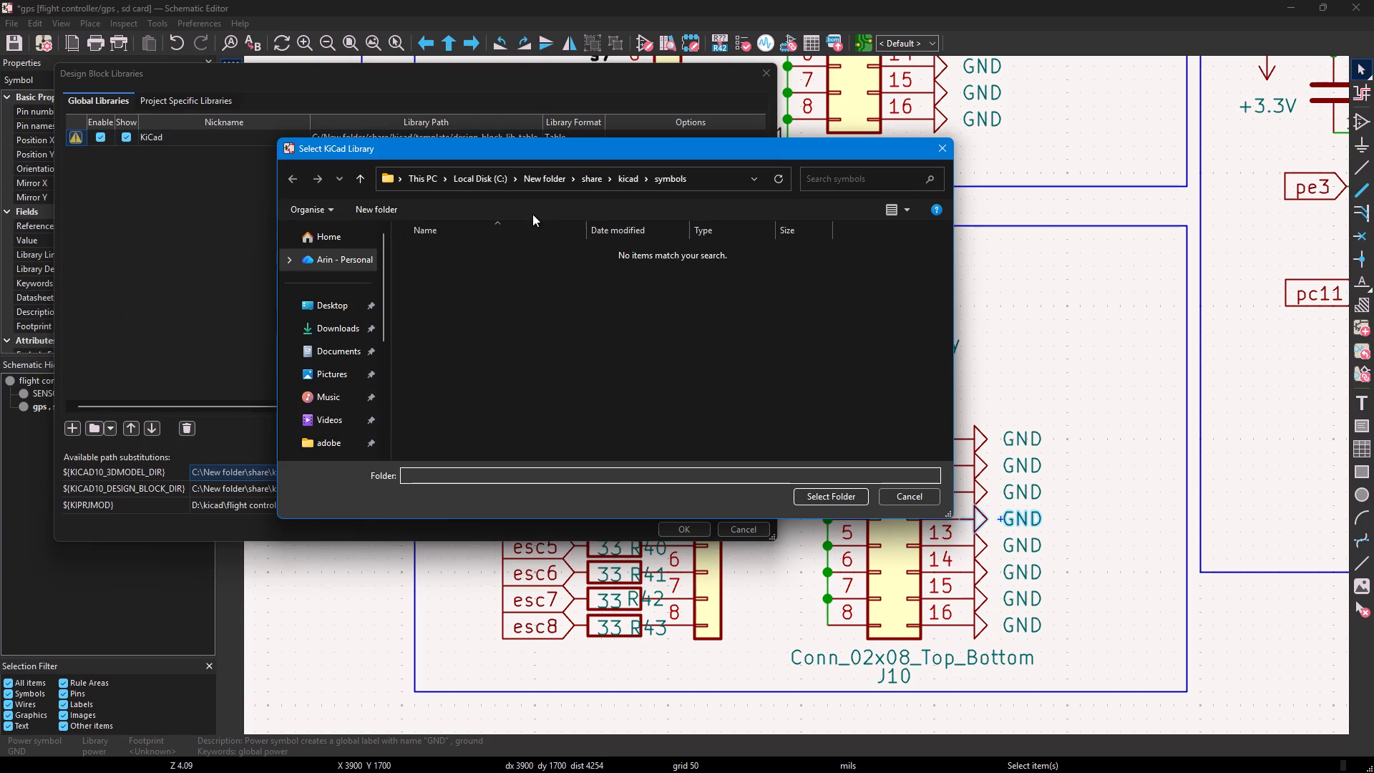
pyautogui.click(542, 170)
pyautogui.click(640, 326)
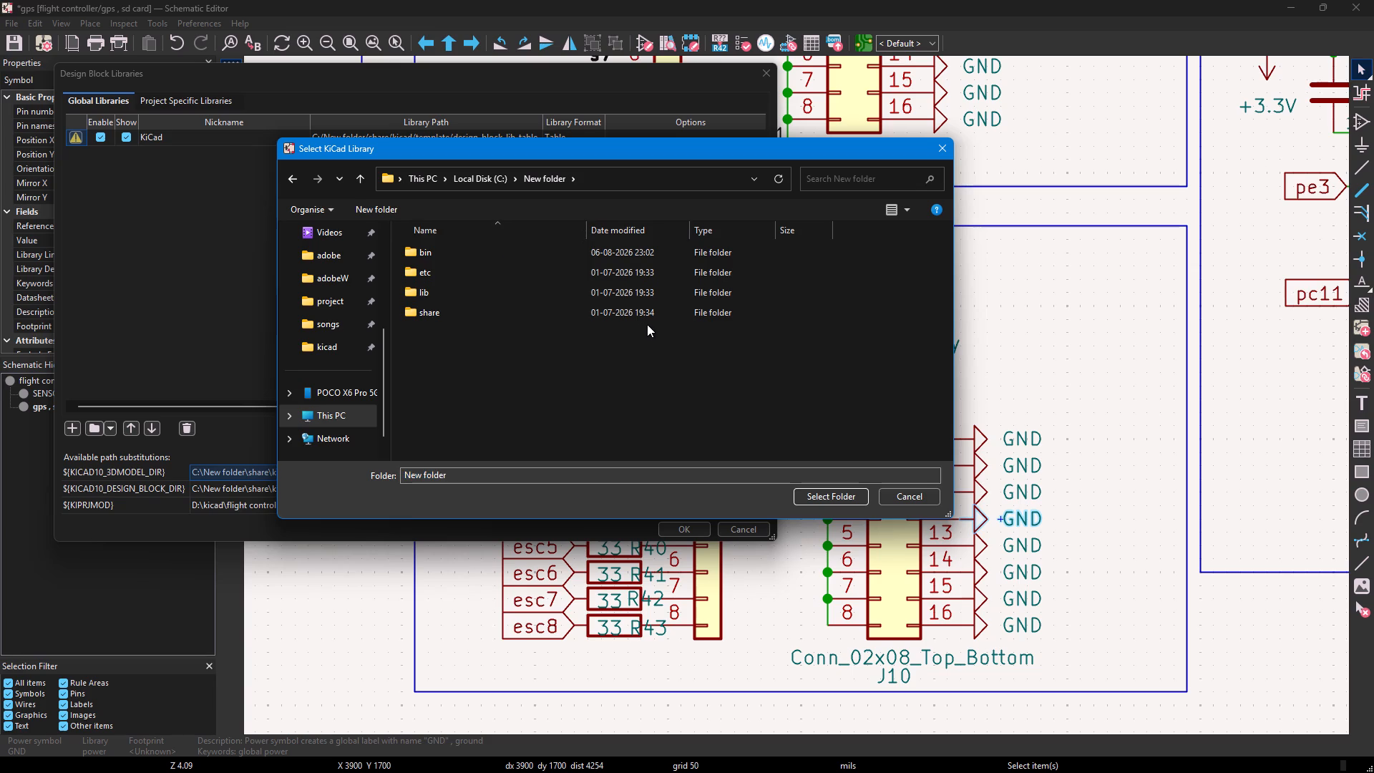
pyautogui.doubleClick(648, 316)
pyautogui.doubleClick(648, 272)
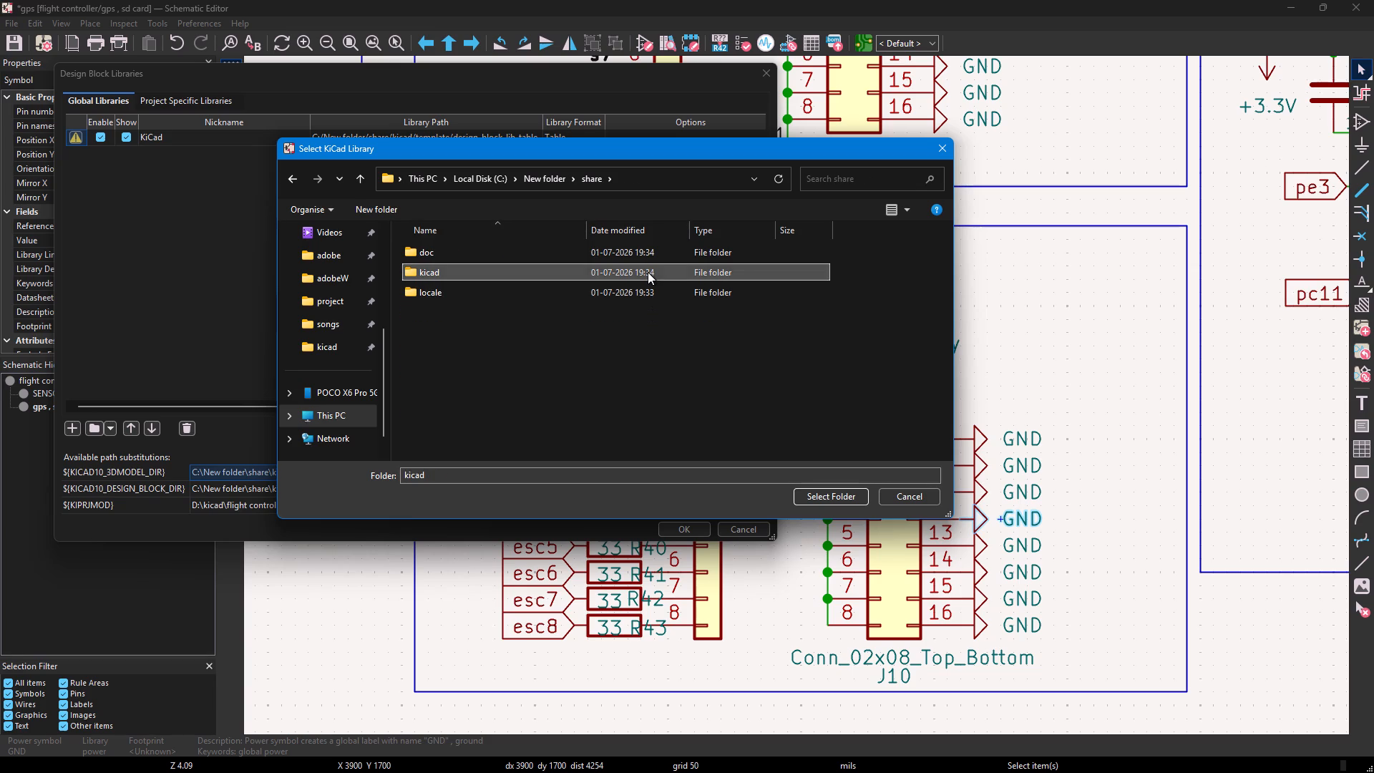
pyautogui.click(648, 251)
pyautogui.click(832, 495)
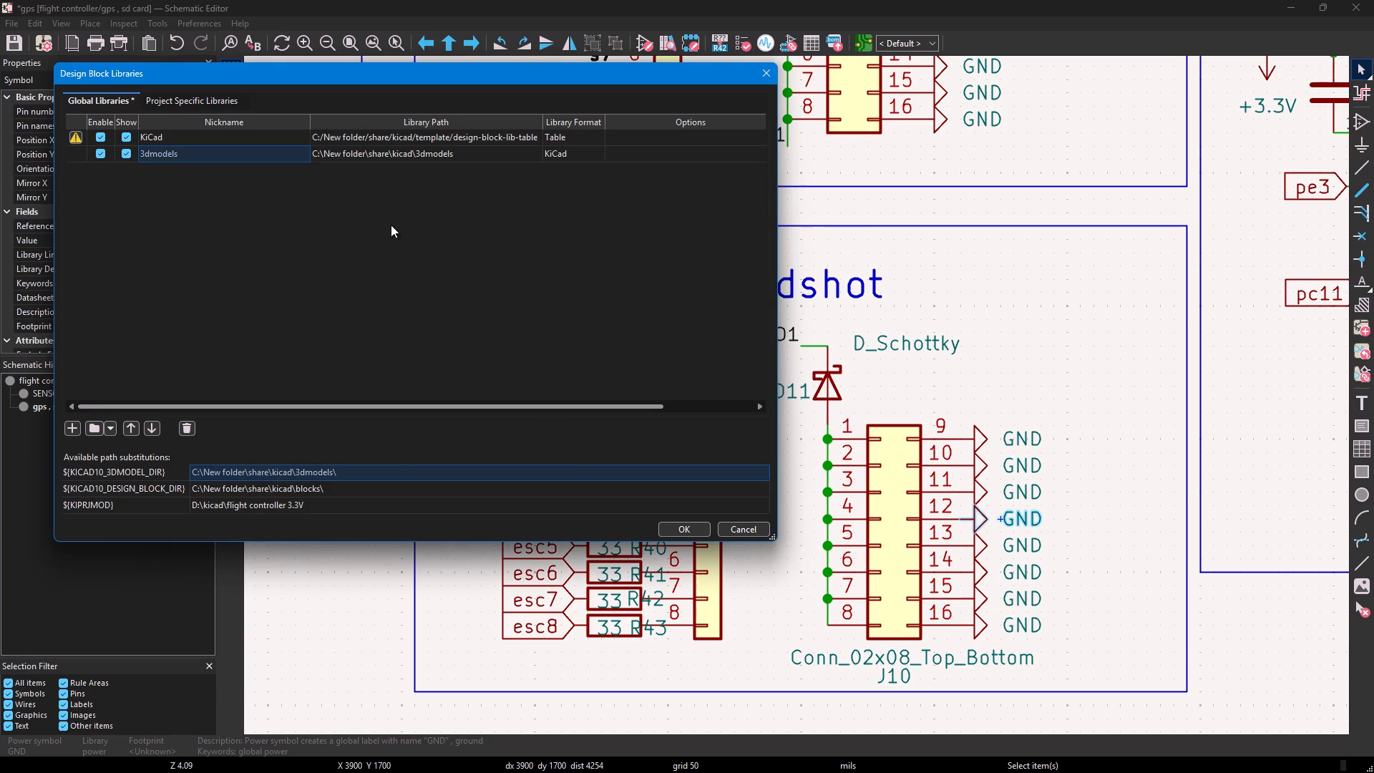
pyautogui.click(668, 520)
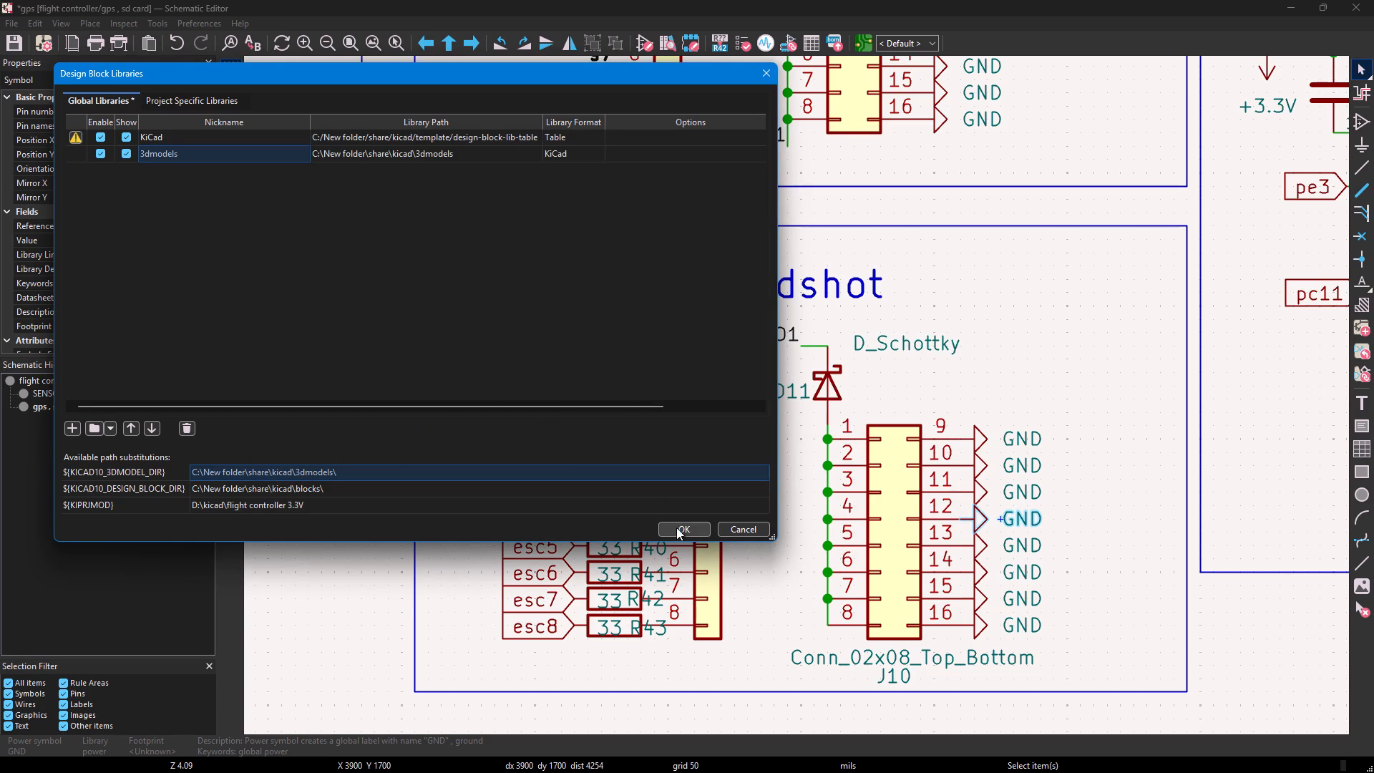
pyautogui.click(678, 529)
# Open the symbol chooser to check which library symbols are loaded, then close it without placing anything.
pyautogui.click(527, 269)
pyautogui.write('aw')
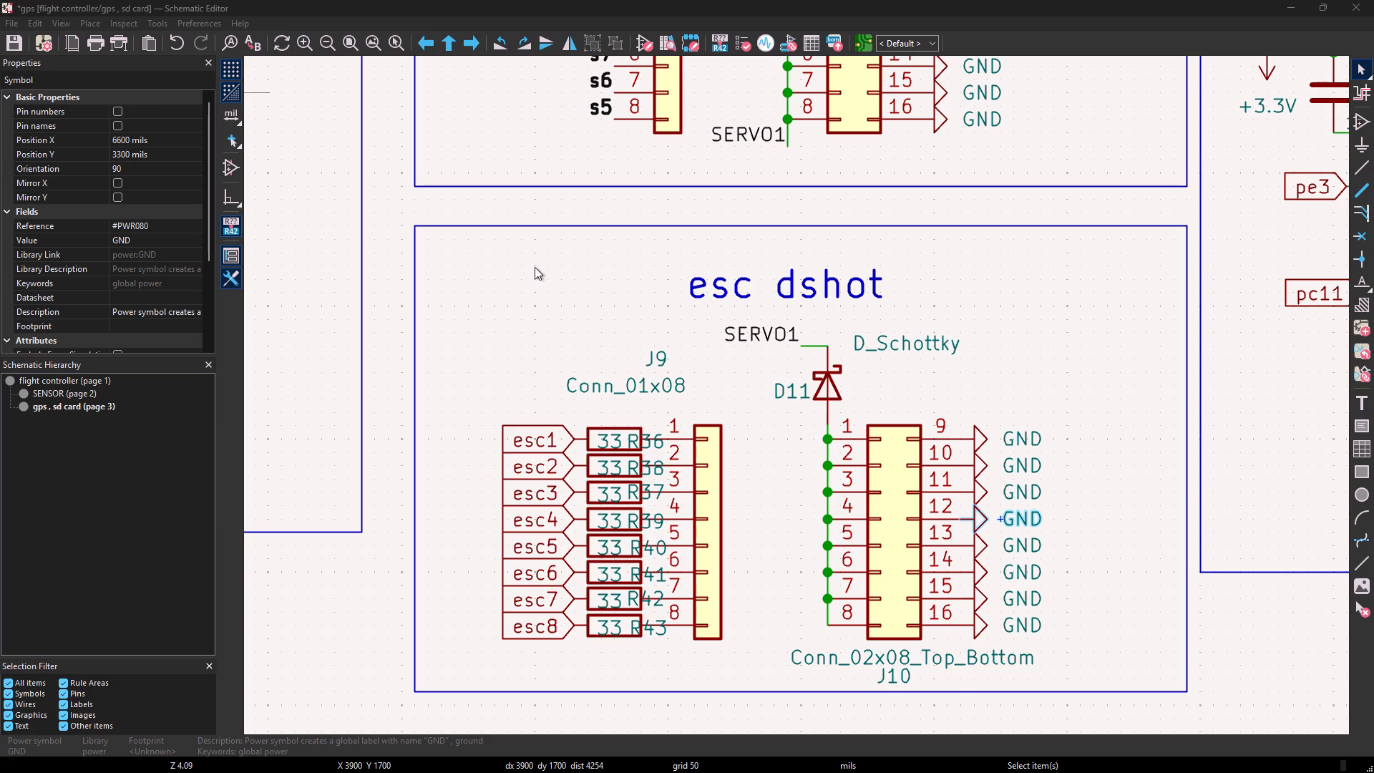
pyautogui.click(554, 286)
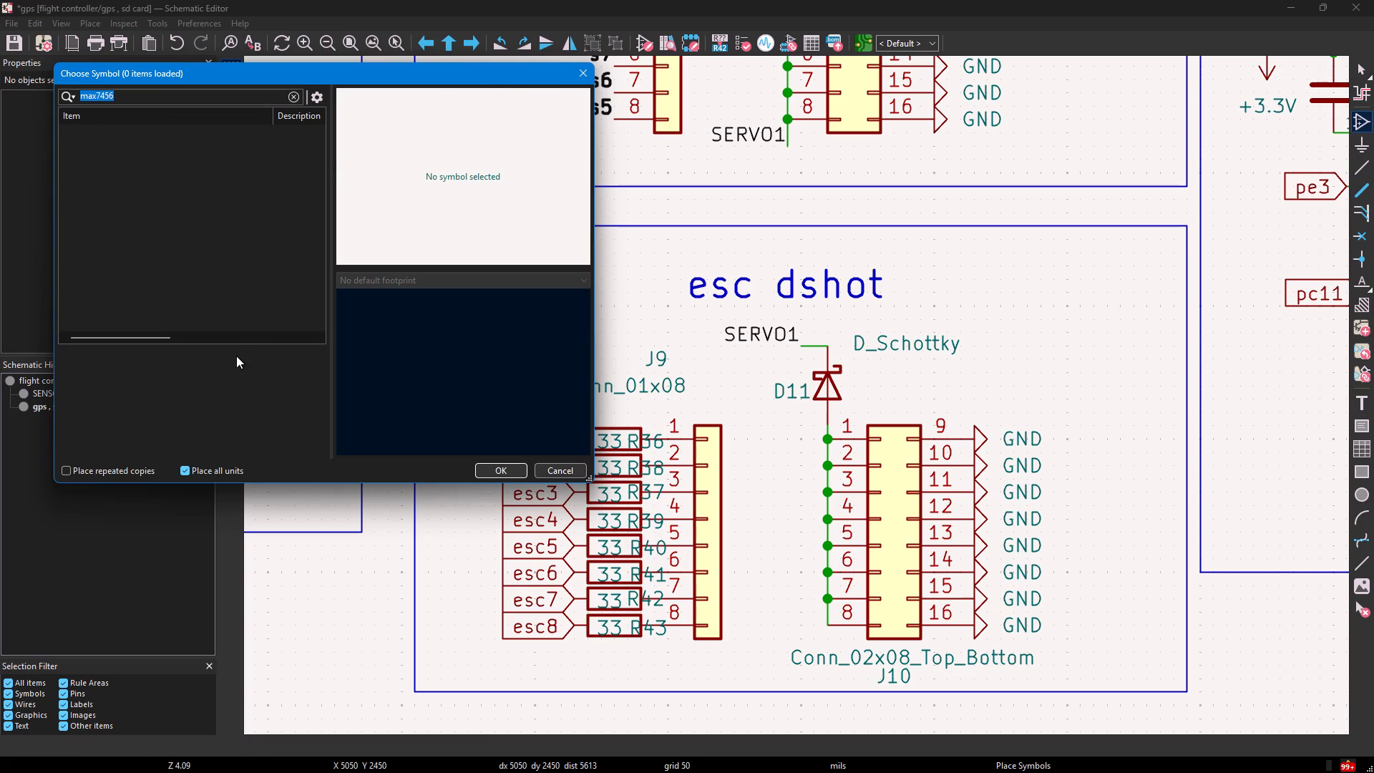
pyautogui.click(585, 69)
# Close the schematic editor window.
pyautogui.click(1373, 0)
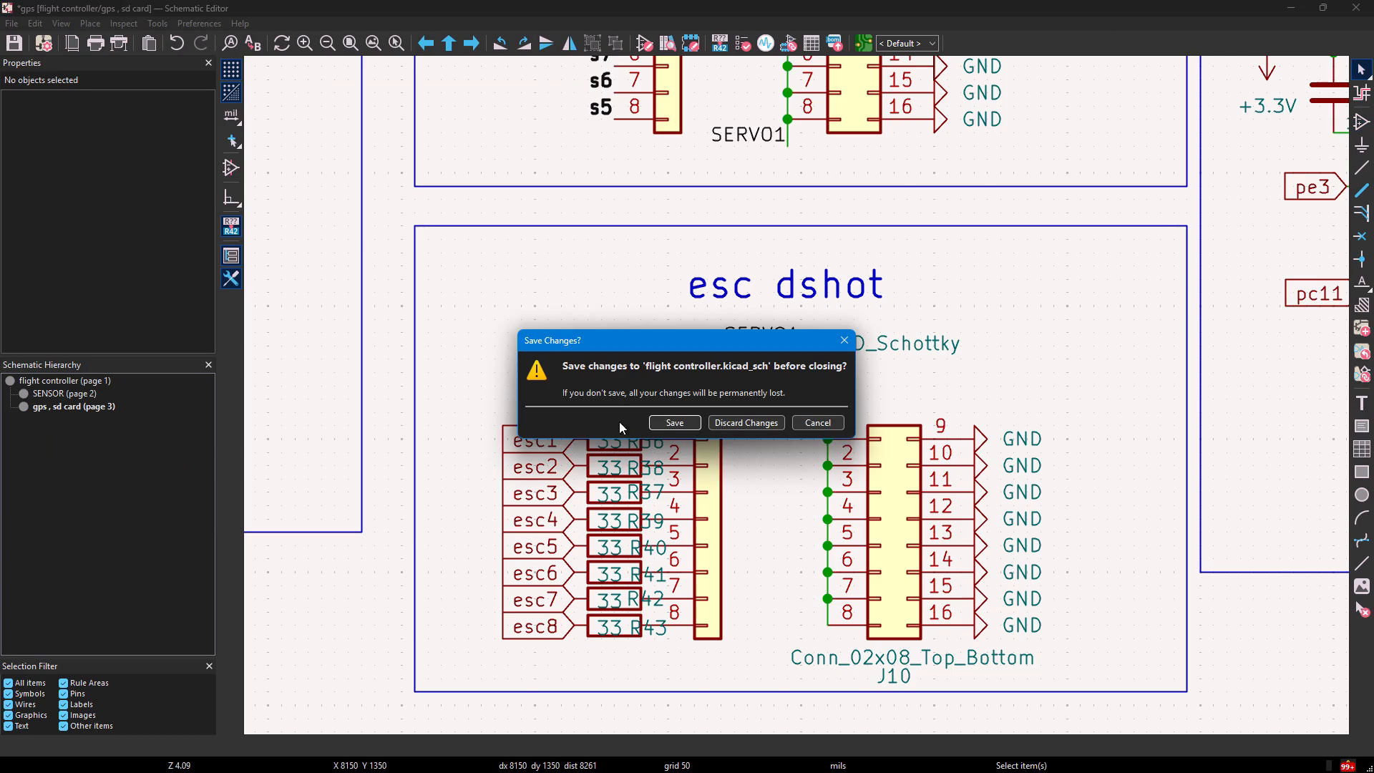
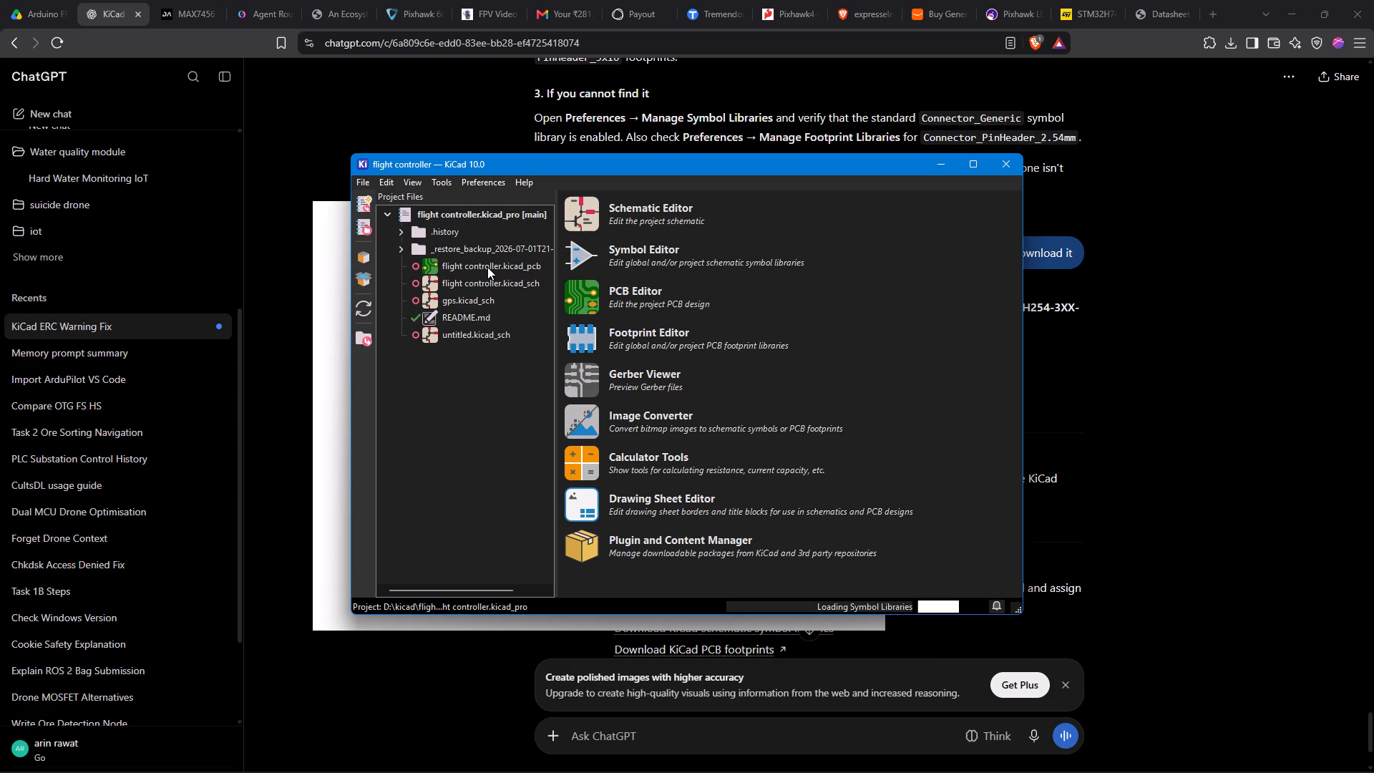
# Open the flight controller.kicad_sch schematic from the project files.
pyautogui.doubleClick(487, 285)
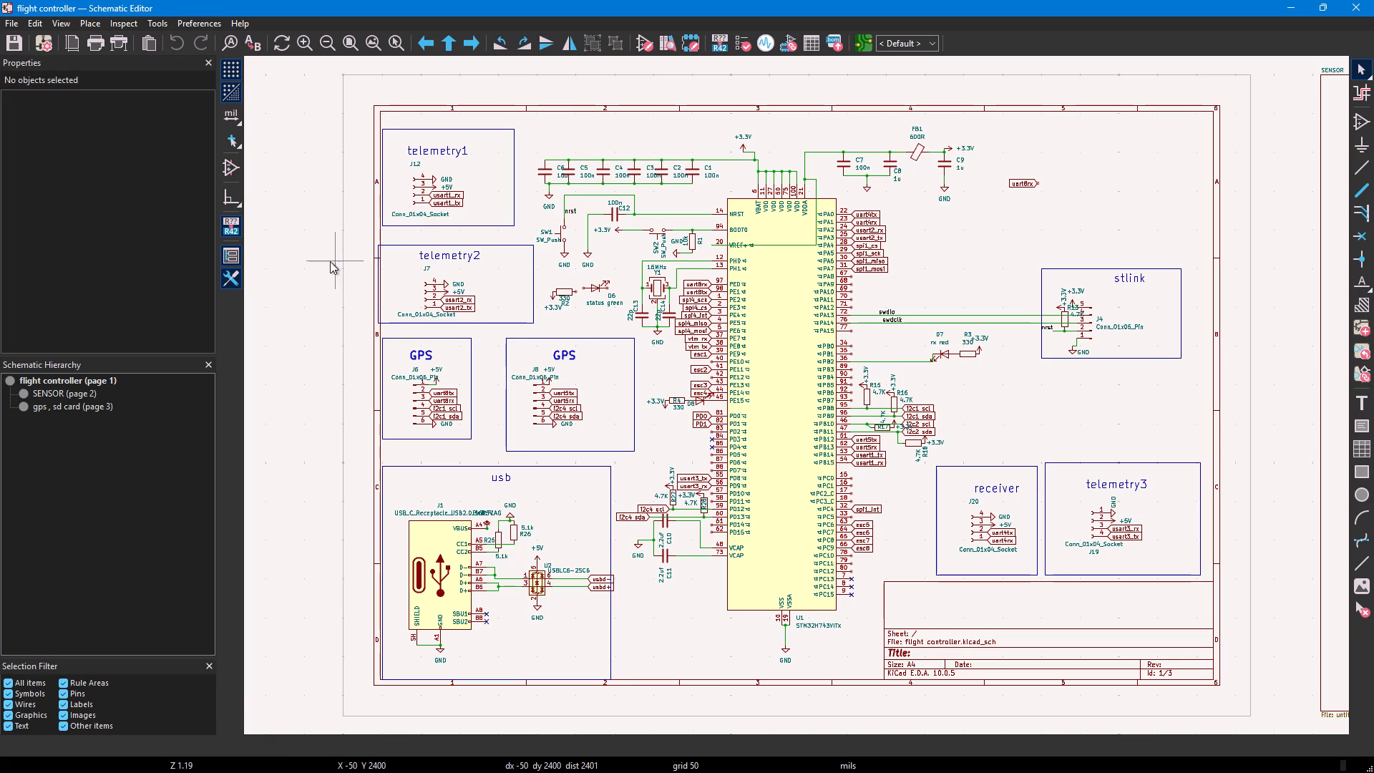
# Search the symbol chooser for max745 and preview the max7456eui+ symbol and its pins.
pyautogui.write('aa')
pyautogui.click(140, 96)
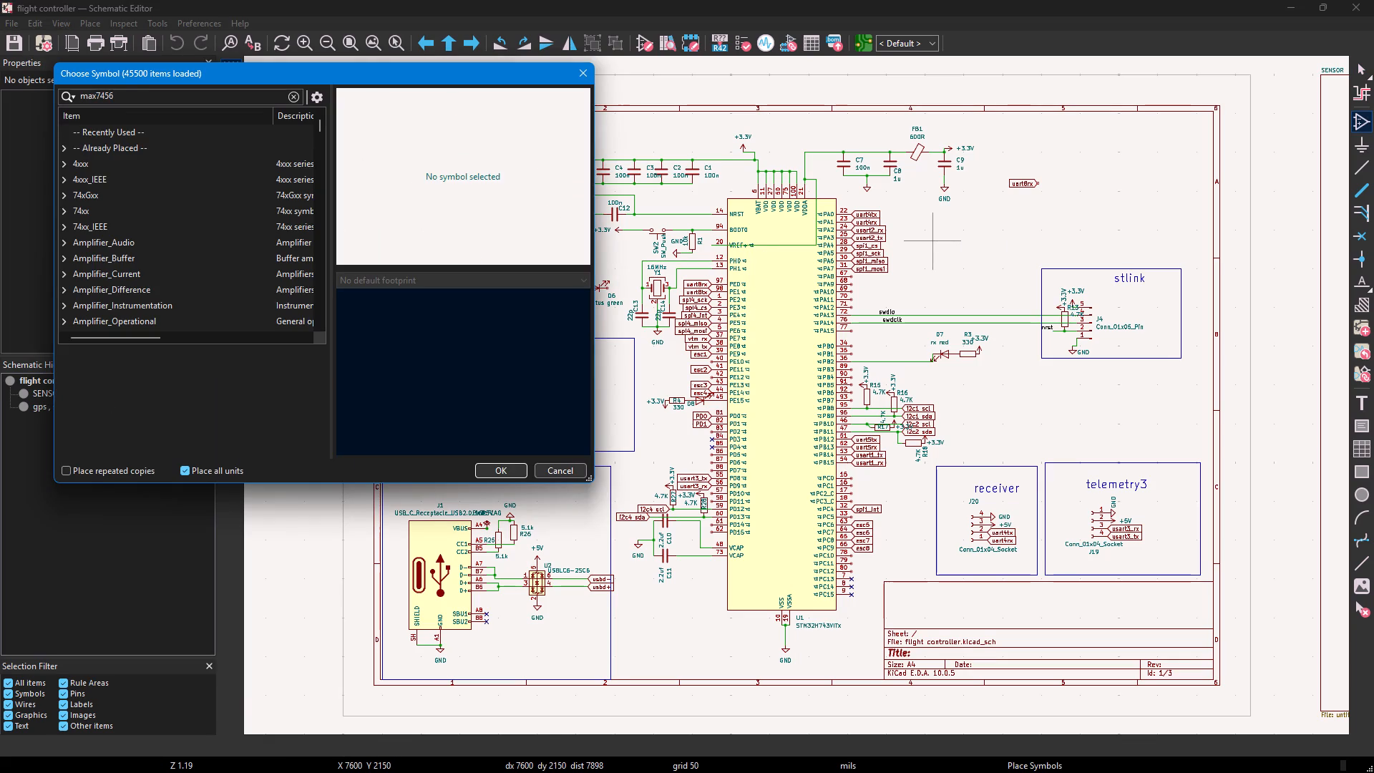
pyautogui.click(140, 96)
pyautogui.press('Return')
pyautogui.scroll(-6, 162, 288)
pyautogui.scroll(6, 162, 288)
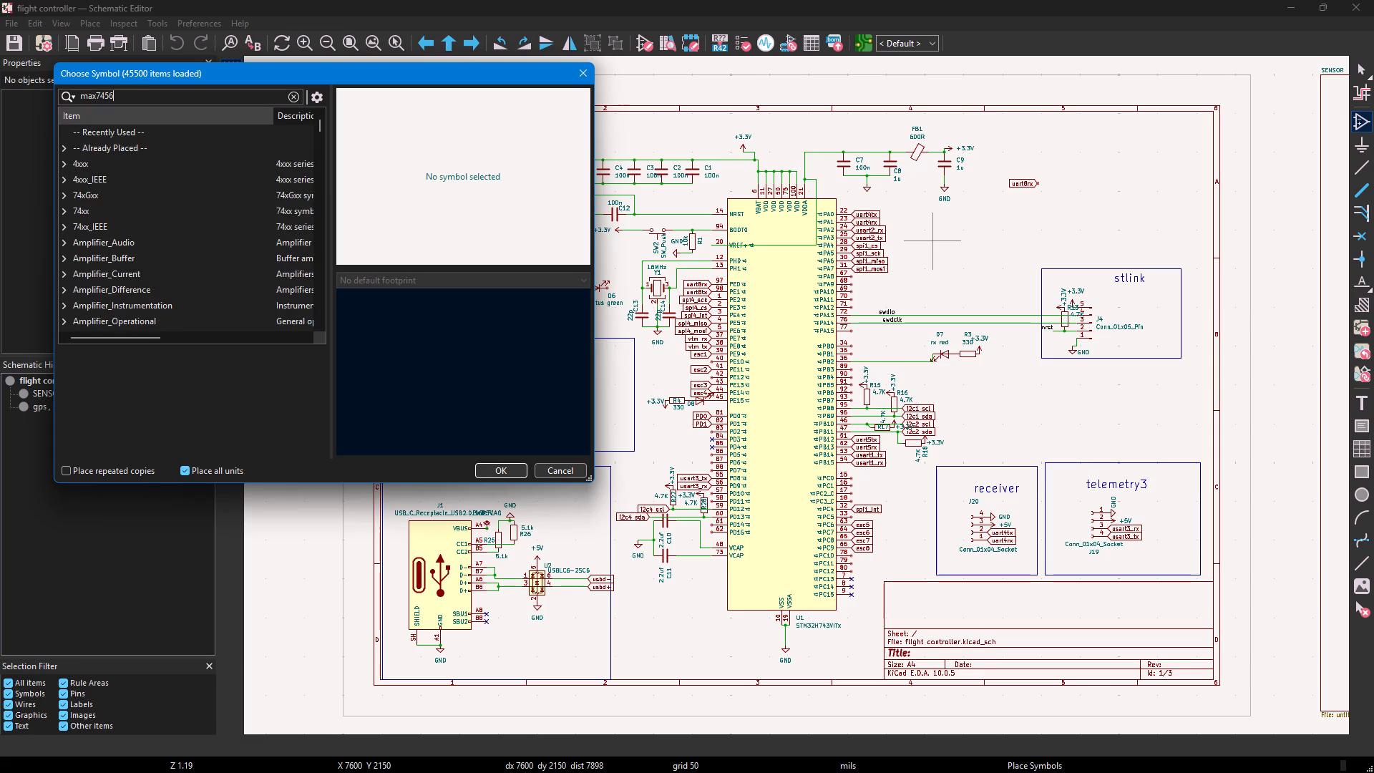
pyautogui.moveTo(122, 96); pyautogui.dragTo(60, 95)
pyautogui.write('ma')
pyautogui.press('x')
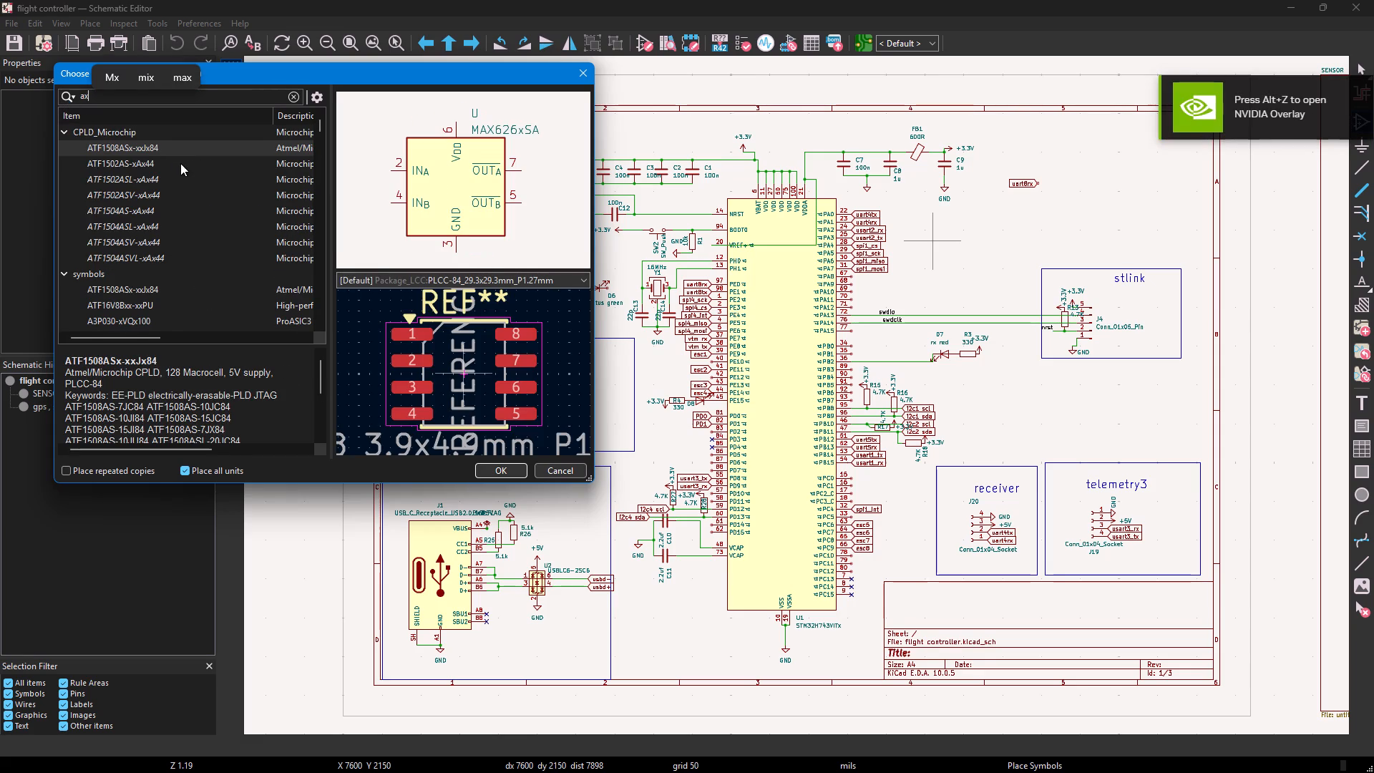
pyautogui.press('7')
pyautogui.press('4')
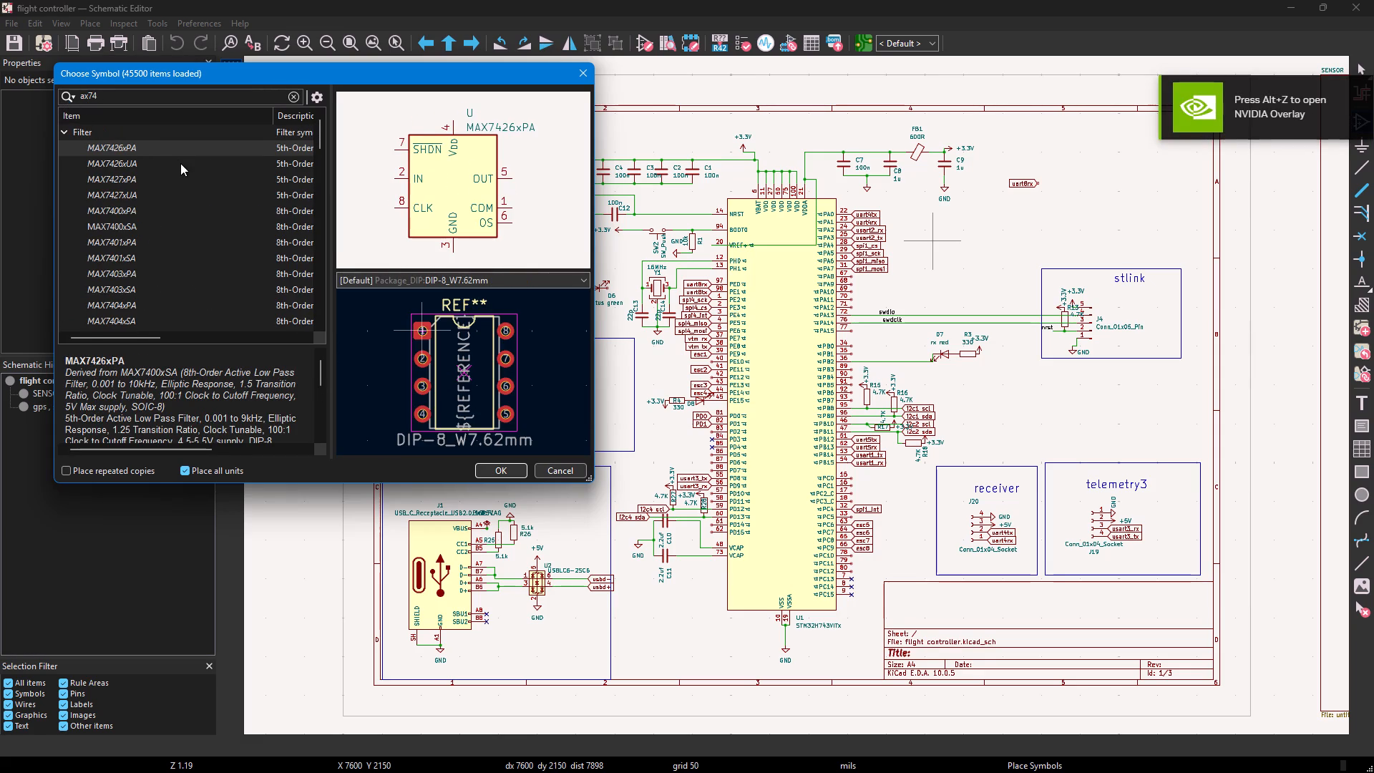
pyautogui.press('5')
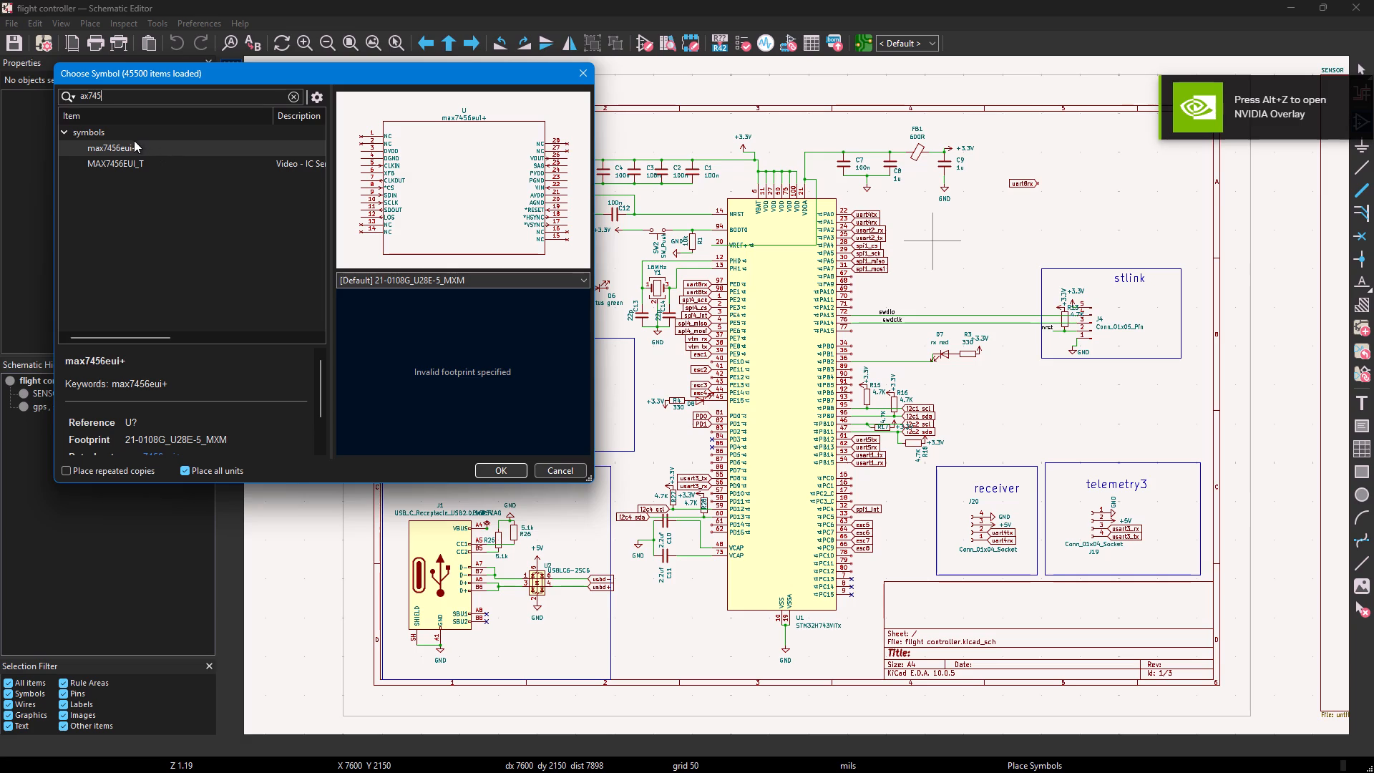
pyautogui.click(150, 145)
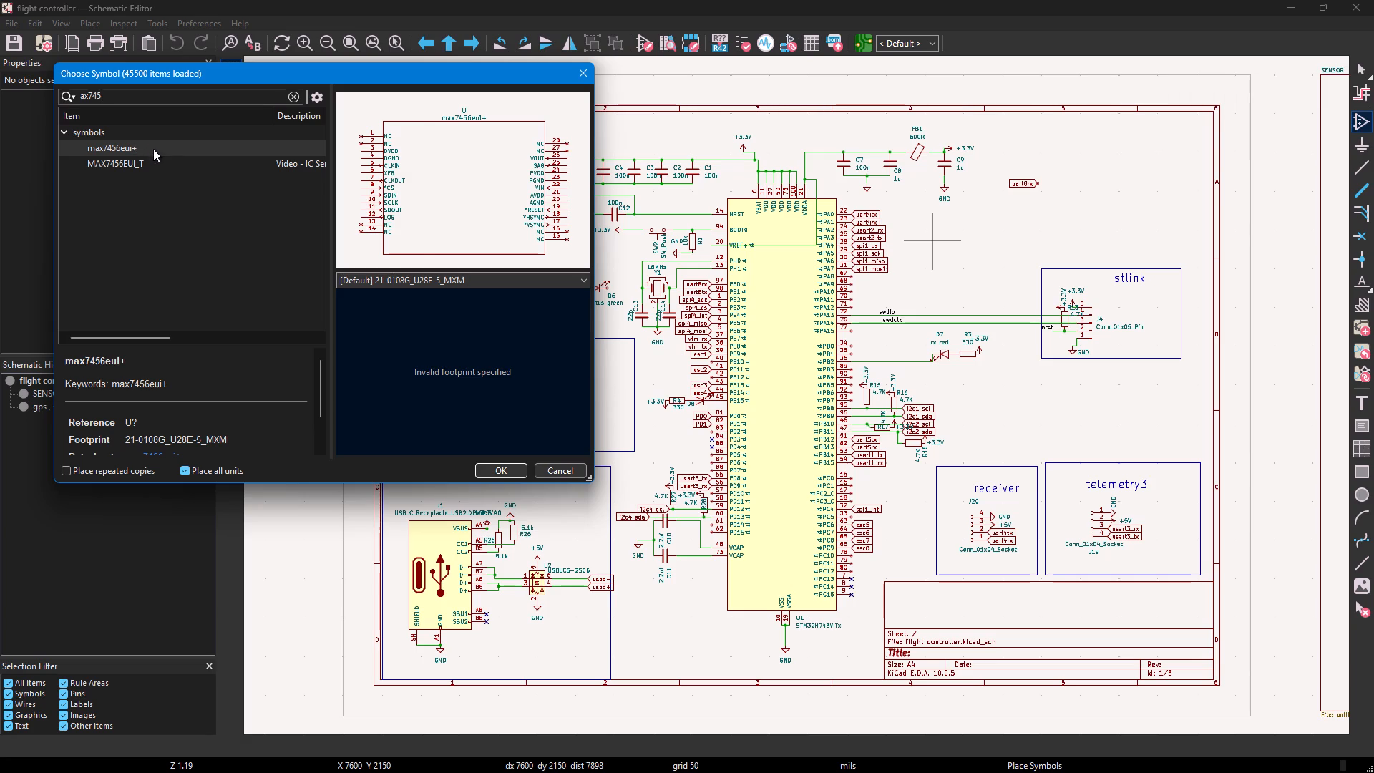
pyautogui.click(158, 164)
pyautogui.click(171, 147)
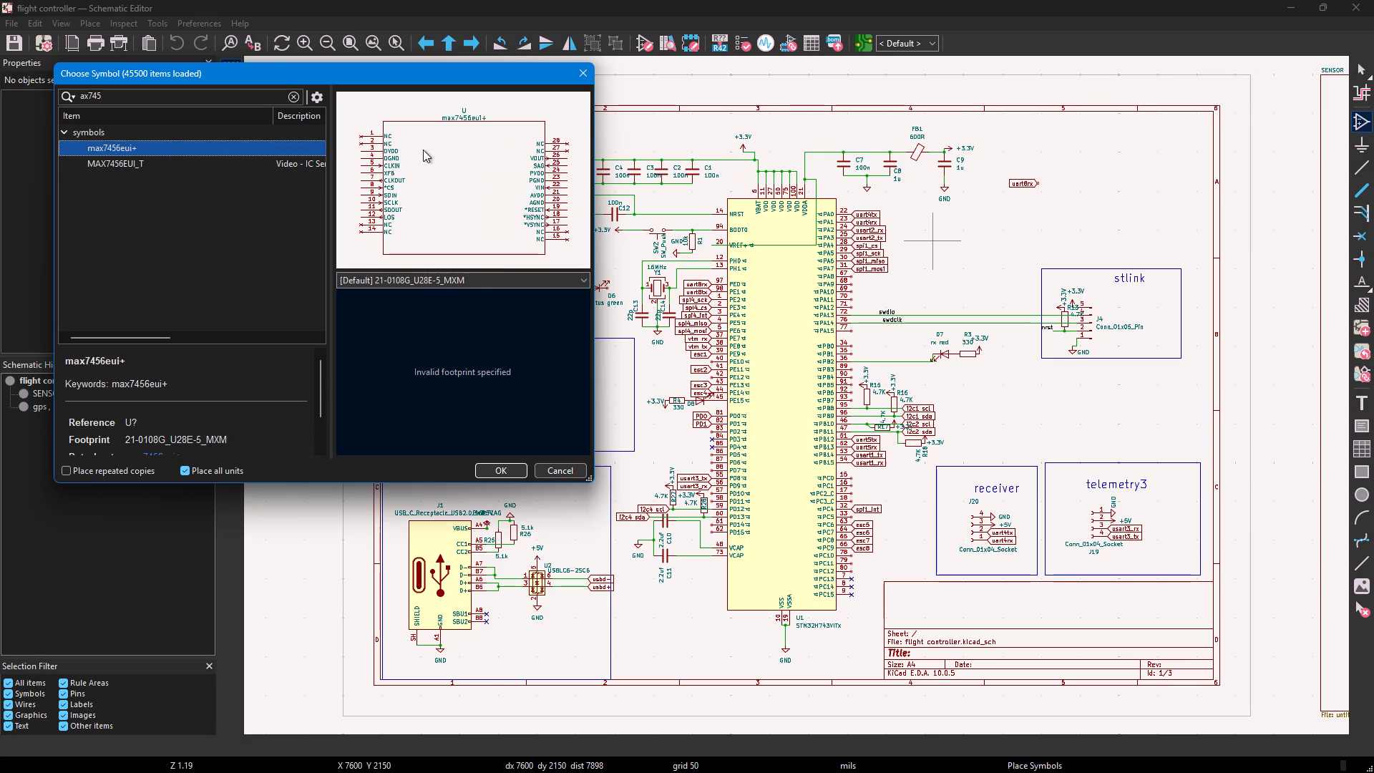
pyautogui.scroll(2, 422, 149)
pyautogui.scroll(-1, 464, 183)
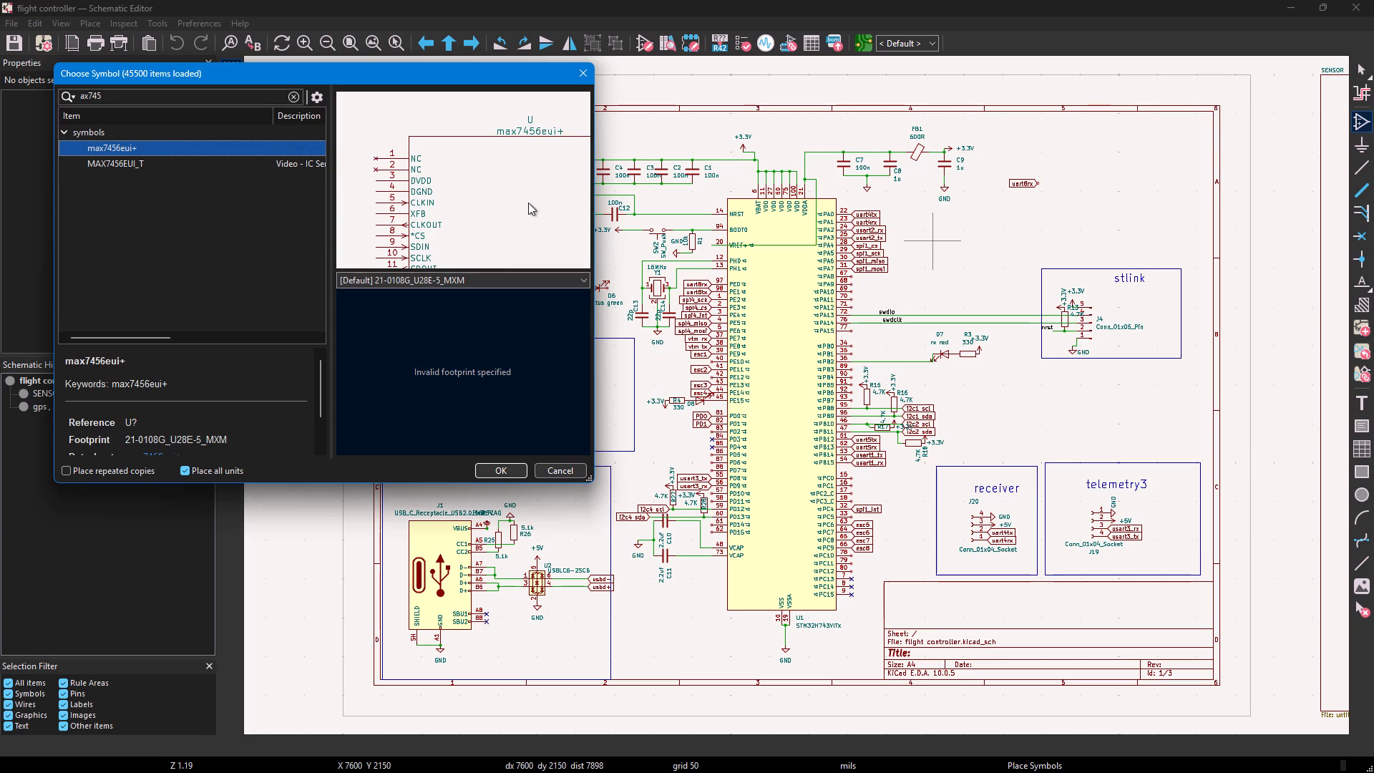
# Switch to Microsoft Edge and open the MAX7456 datasheet PDF on the Alldatasheet page.
pyautogui.click(656, 751)
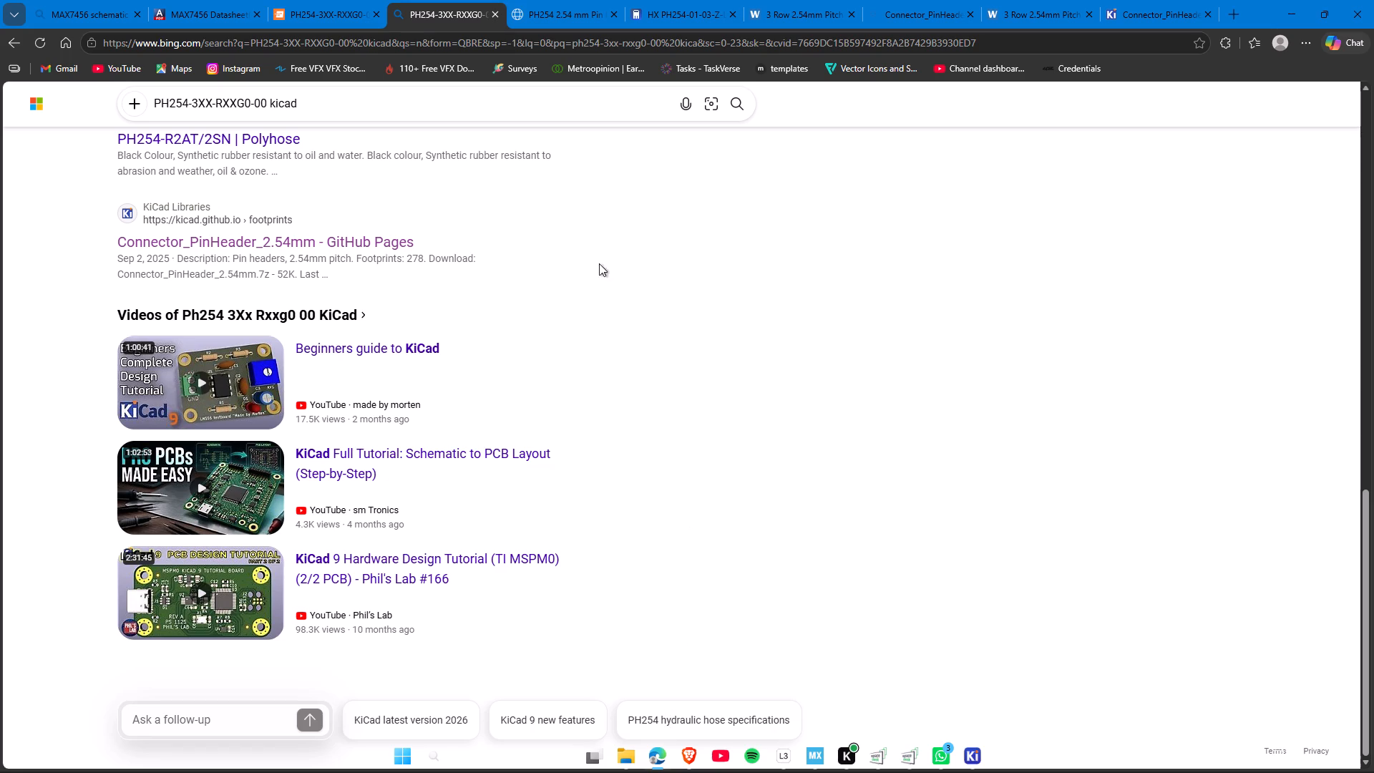
pyautogui.click(175, 1)
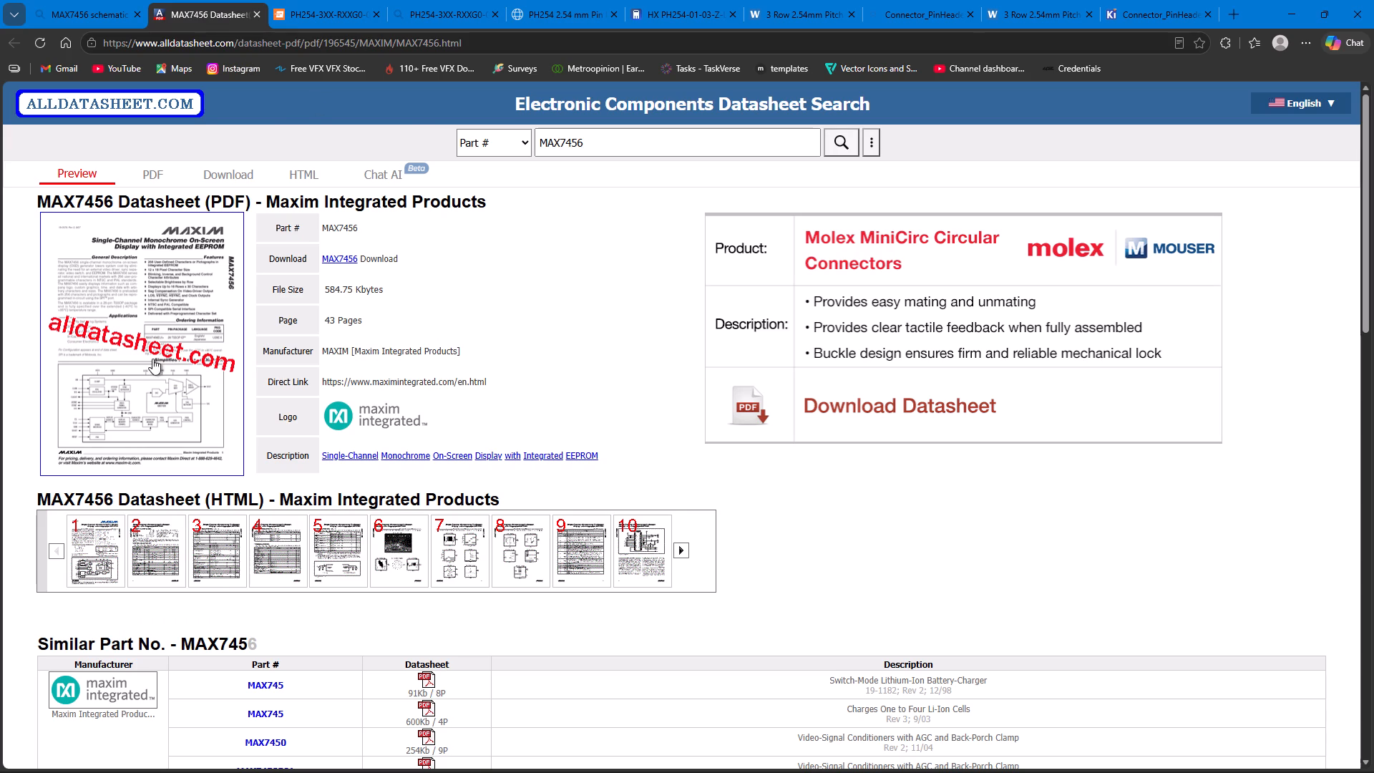
pyautogui.scroll(-6, 348, 554)
pyautogui.scroll(6, 393, 512)
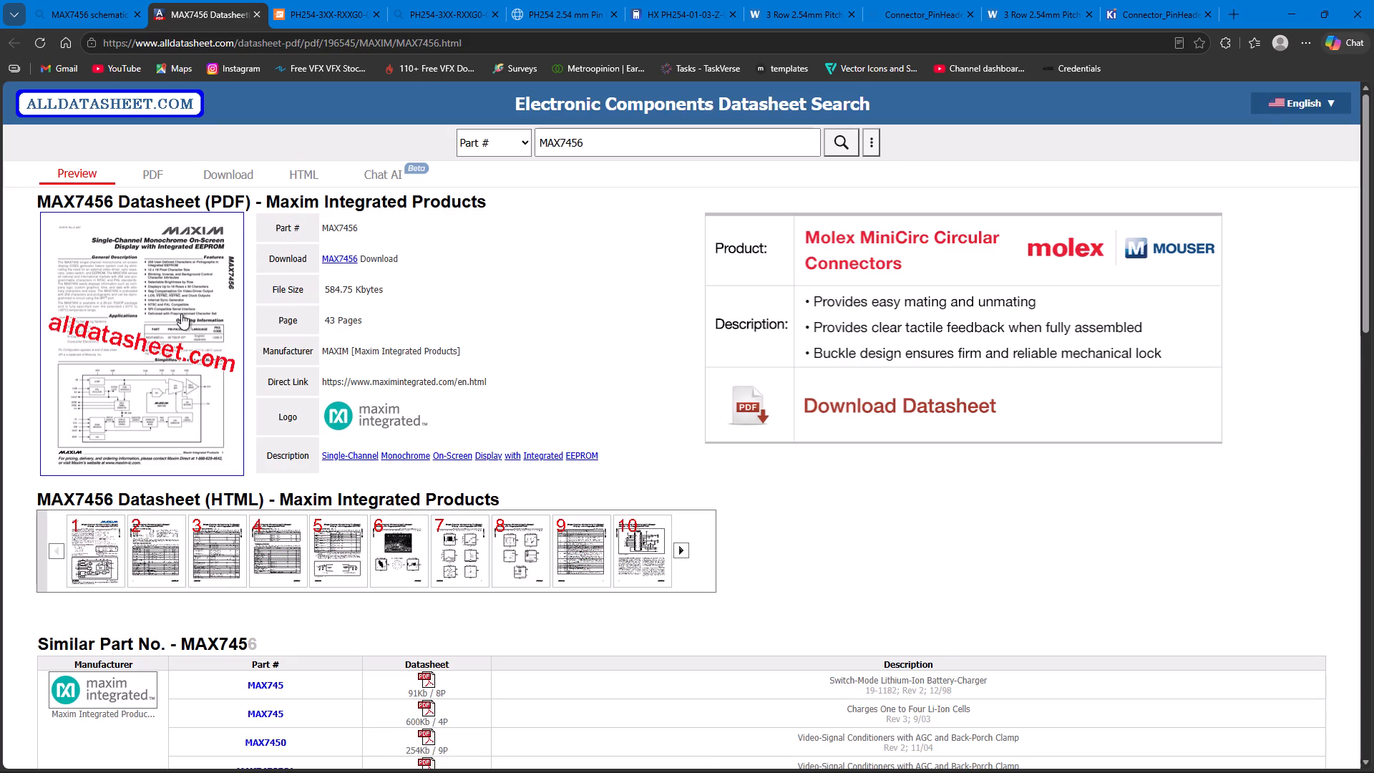
pyautogui.click(177, 312)
# Browse the MAX7456 datasheet to page 10 and examine the Figure 2 typical operating circuit and pin assignments.
pyautogui.scroll(-4, 799, 395)
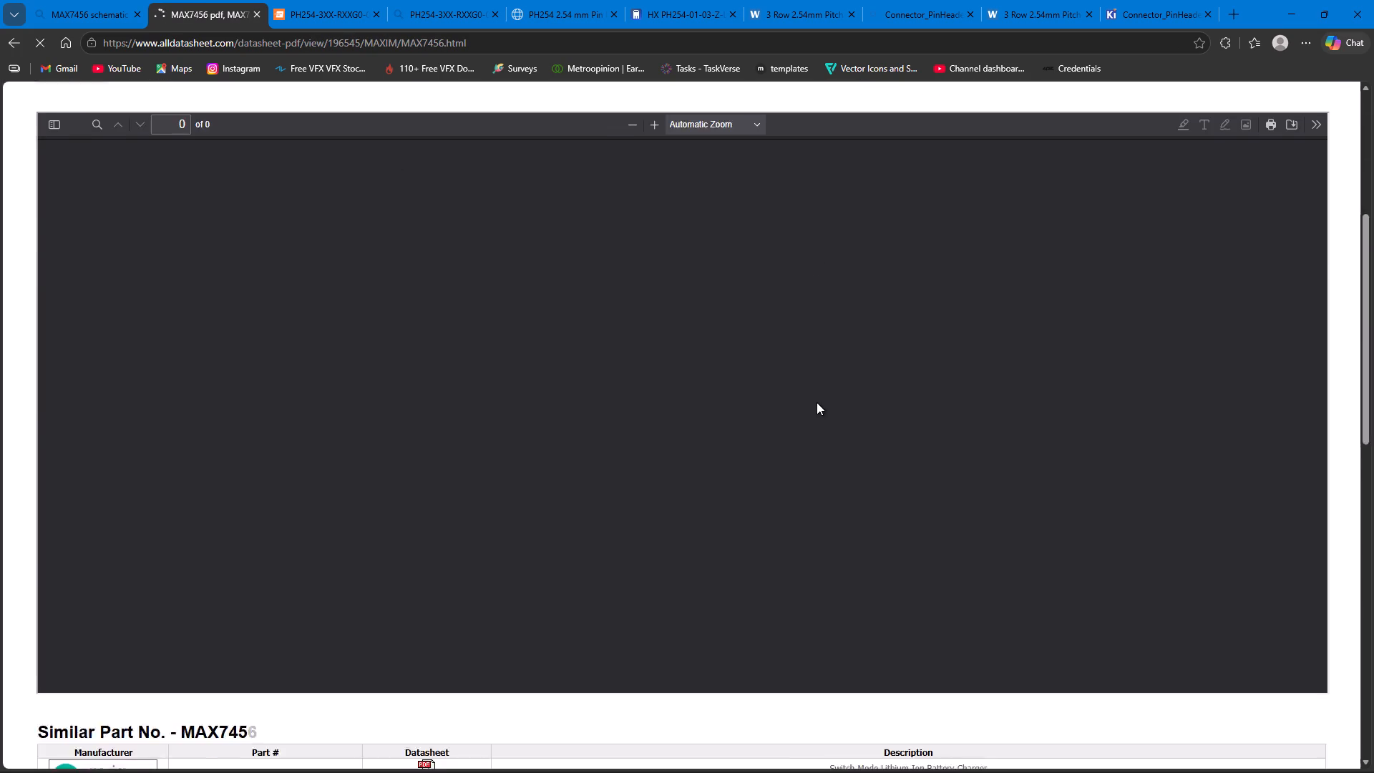
pyautogui.scroll(-2, 817, 402)
pyautogui.scroll(3, 817, 401)
pyautogui.scroll(-1, 817, 402)
pyautogui.scroll(-7, 912, 436)
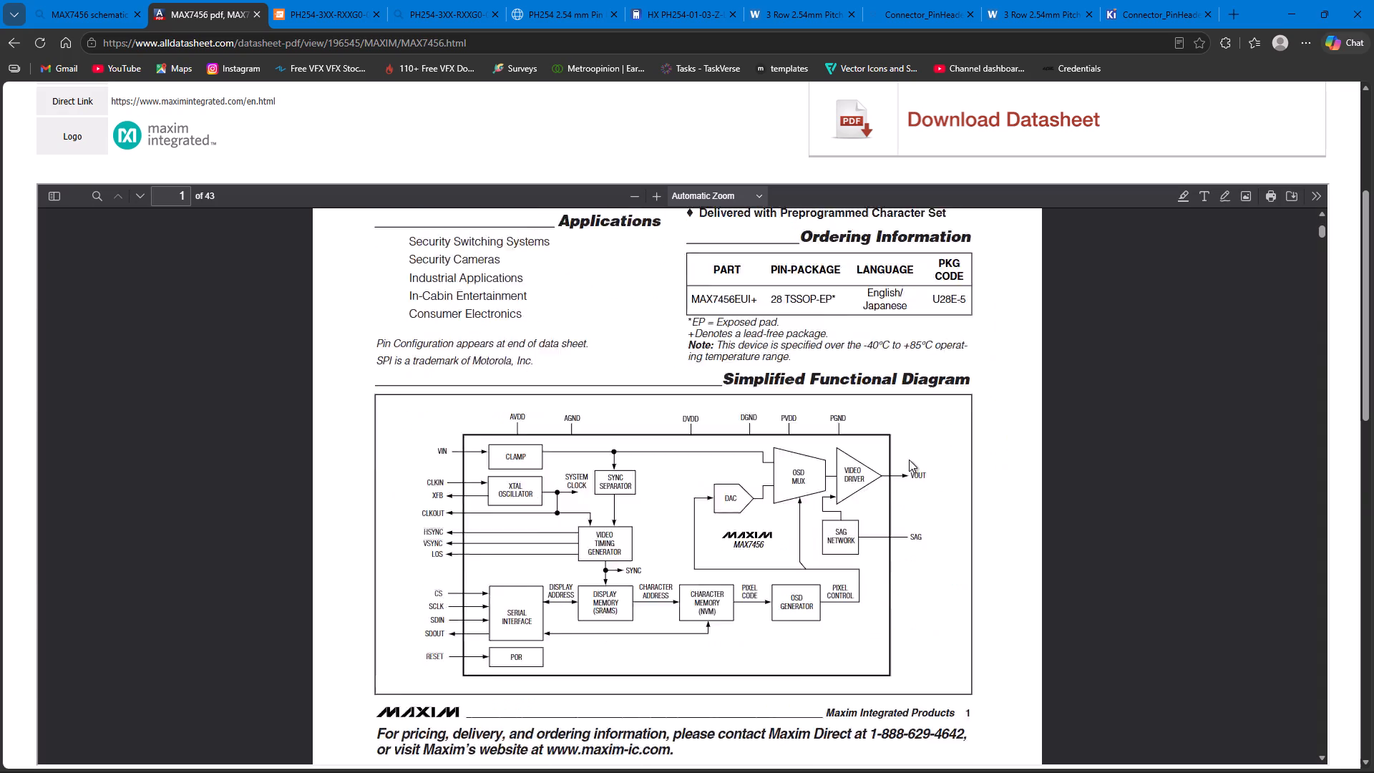
pyautogui.scroll(-10, 909, 460)
pyautogui.scroll(-6, 1223, 470)
pyautogui.scroll(-5, 965, 444)
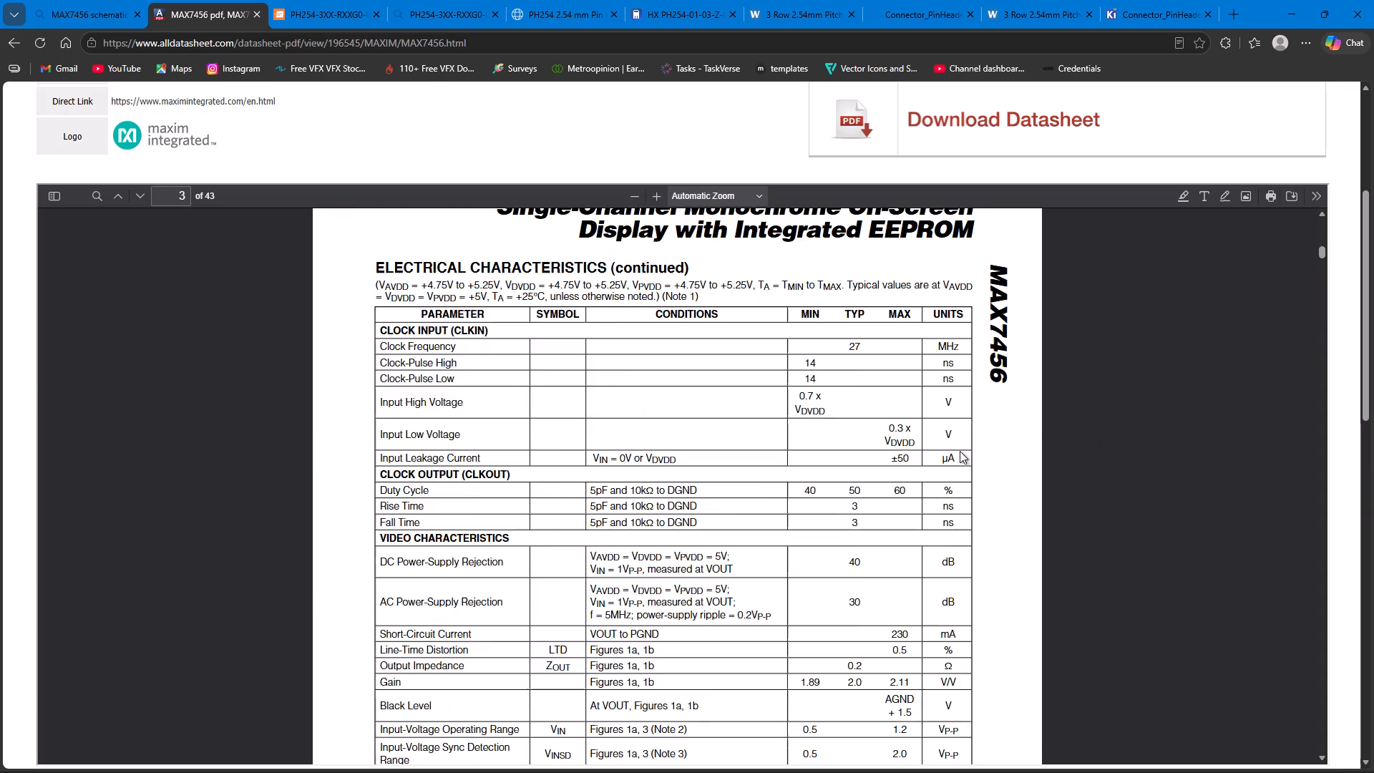
pyautogui.scroll(-12, 960, 451)
pyautogui.scroll(-20, 958, 473)
pyautogui.scroll(-1, 958, 473)
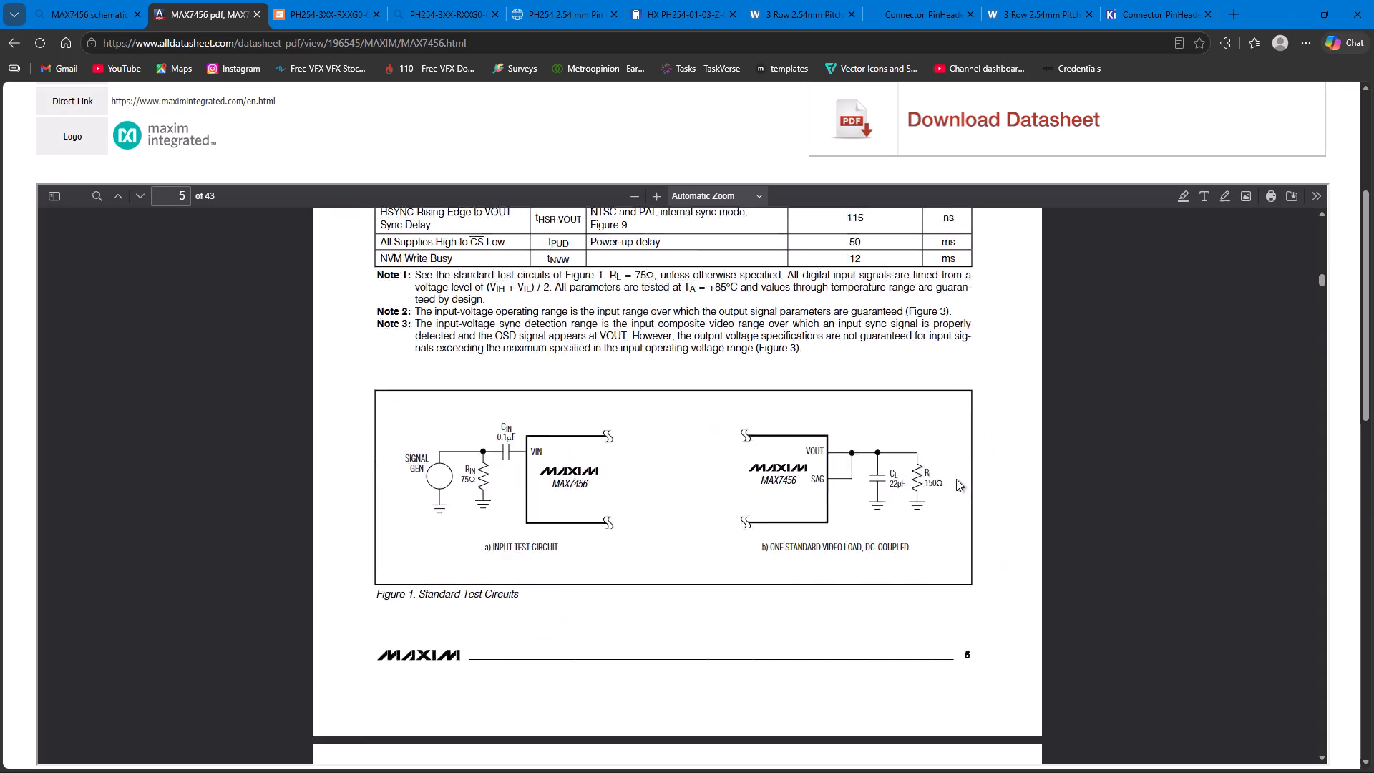
pyautogui.scroll(-20, 956, 479)
pyautogui.scroll(-18, 956, 479)
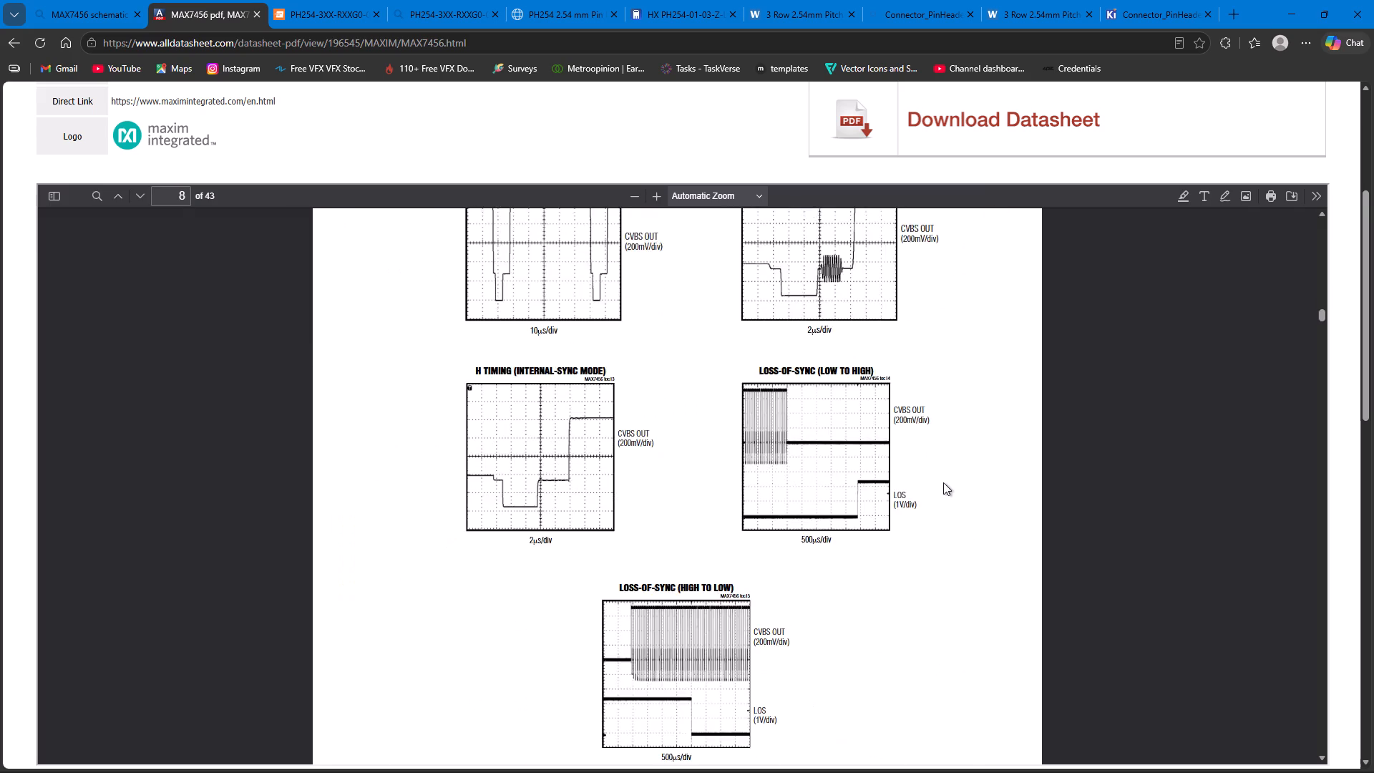
pyautogui.scroll(-20, 943, 482)
pyautogui.scroll(-7, 943, 482)
pyautogui.scroll(3, 958, 494)
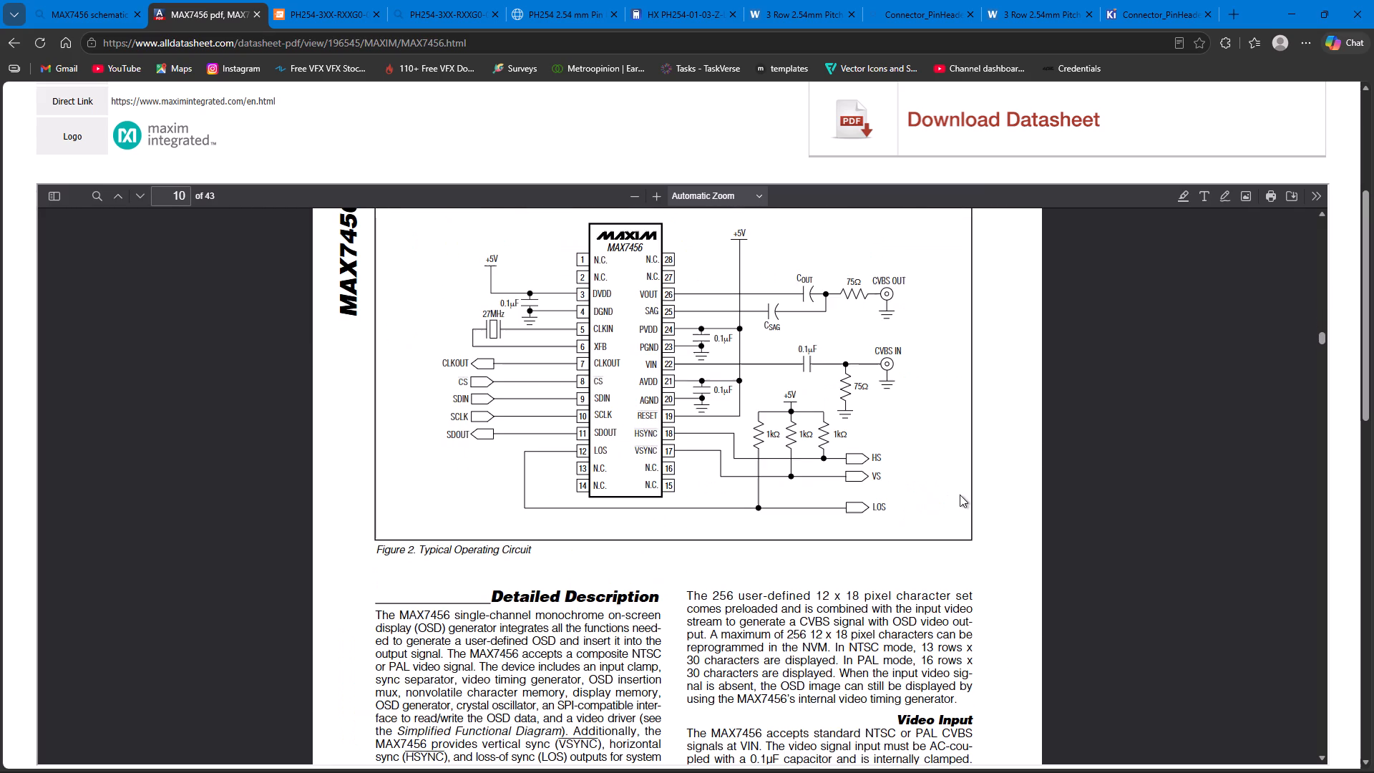
pyautogui.scroll(2, 960, 495)
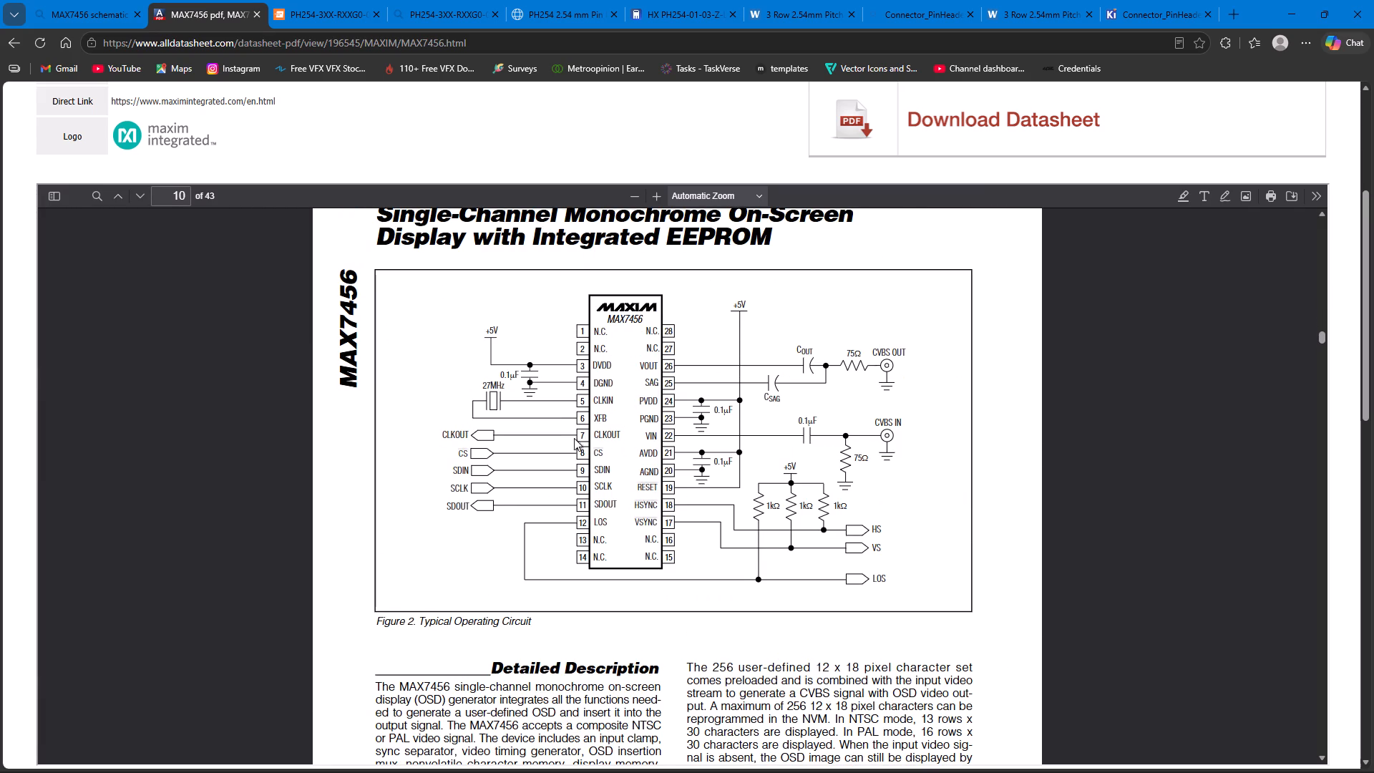
pyautogui.scroll(2, 722, 354)
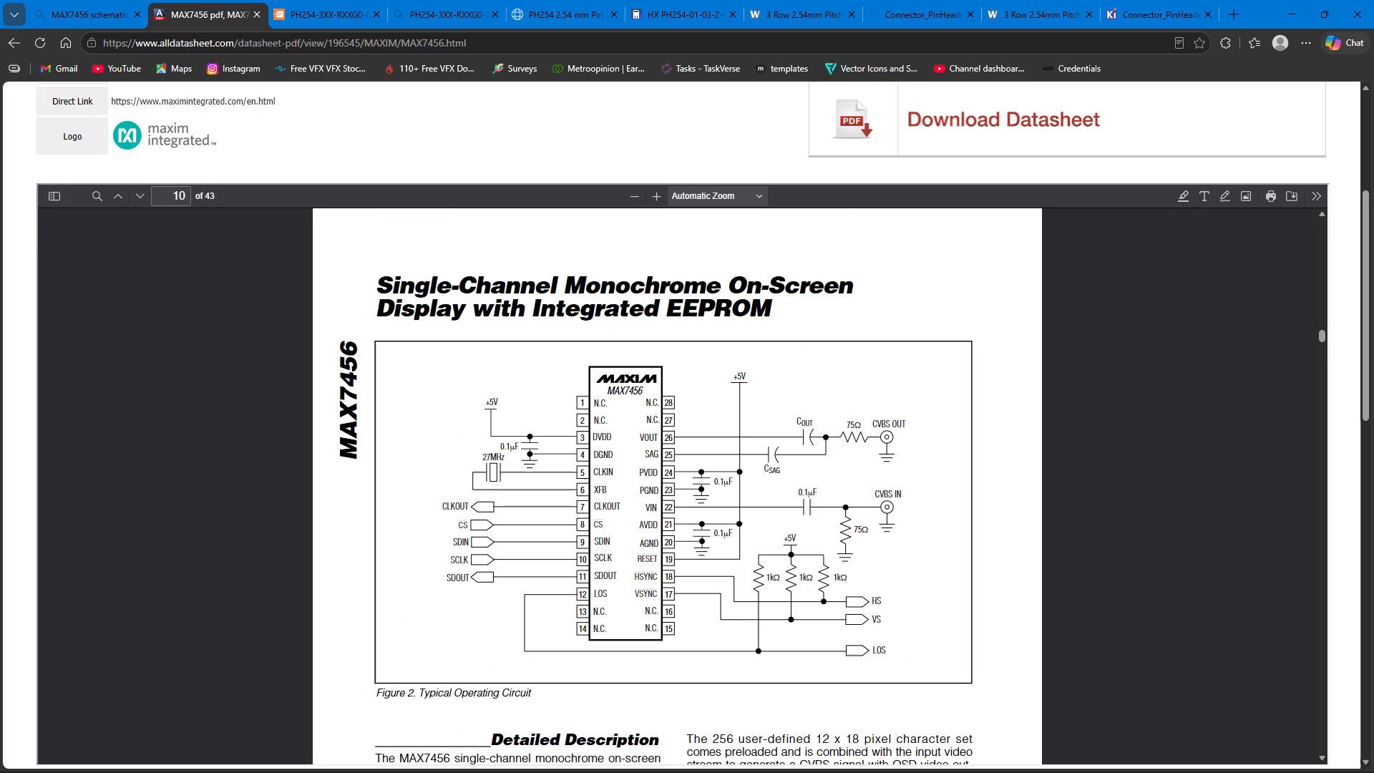
pyautogui.scroll(-1, 722, 367)
# Return to KiCad, dismiss the symbol chooser without placing anything, and open the "gps , sd card" sheet.
pyautogui.click(1285, 0)
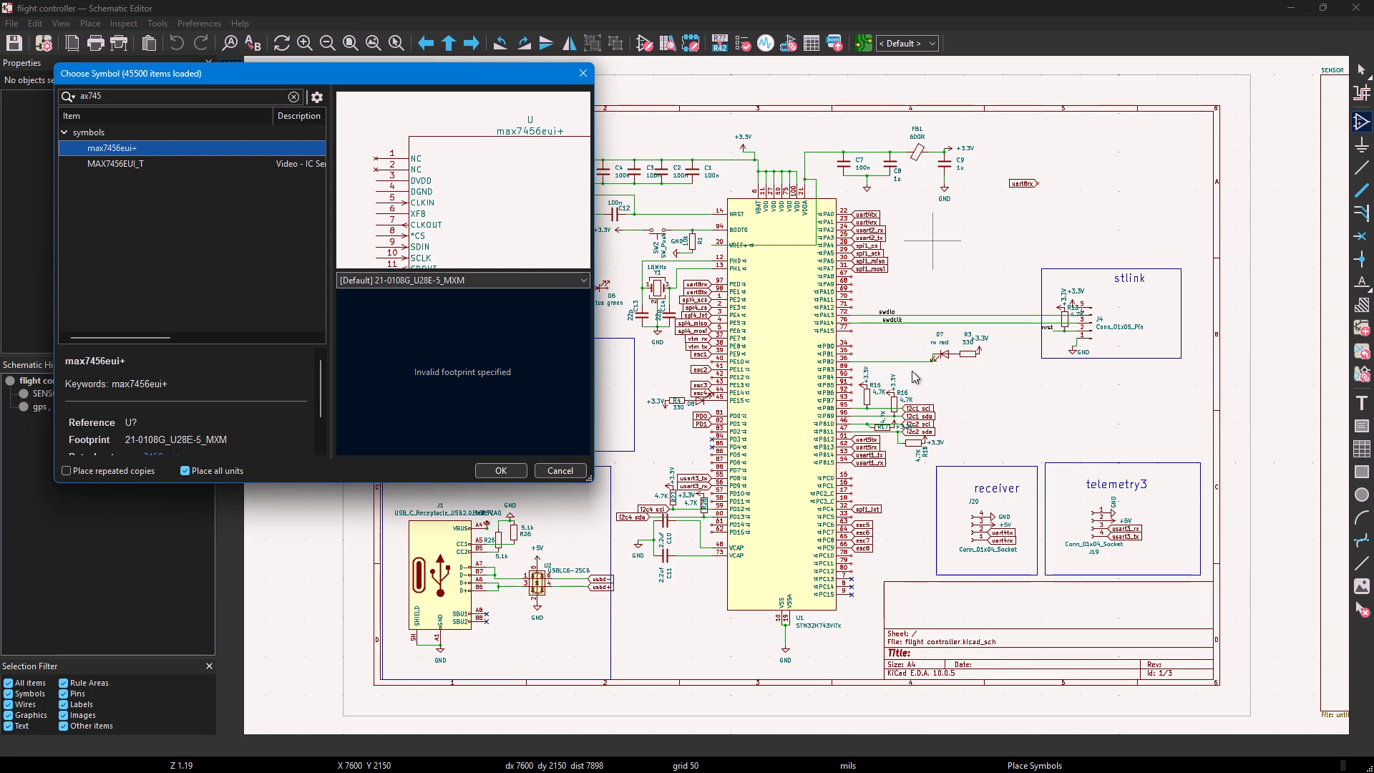
pyautogui.scroll(-1, 930, 387)
pyautogui.click(557, 471)
pyautogui.click(60, 394)
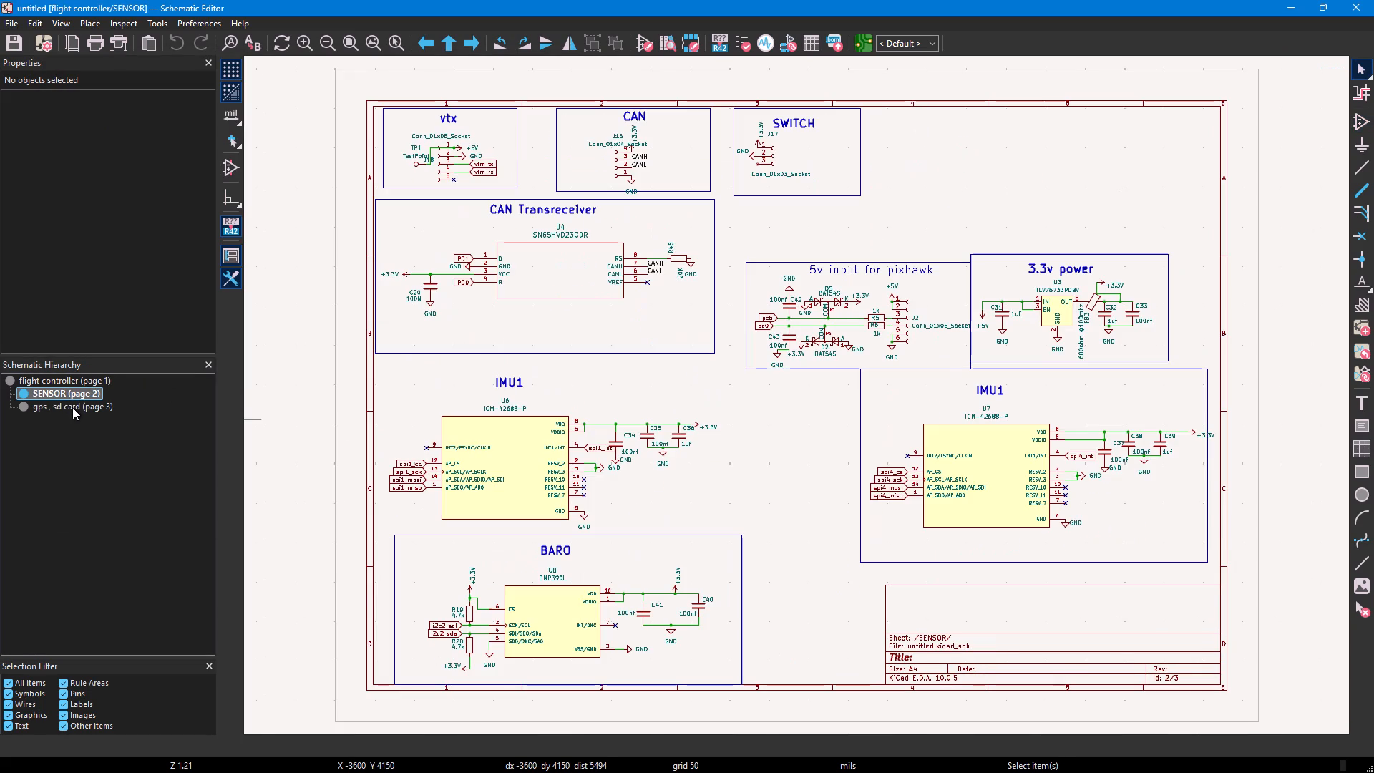
pyautogui.click(72, 407)
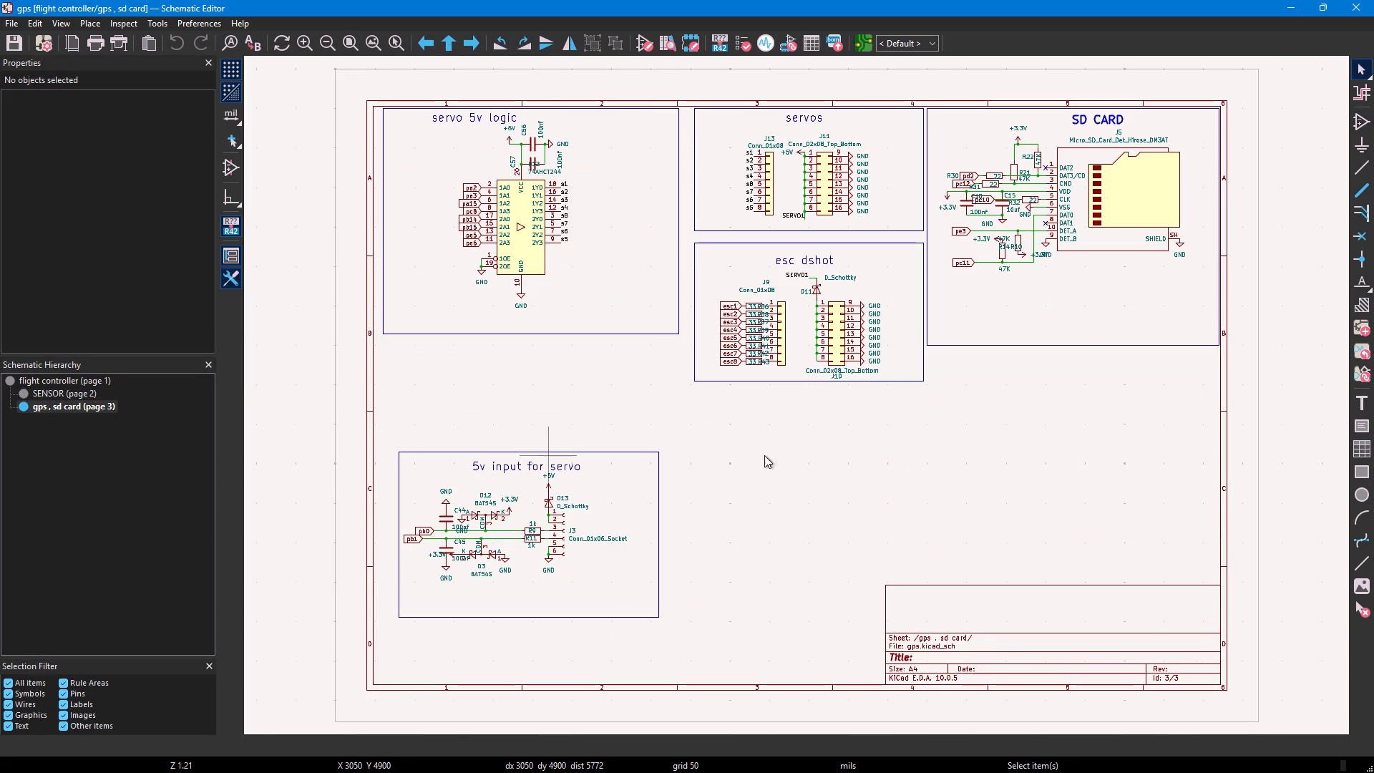
# Compare the two MAX7456 library symbols and place max7456eui+ below the SD CARD block, with pin 1 at about X 8100, Y 4700 mils.
pyautogui.click(955, 450)
pyautogui.click(1363, 124)
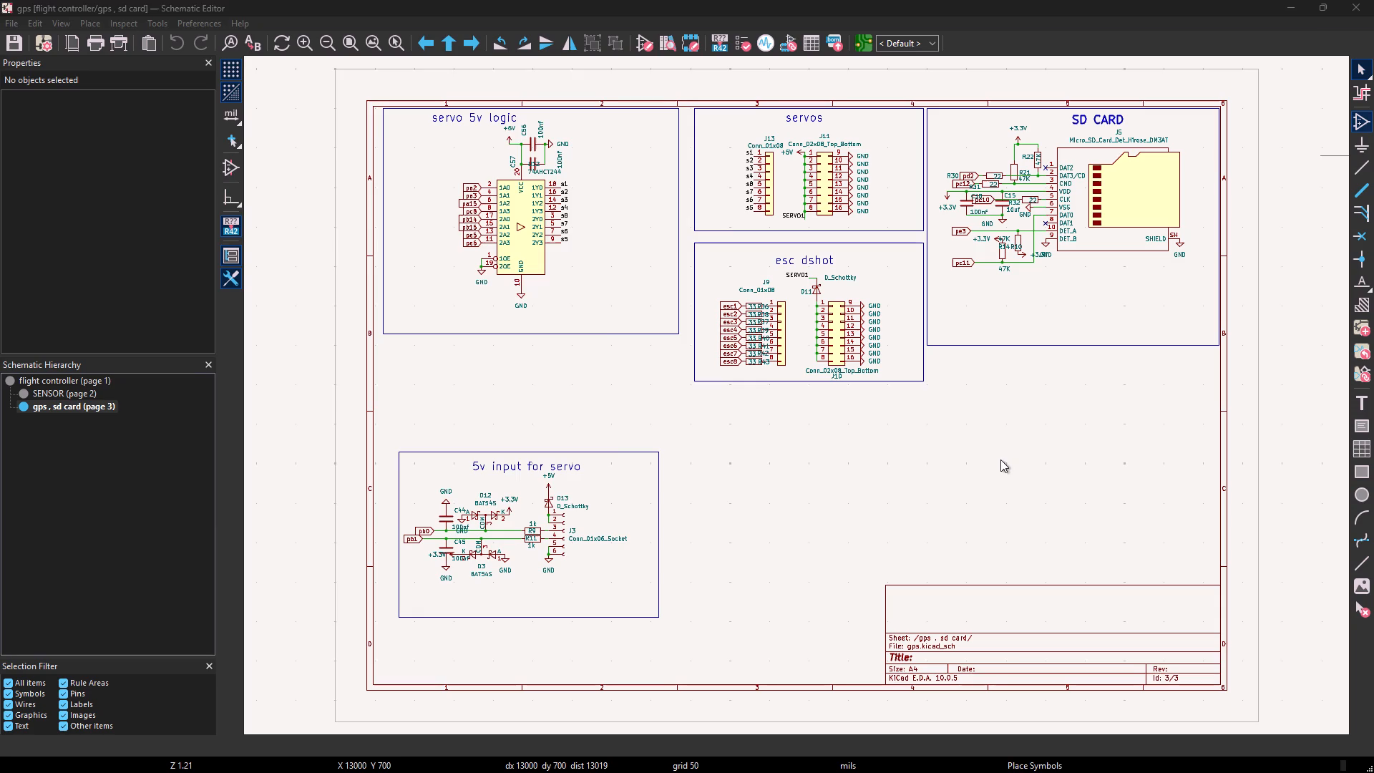
pyautogui.click(995, 460)
pyautogui.click(145, 145)
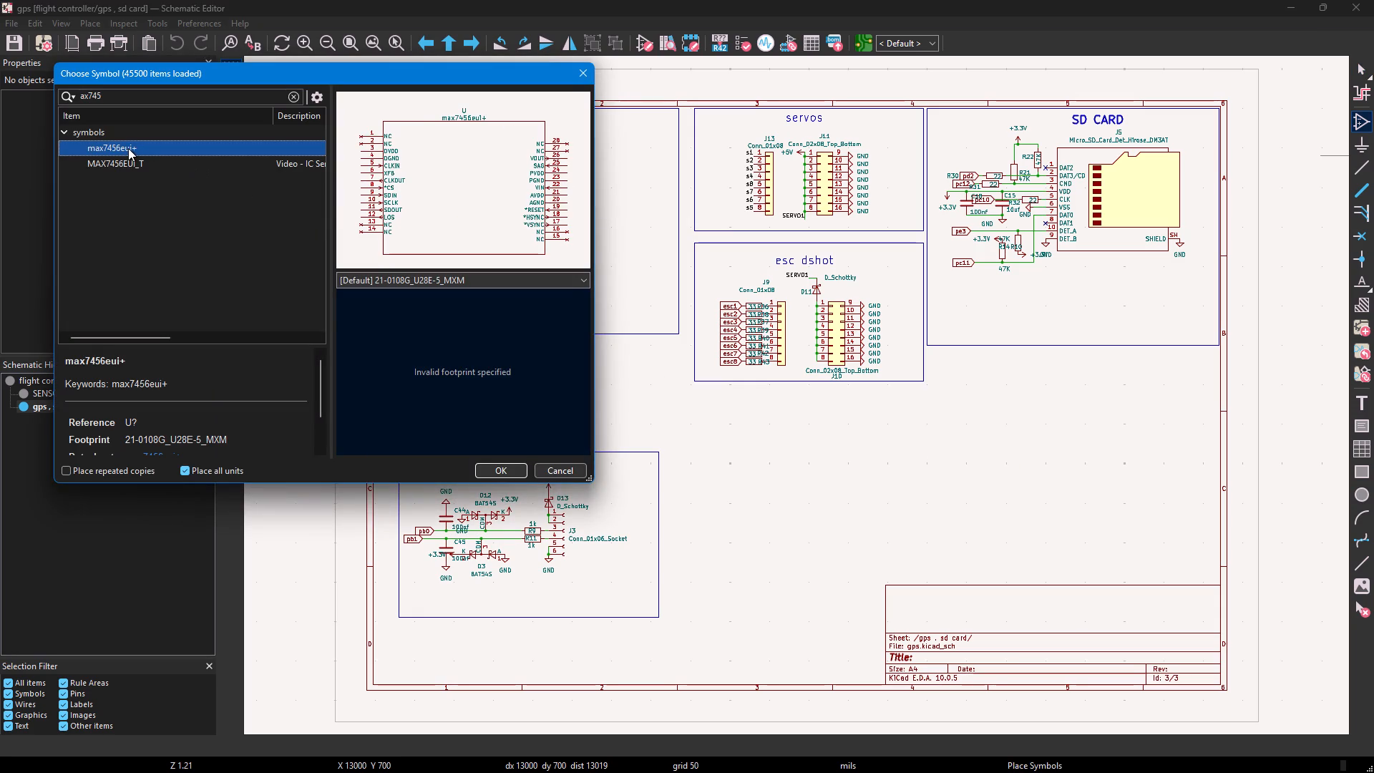
pyautogui.click(126, 165)
pyautogui.click(131, 149)
pyautogui.click(129, 168)
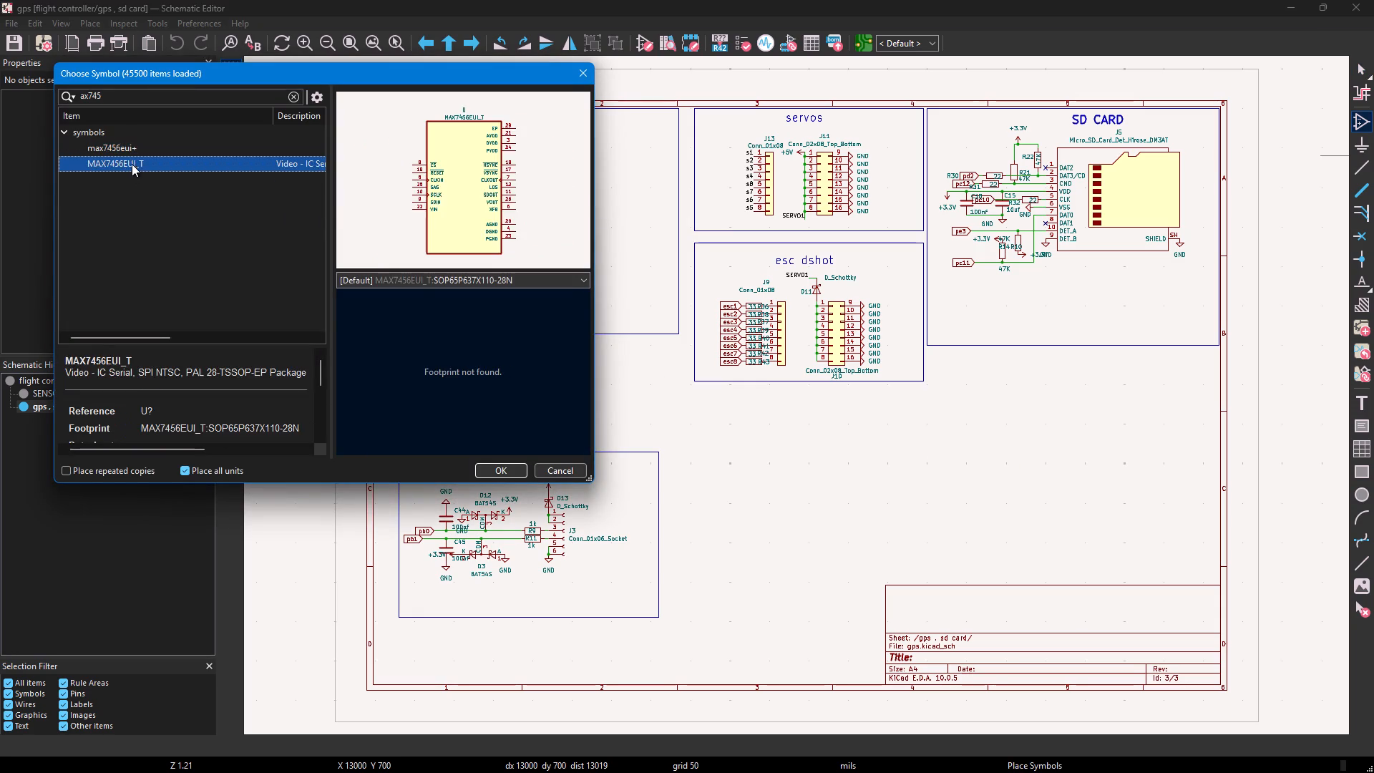
pyautogui.click(135, 150)
pyautogui.click(406, 271)
pyautogui.click(432, 282)
pyautogui.click(451, 281)
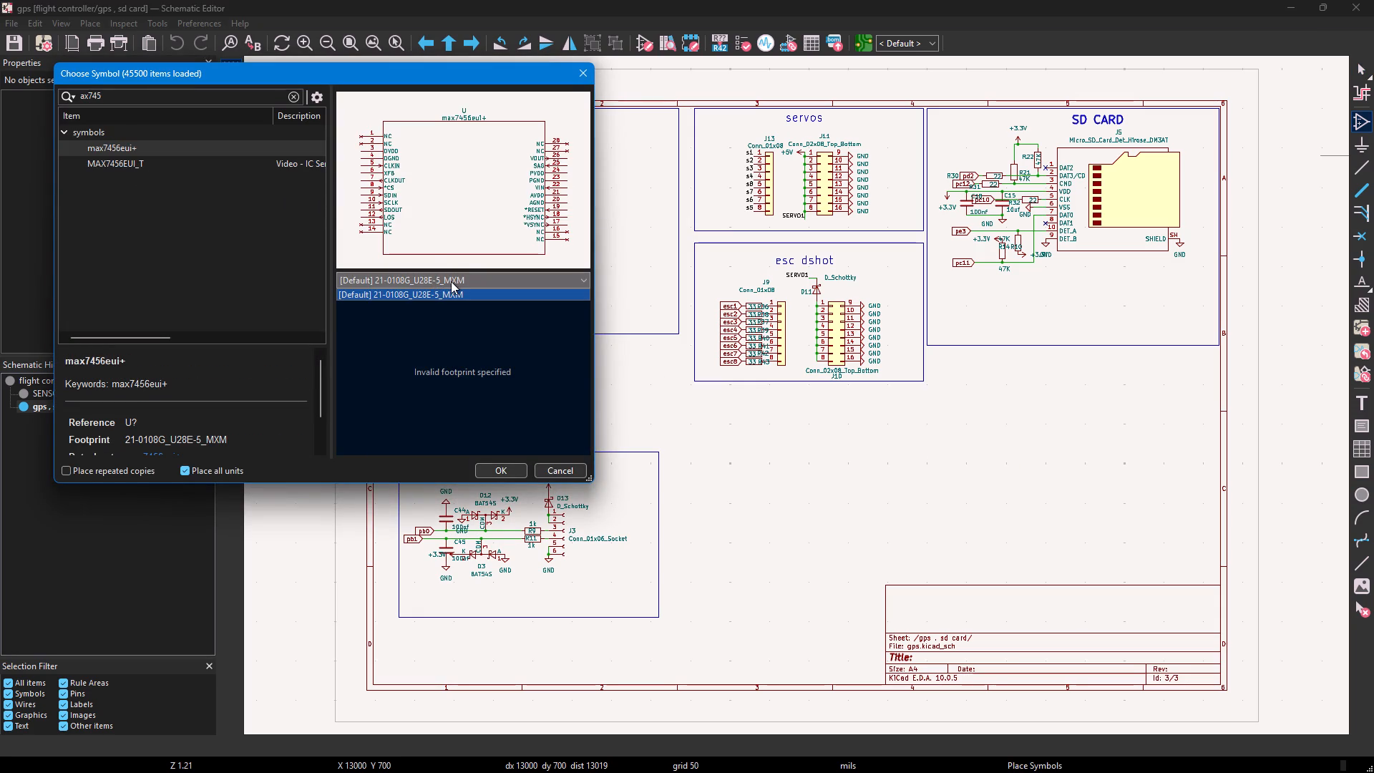
pyautogui.click(517, 467)
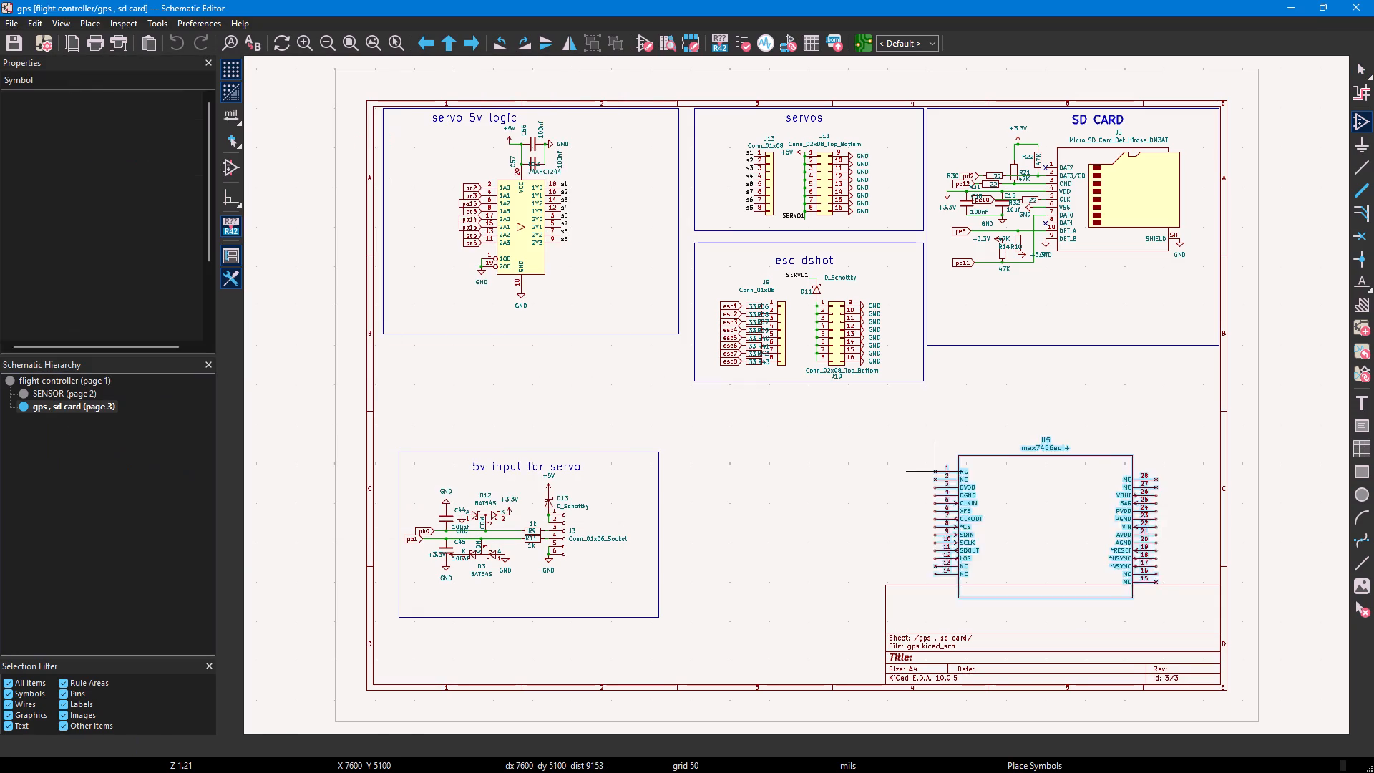
pyautogui.click(975, 439)
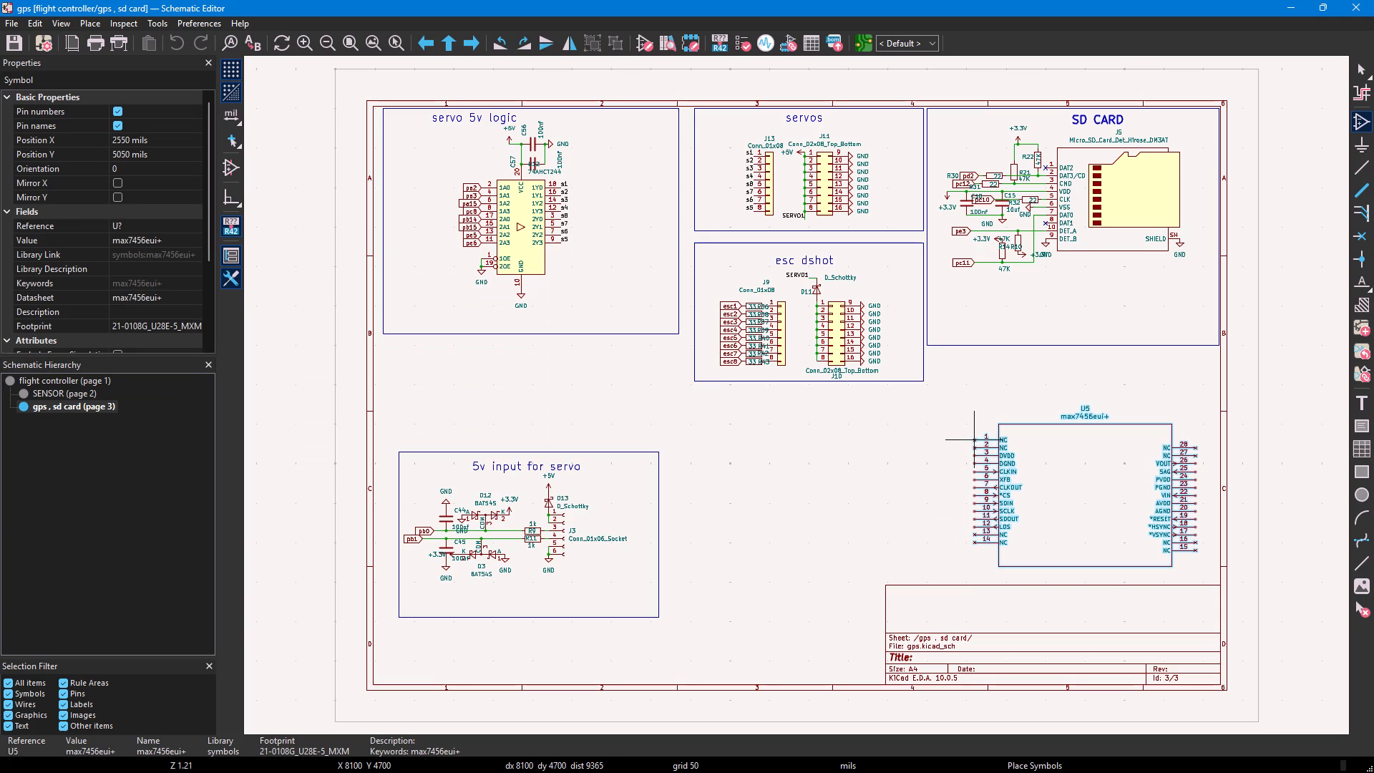
pyautogui.click(1358, 66)
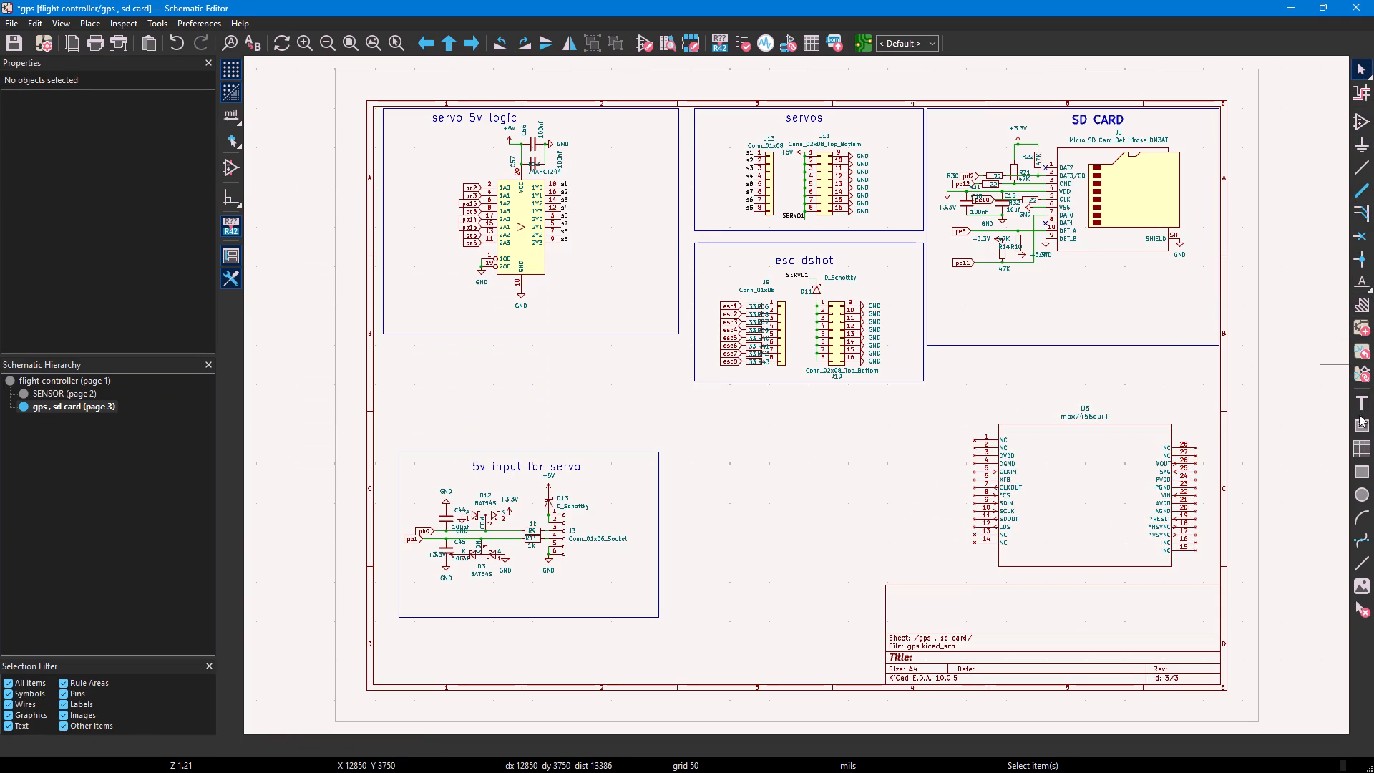
# Draw a rectangle about 3700 by 2700 mils around the max7456eui+ symbol, below the SD CARD block.
pyautogui.click(1360, 471)
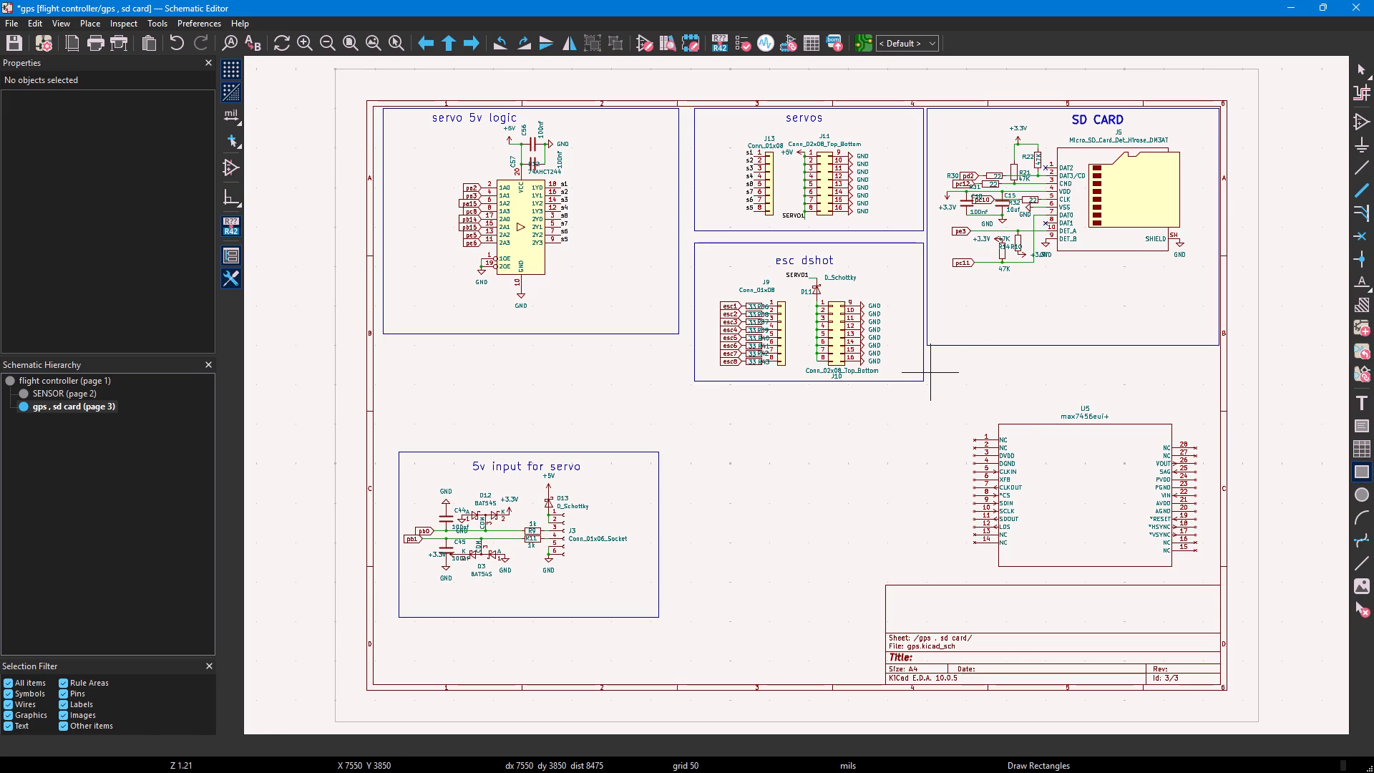
pyautogui.click(925, 374)
pyautogui.click(1218, 584)
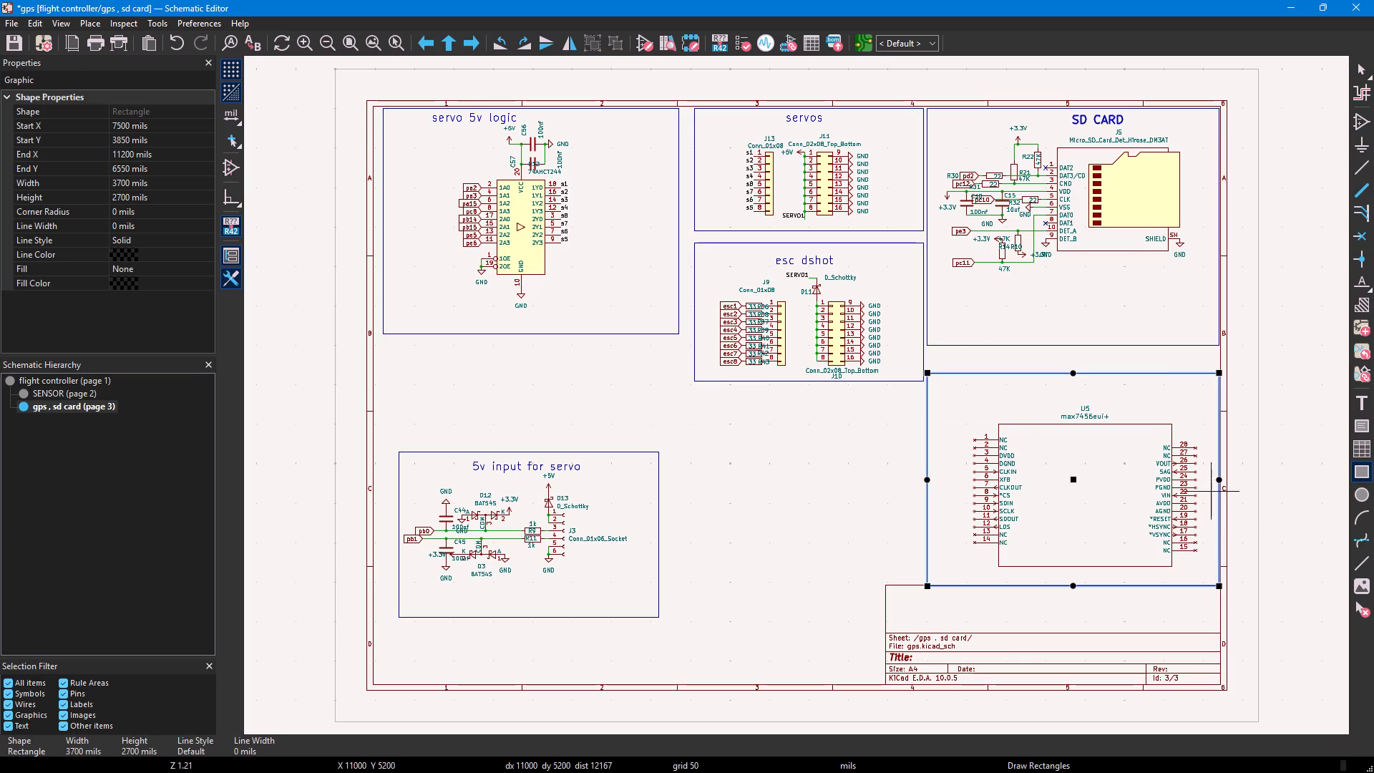
pyautogui.click(1353, 73)
pyautogui.scroll(1, 1073, 429)
pyautogui.scroll(1, 797, 396)
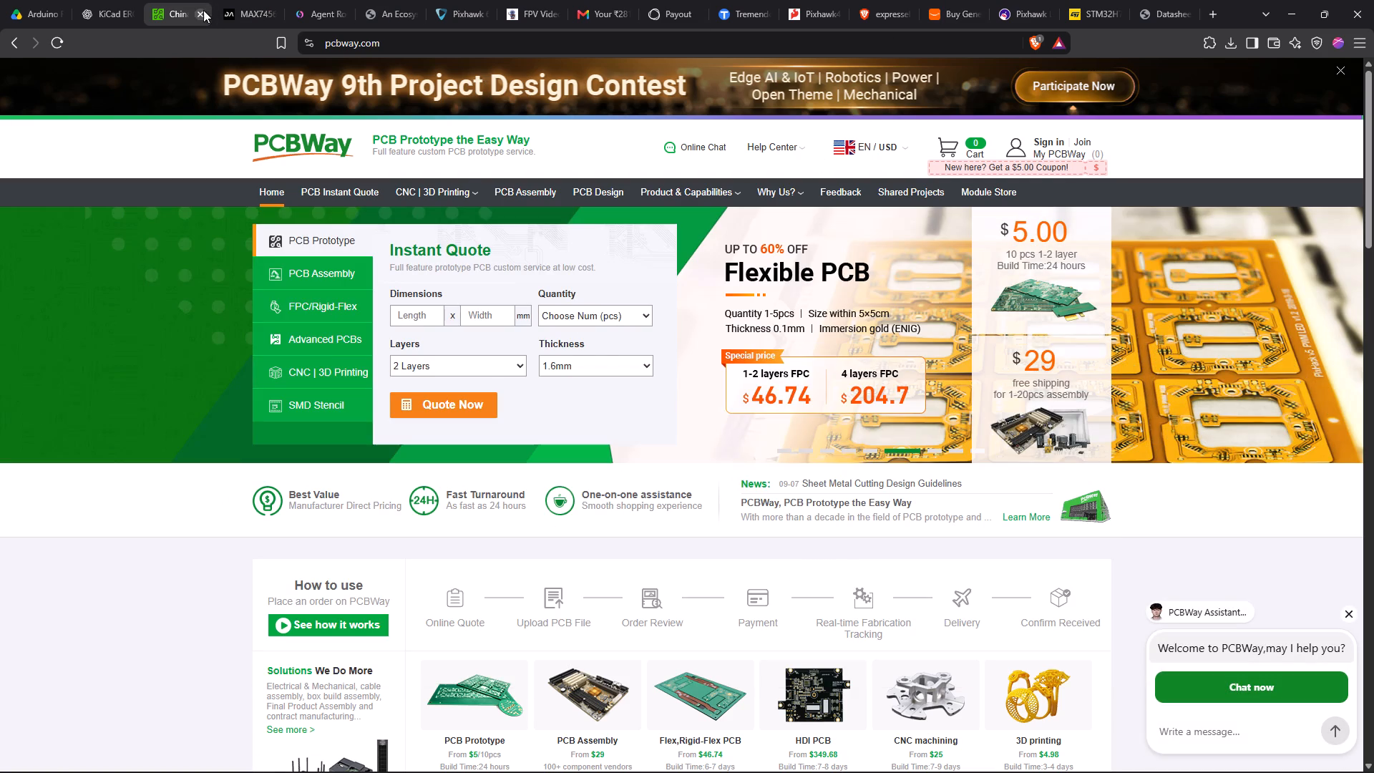
# Close the PCBWay page, view the top of the MAX7456 product page, and return to KiCad.
pyautogui.click(207, 12)
pyautogui.click(201, 11)
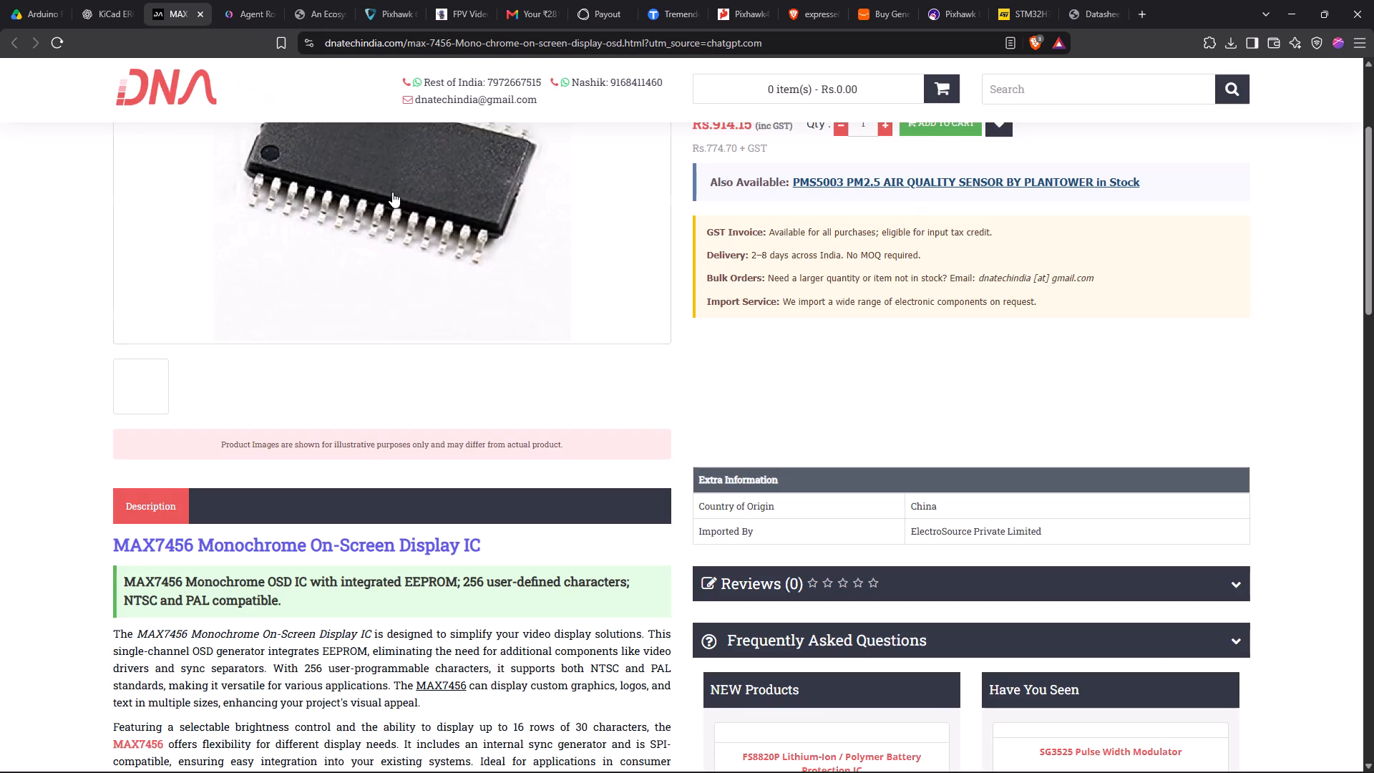
pyautogui.scroll(3, 542, 254)
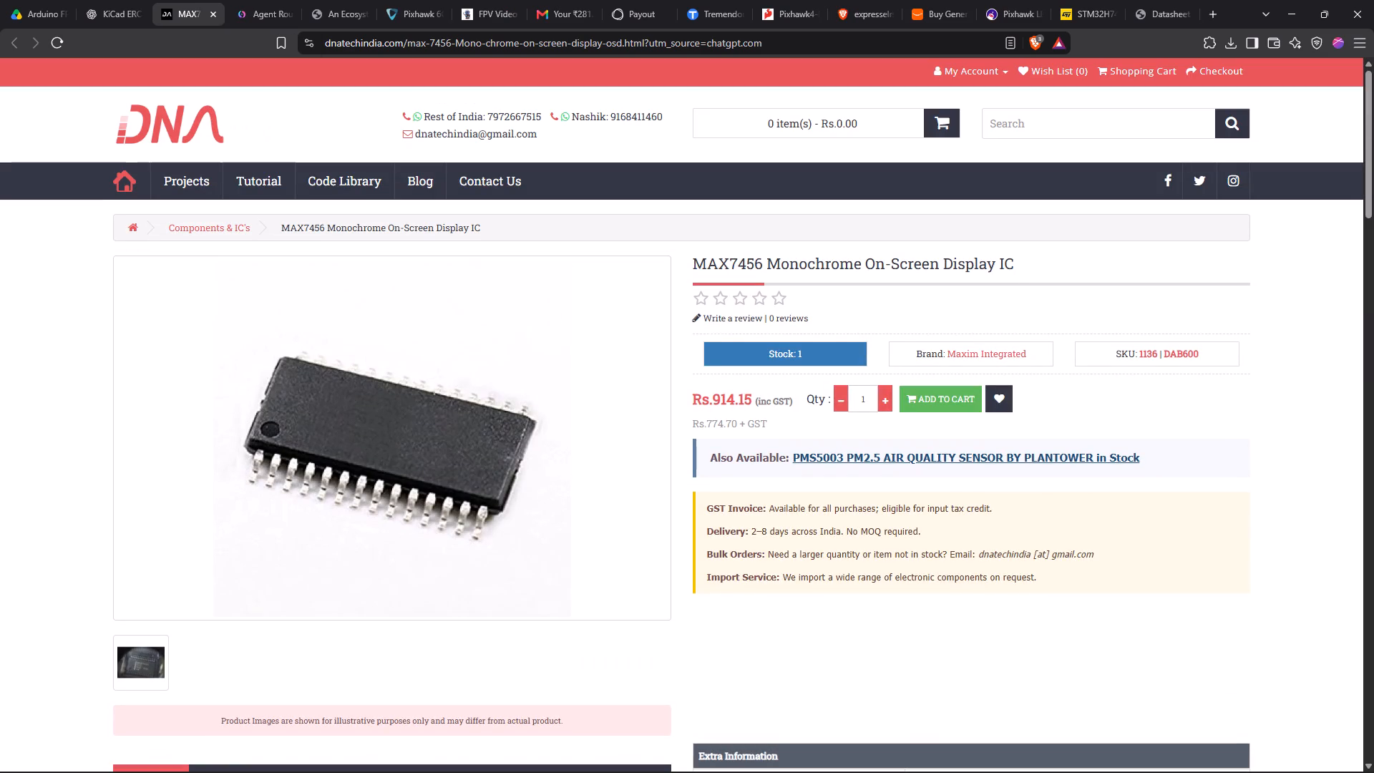
pyautogui.click(1317, 0)
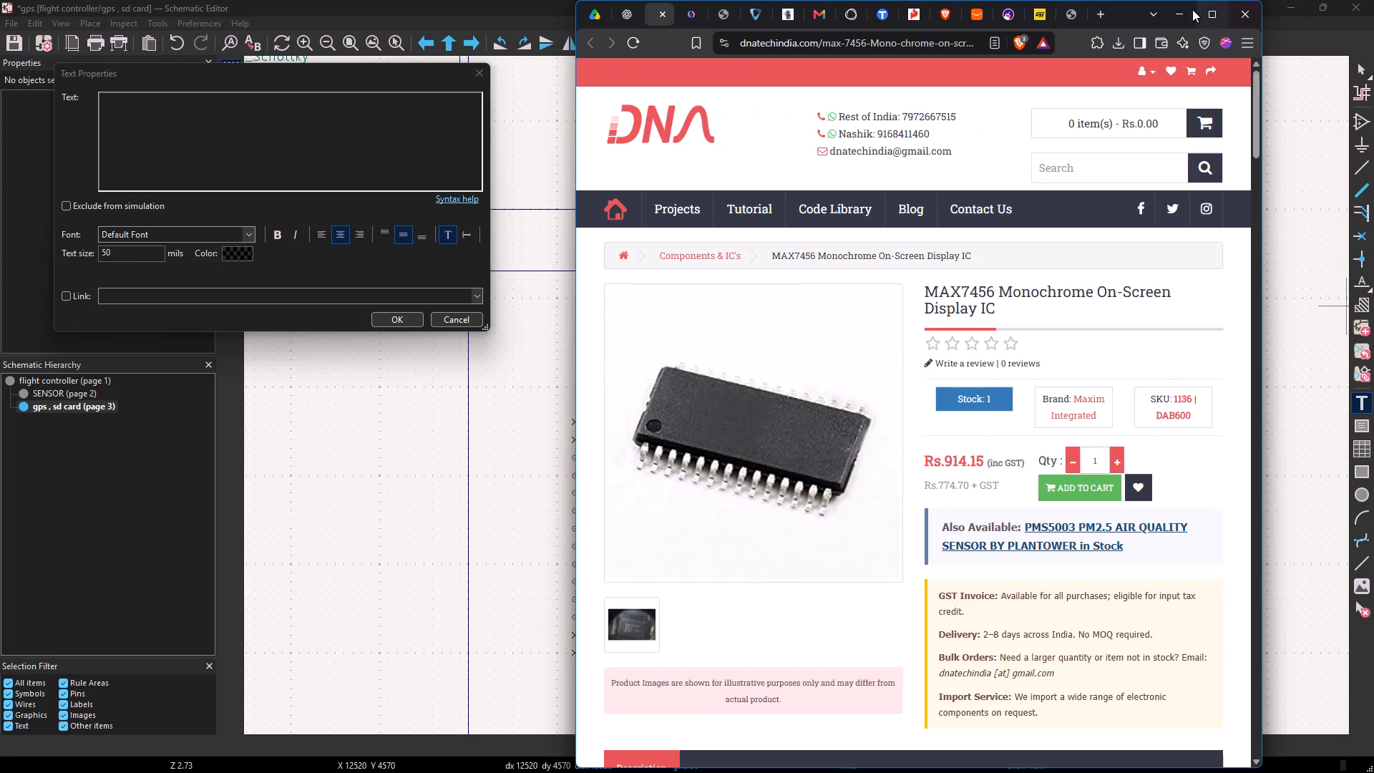
pyautogui.click(1217, 9)
pyautogui.click(1287, 0)
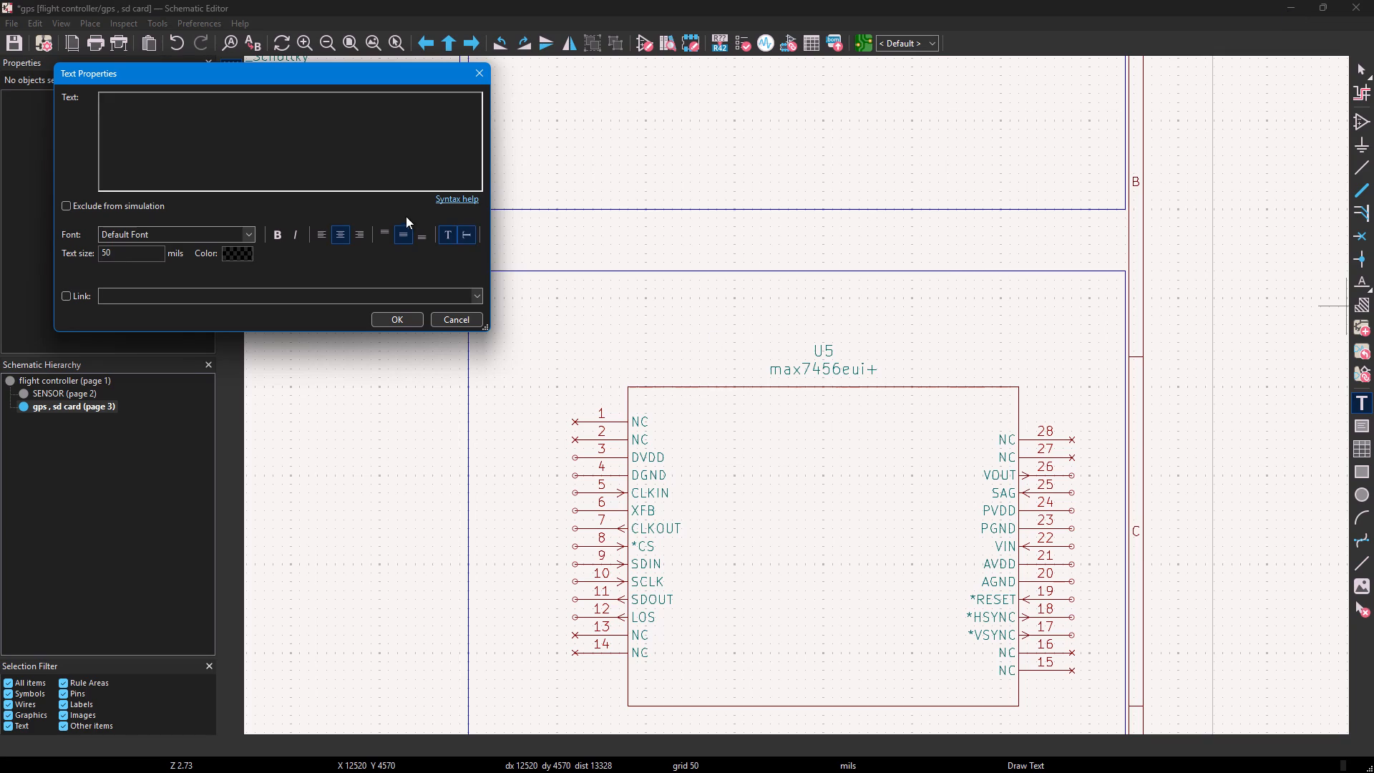
# Place the bold title text OSD, size 100 mils, inside the frame above the max7456eui+ symbol at about X 9500, Y 4000 mils.
pyautogui.click(165, 114)
pyautogui.write('OSD')
pyautogui.press('Return')
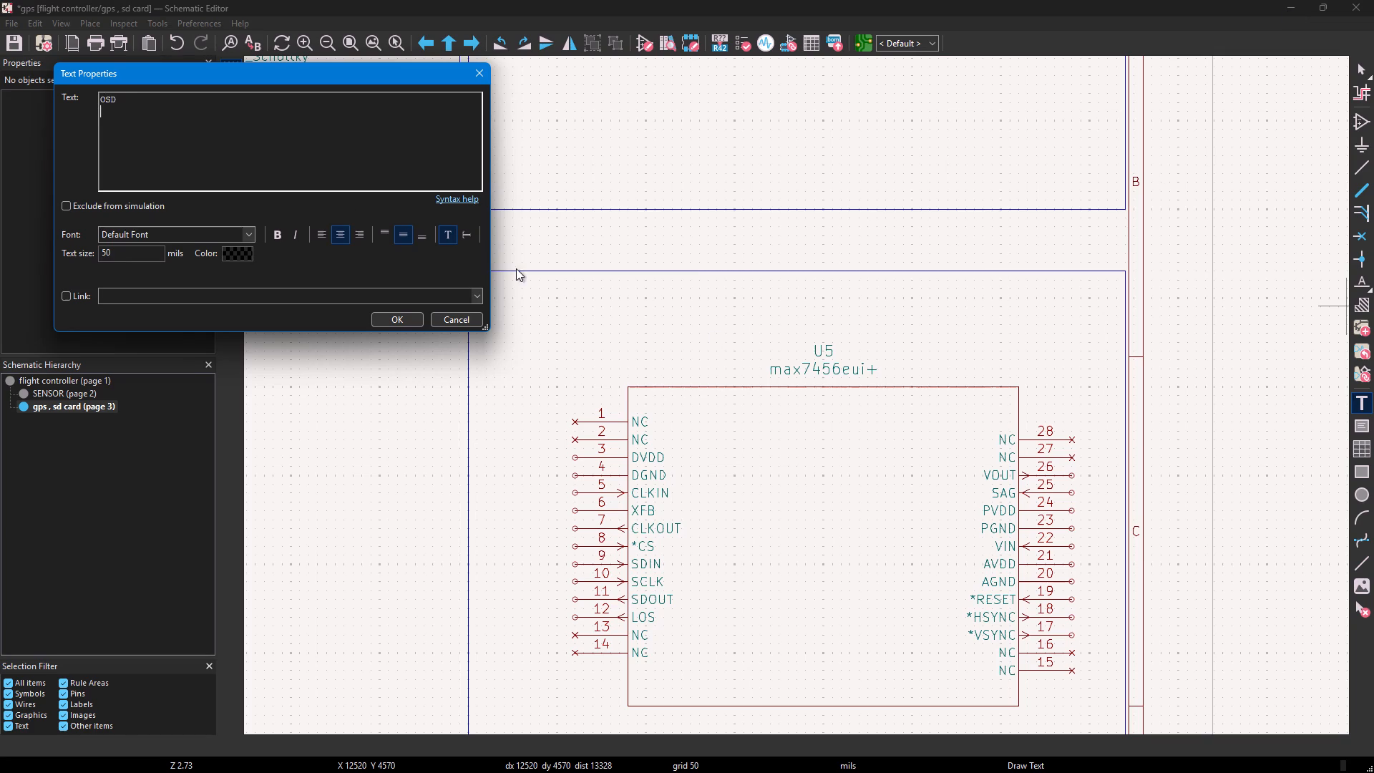
pyautogui.moveTo(145, 255); pyautogui.dragTo(51, 261)
pyautogui.press('1')
pyautogui.write('00')
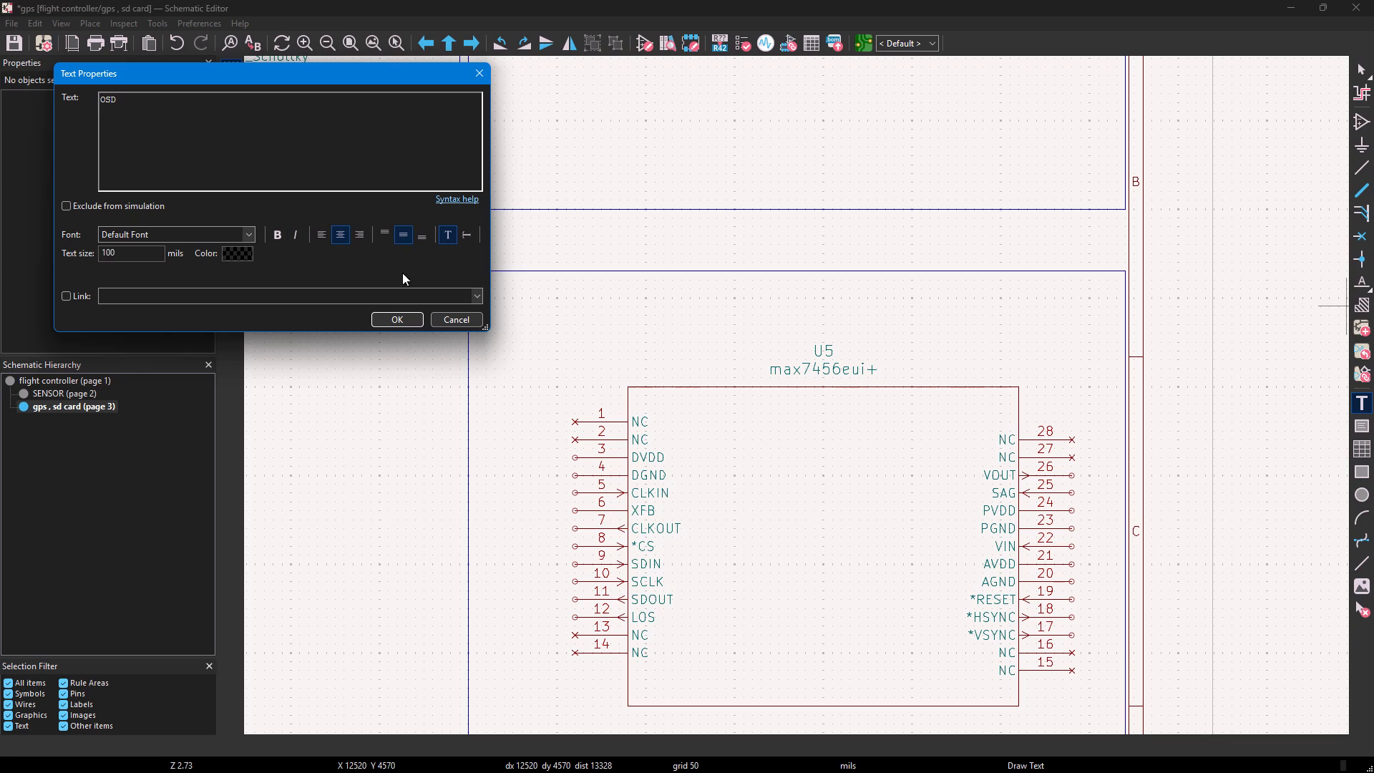
pyautogui.click(269, 230)
pyautogui.click(391, 313)
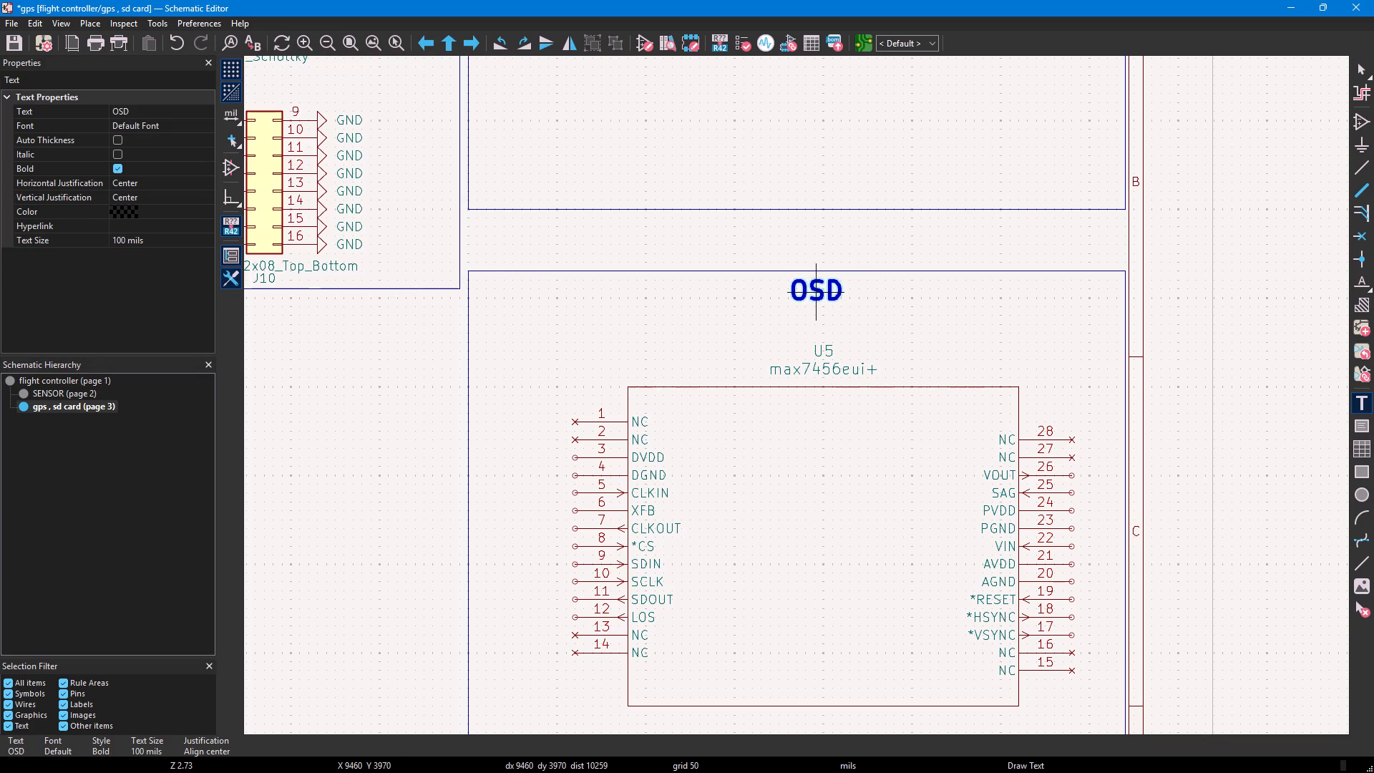
pyautogui.click(819, 298)
pyautogui.press('Escape')
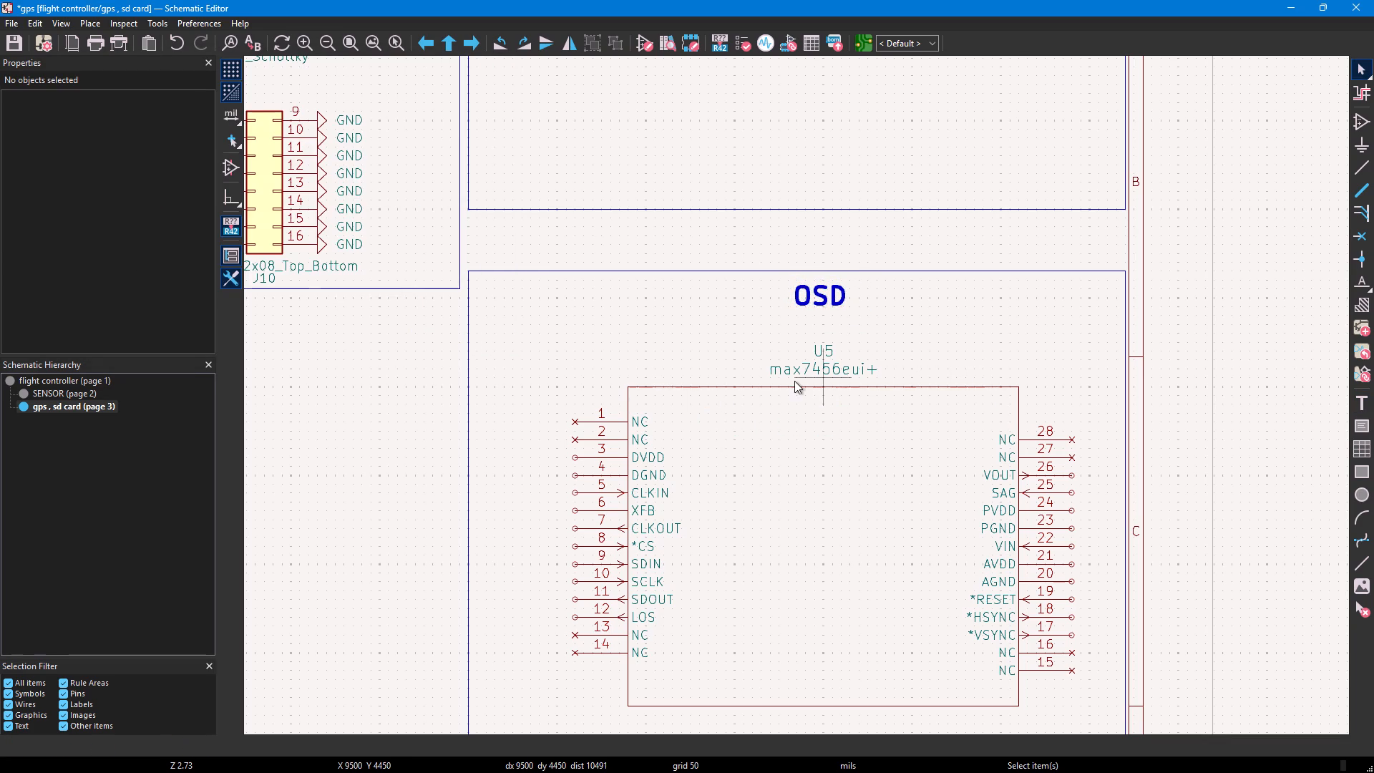
# Narrow the esc dshot frame by moving its right edge inward, away from the SD CARD and OSD frames.
pyautogui.scroll(-2, 795, 389)
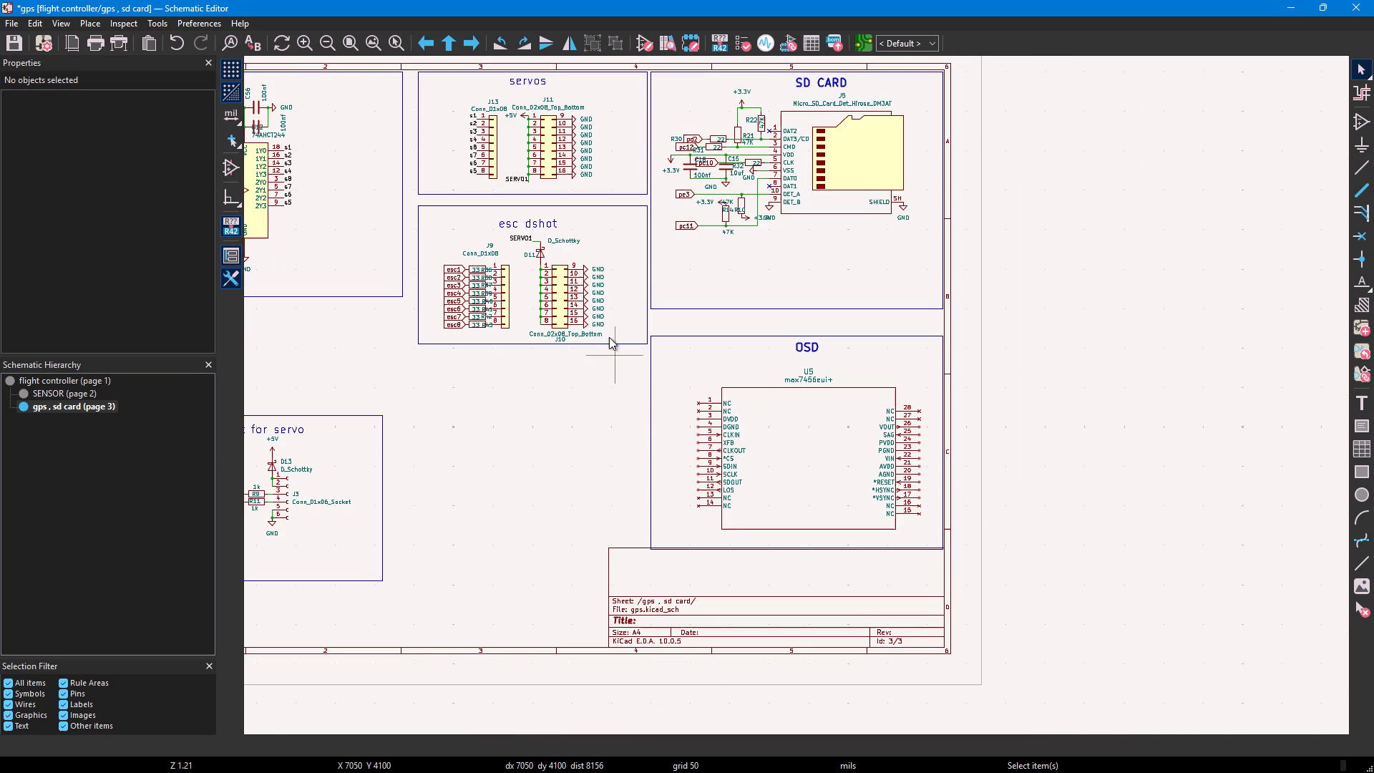
pyautogui.click(616, 344)
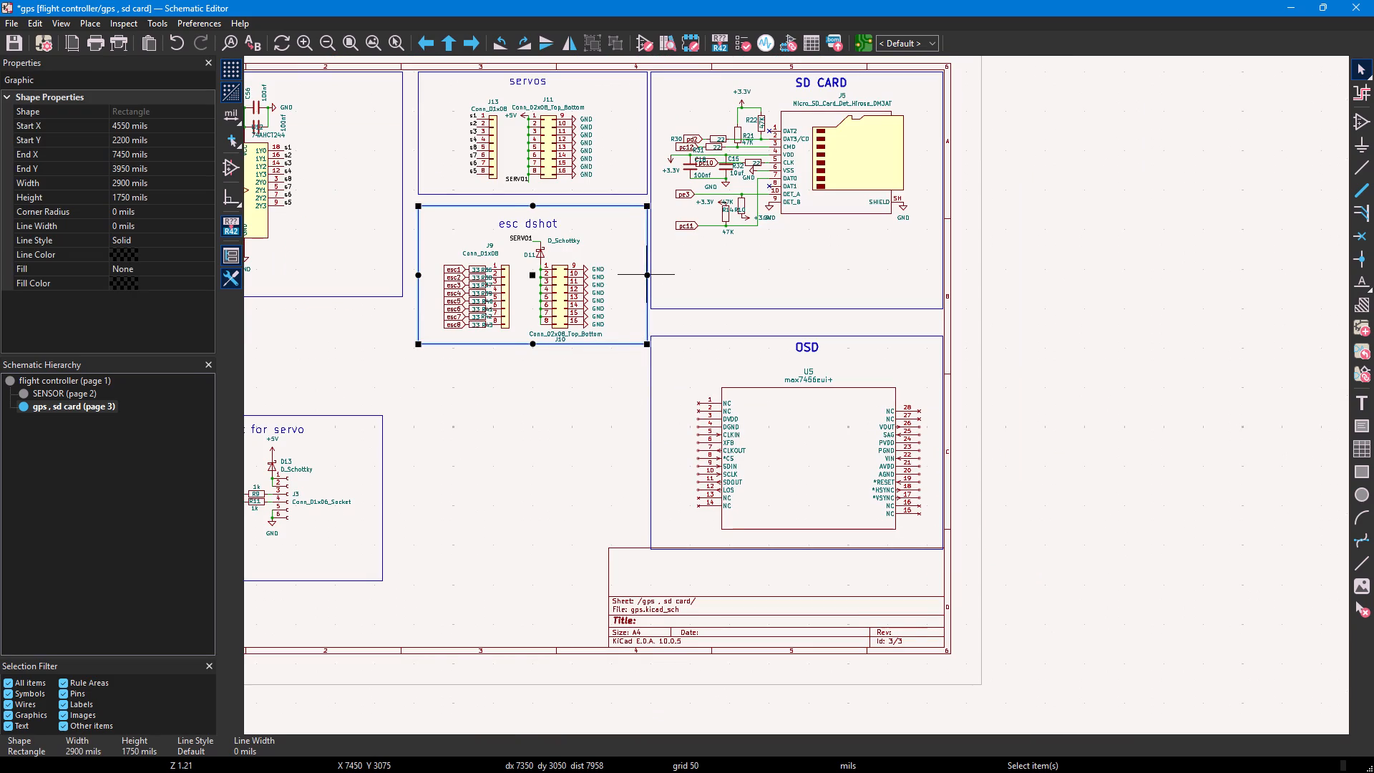
pyautogui.moveTo(645, 273); pyautogui.dragTo(622, 273)
# Widen the OSD frame to 4000 mils by moving its left edge out to X 7200 mils.
pyautogui.click(656, 414)
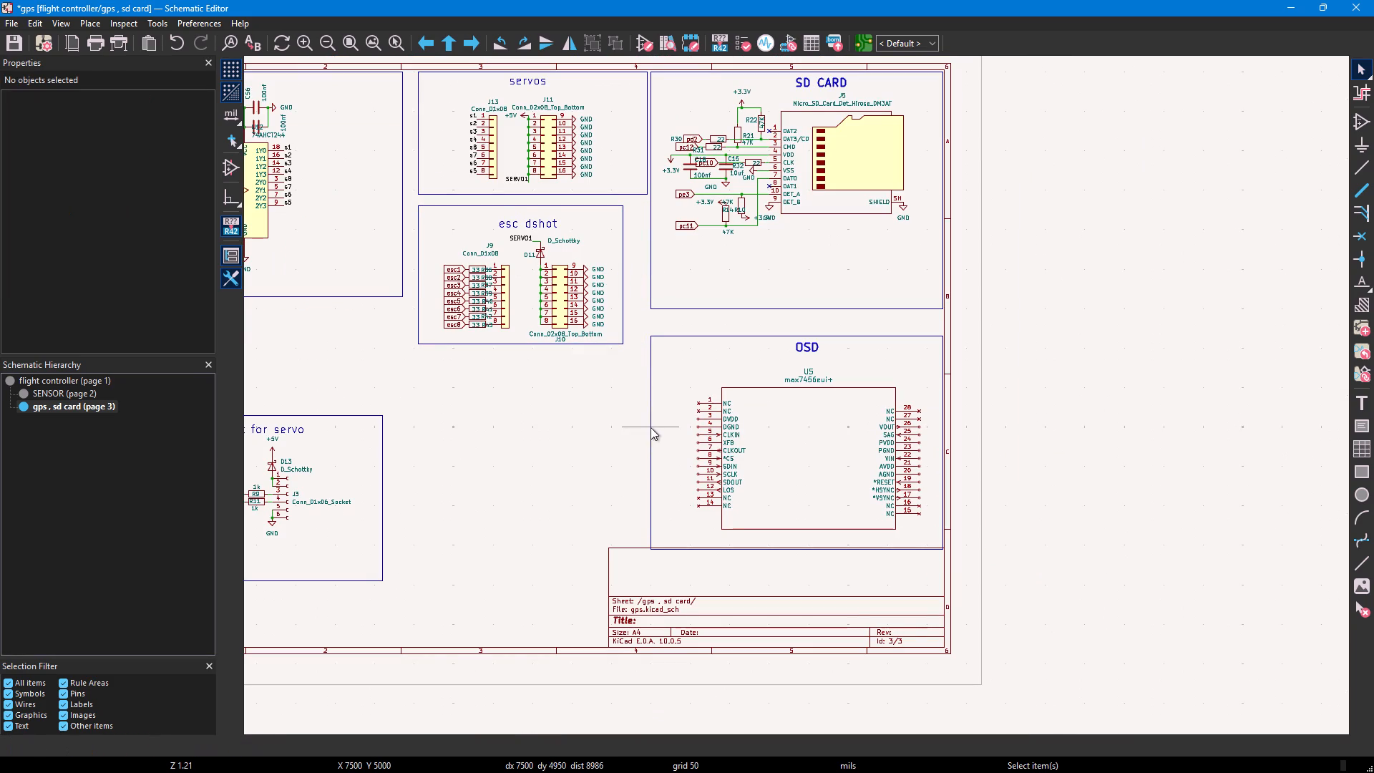
pyautogui.moveTo(652, 429); pyautogui.dragTo(637, 428)
pyautogui.moveTo(650, 442); pyautogui.dragTo(562, 442)
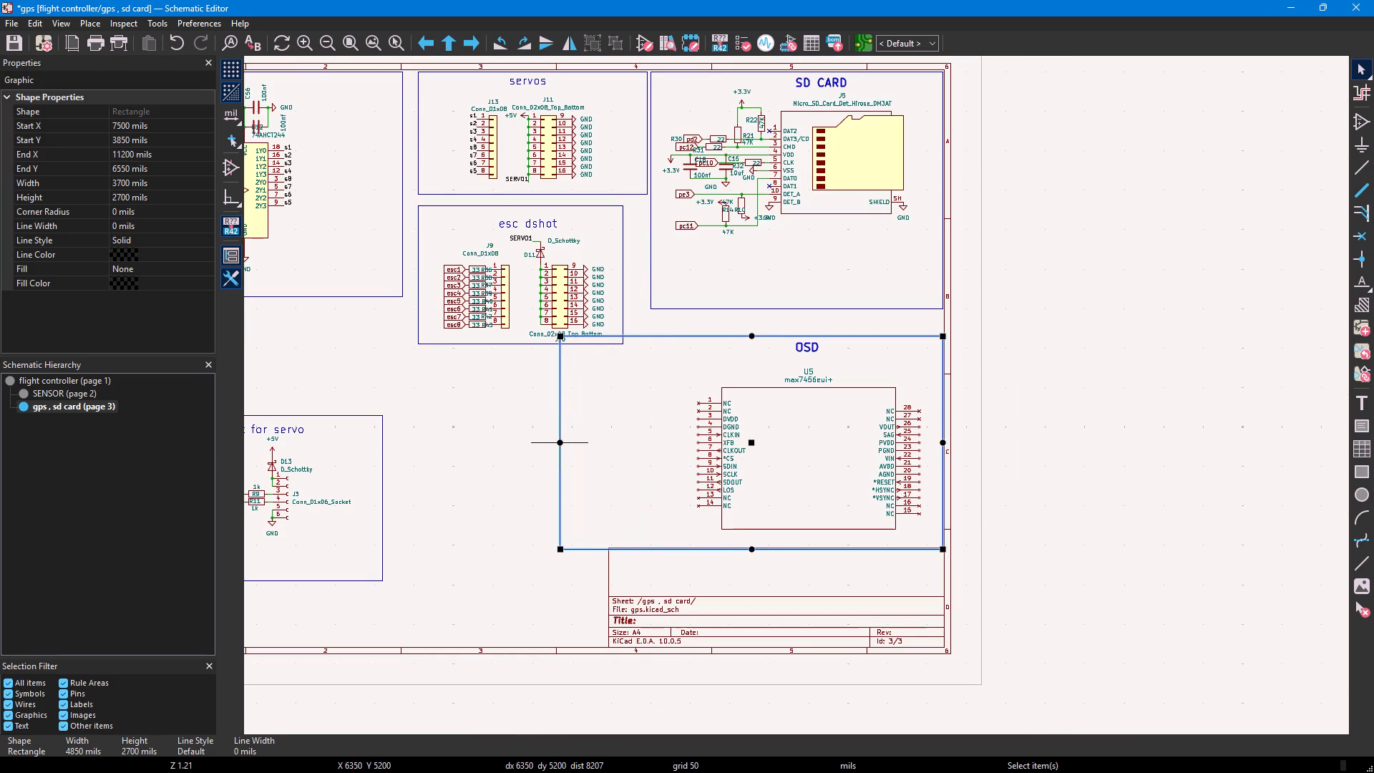
pyautogui.moveTo(562, 442); pyautogui.dragTo(628, 453)
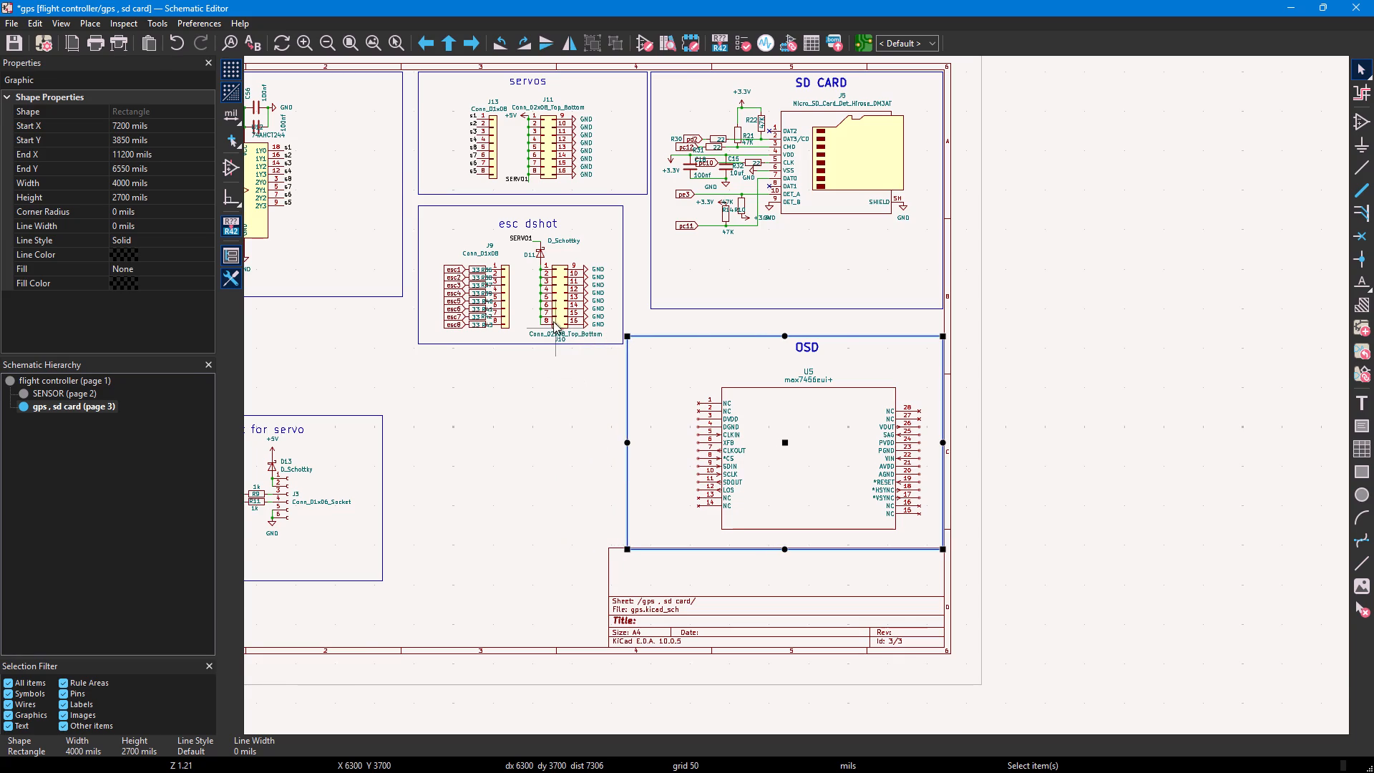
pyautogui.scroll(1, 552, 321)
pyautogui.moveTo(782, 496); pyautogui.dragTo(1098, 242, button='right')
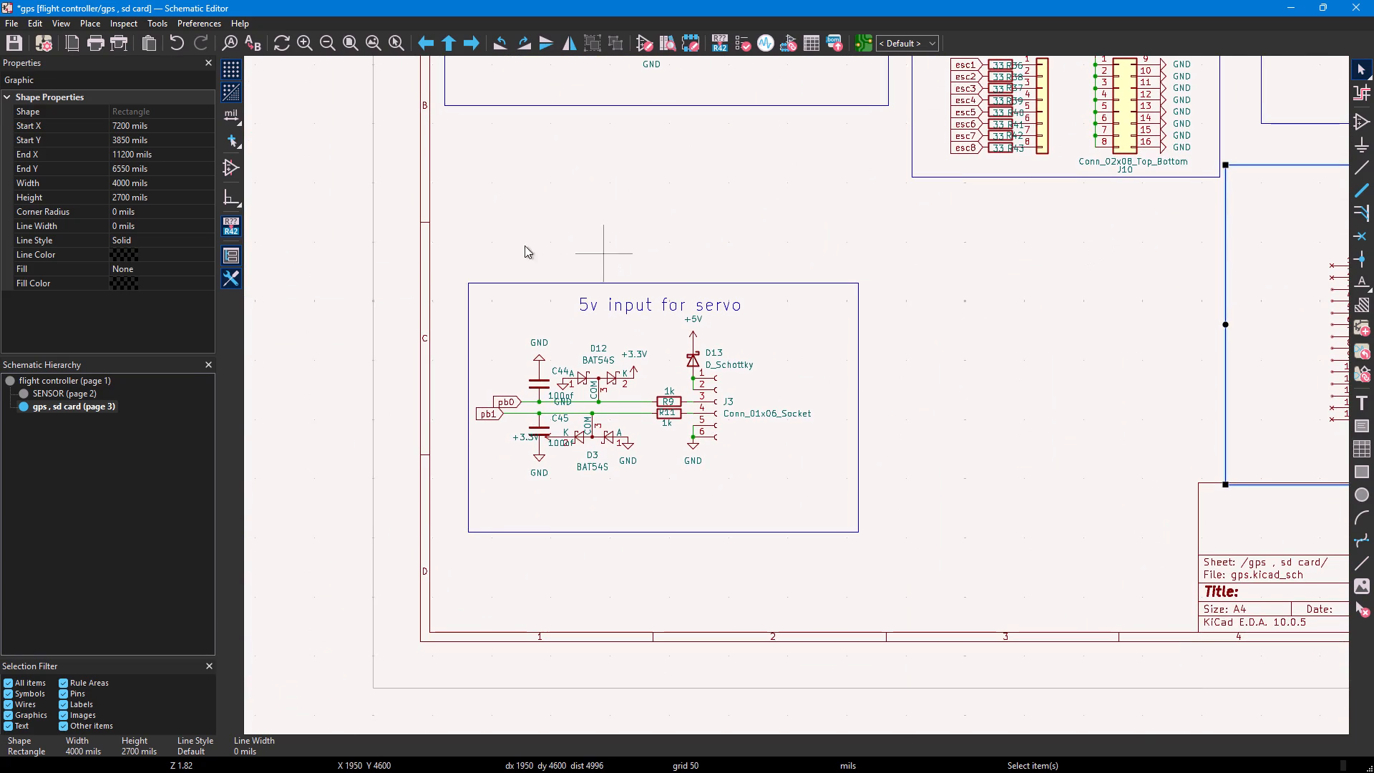
# Move the whole 5v input for servo block, frame included, down into the sheet's lower-left corner.
pyautogui.moveTo(449, 248); pyautogui.dragTo(990, 621)
pyautogui.moveTo(763, 465); pyautogui.dragTo(672, 526)
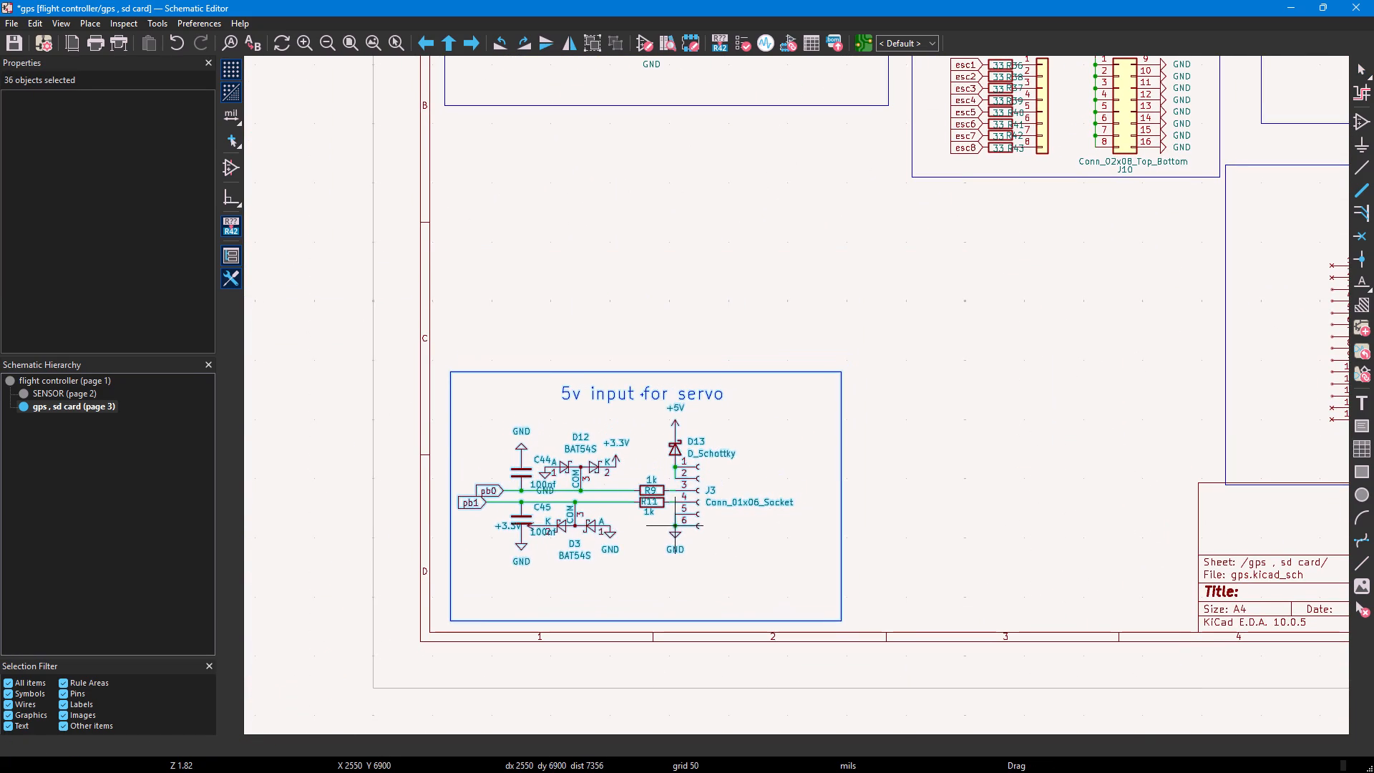
pyautogui.moveTo(672, 526); pyautogui.dragTo(657, 538)
# Move the whole esc dshot block with its frame into the gap between the servo 5v logic and 5v input for servo frames.
pyautogui.moveTo(852, 253); pyautogui.dragTo(756, 578, button='right')
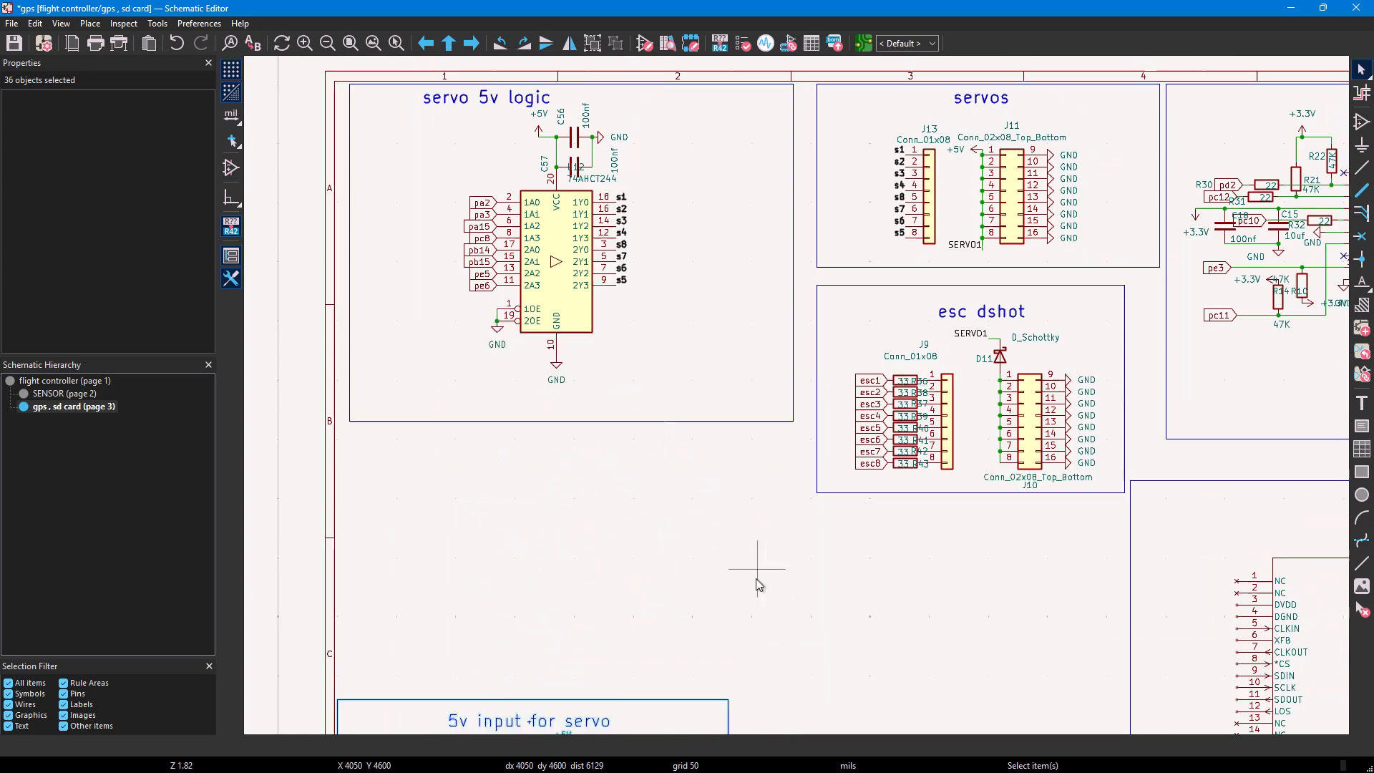
pyautogui.moveTo(756, 578); pyautogui.dragTo(756, 579, button='right')
pyautogui.moveTo(804, 288); pyautogui.dragTo(1131, 517)
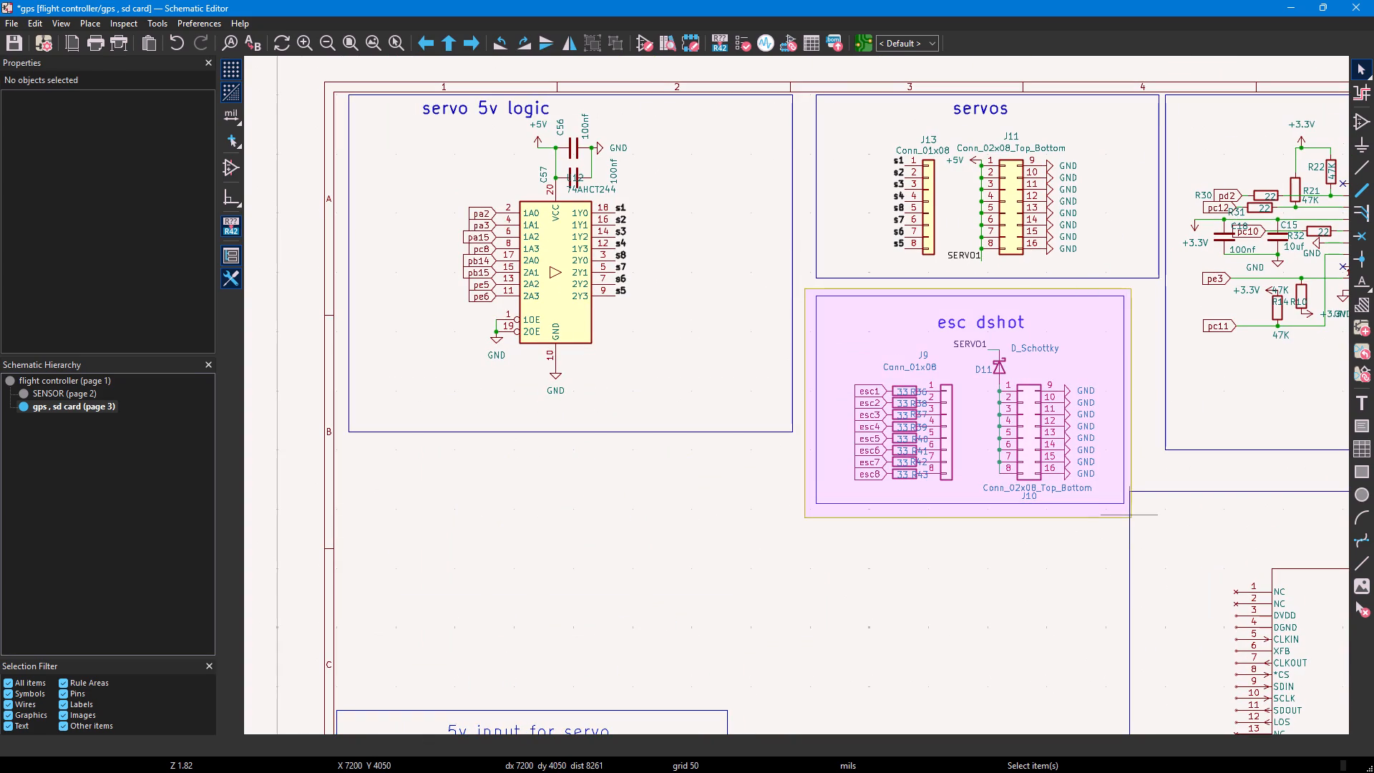
pyautogui.moveTo(1131, 517); pyautogui.dragTo(1126, 507)
pyautogui.moveTo(1037, 360); pyautogui.dragTo(989, 478)
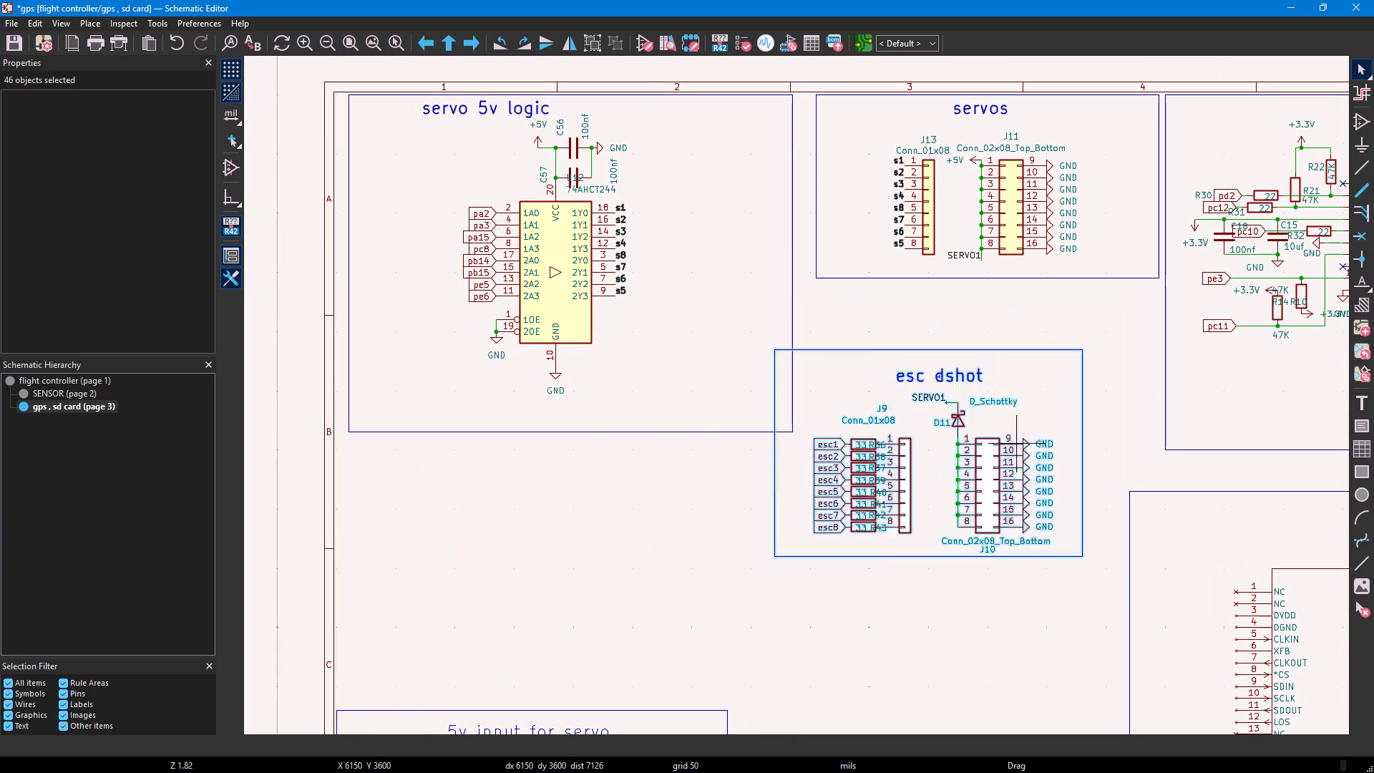
pyautogui.moveTo(989, 478); pyautogui.dragTo(604, 561)
# Widen the OSD frame to 5100 mils by moving its left edge out to X 6100 mils.
pyautogui.moveTo(1013, 543); pyautogui.dragTo(595, 348, button='right')
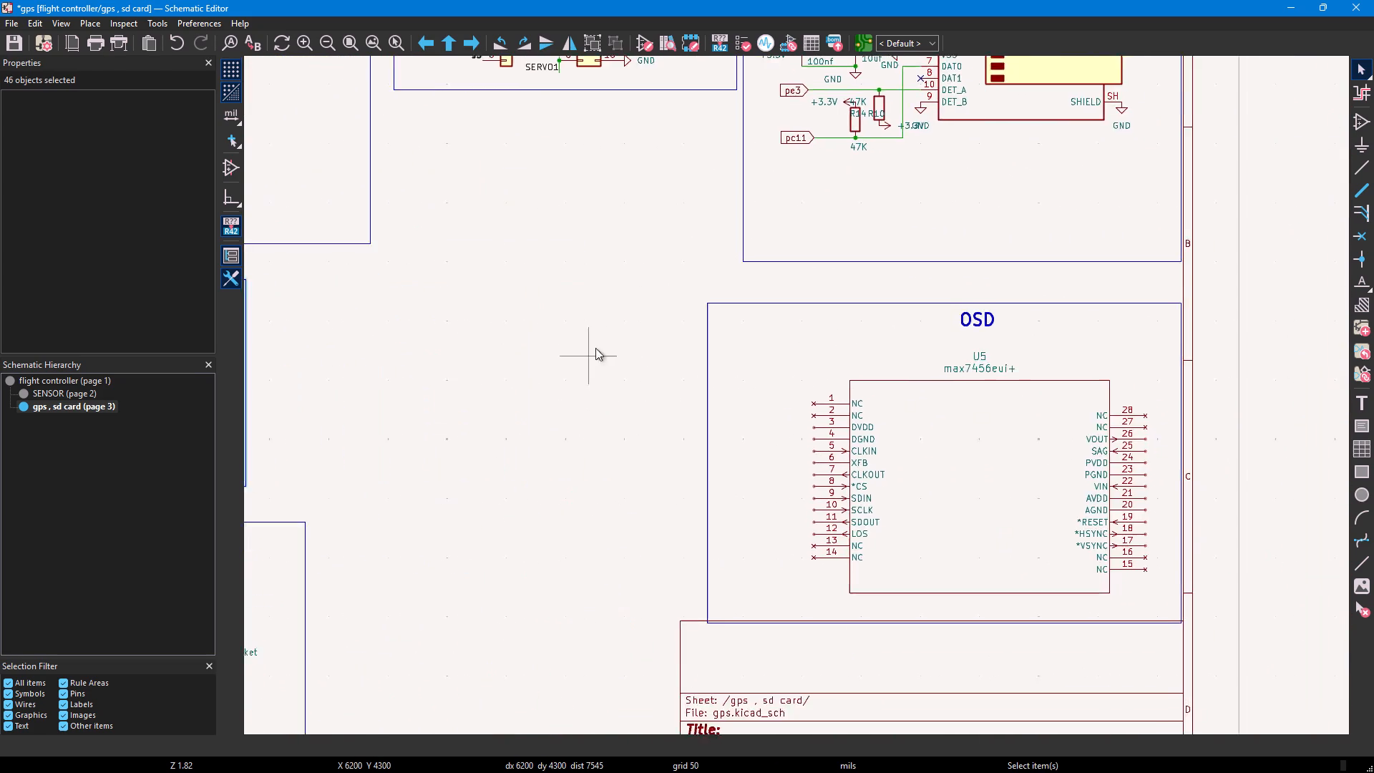
pyautogui.moveTo(595, 348); pyautogui.dragTo(668, 316, button='right')
pyautogui.click(787, 428)
pyautogui.moveTo(784, 422); pyautogui.dragTo(703, 422)
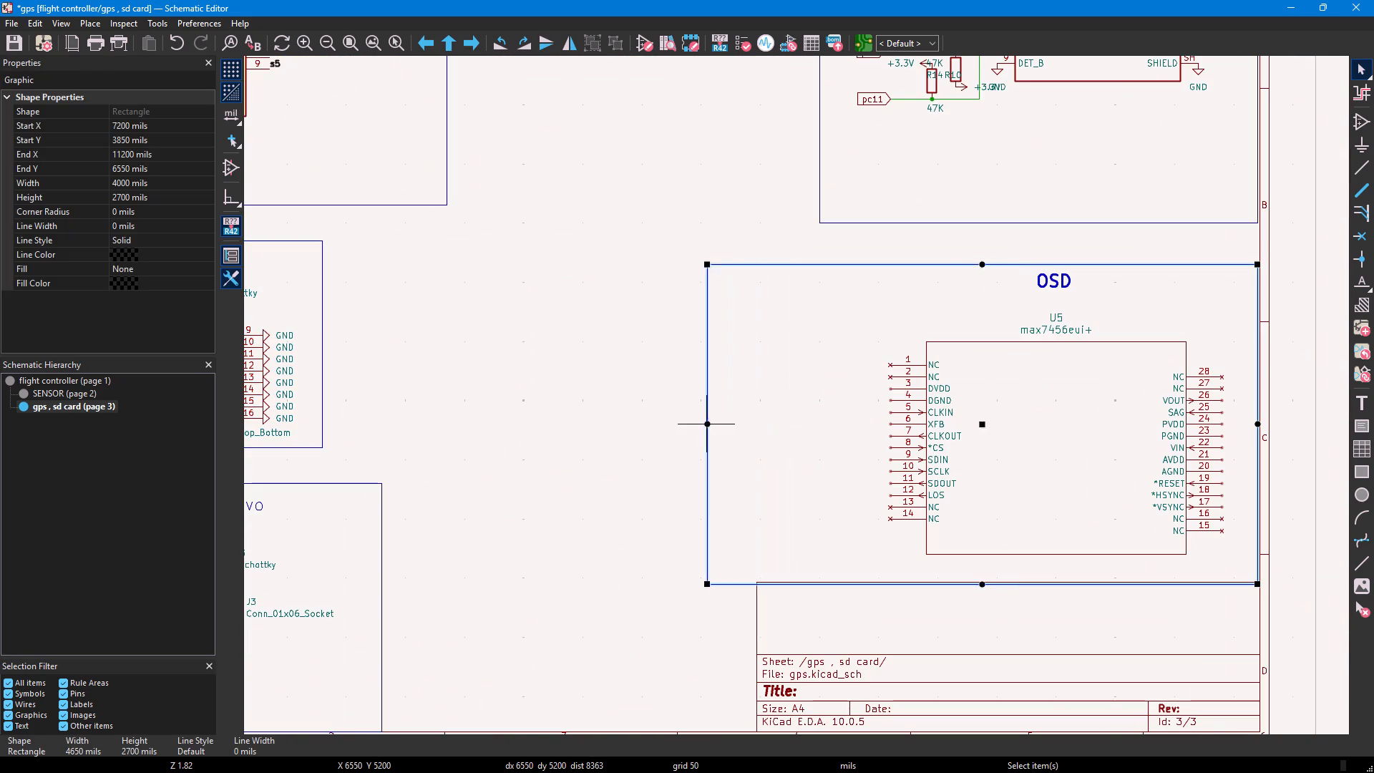
pyautogui.moveTo(703, 422); pyautogui.dragTo(655, 422)
# Move the max7456eui+ symbol left within the OSD frame to X 7150, Y 4700 mils.
pyautogui.click(1033, 465)
pyautogui.click(1088, 465)
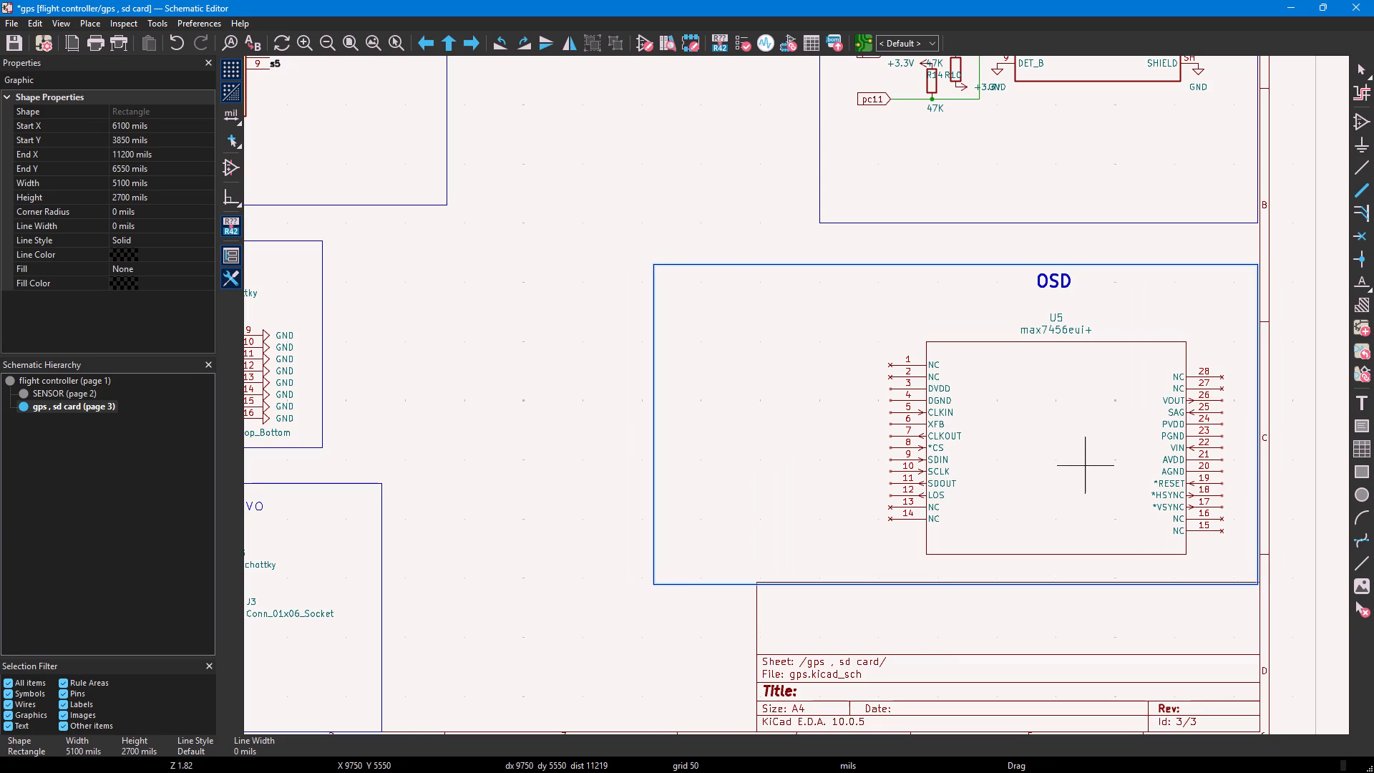
pyautogui.click(1059, 437)
pyautogui.moveTo(1037, 433); pyautogui.dragTo(776, 423)
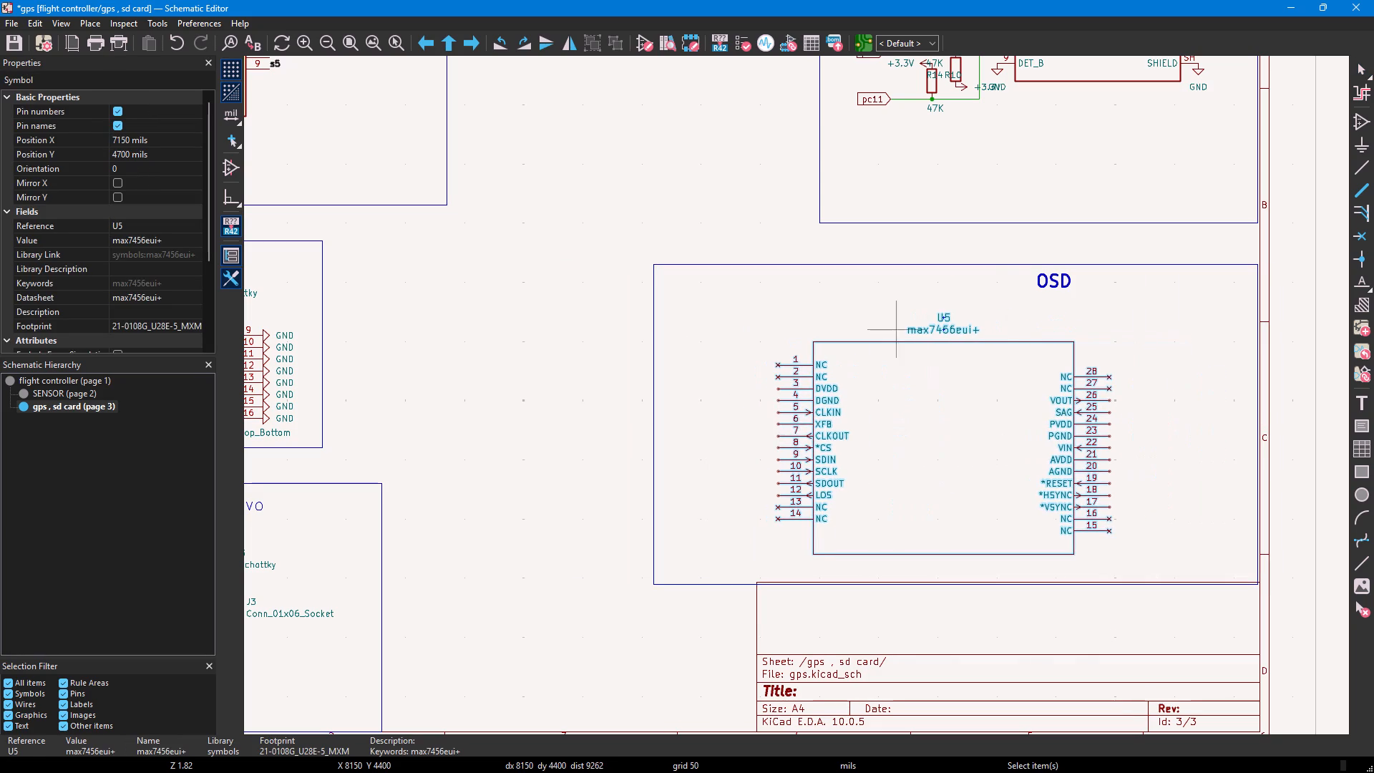
# Move the OSD title left to about X 8700, Y 4000 mils, above the max7456eui+ symbol.
pyautogui.click(1041, 278)
pyautogui.moveTo(1073, 281); pyautogui.dragTo(961, 282)
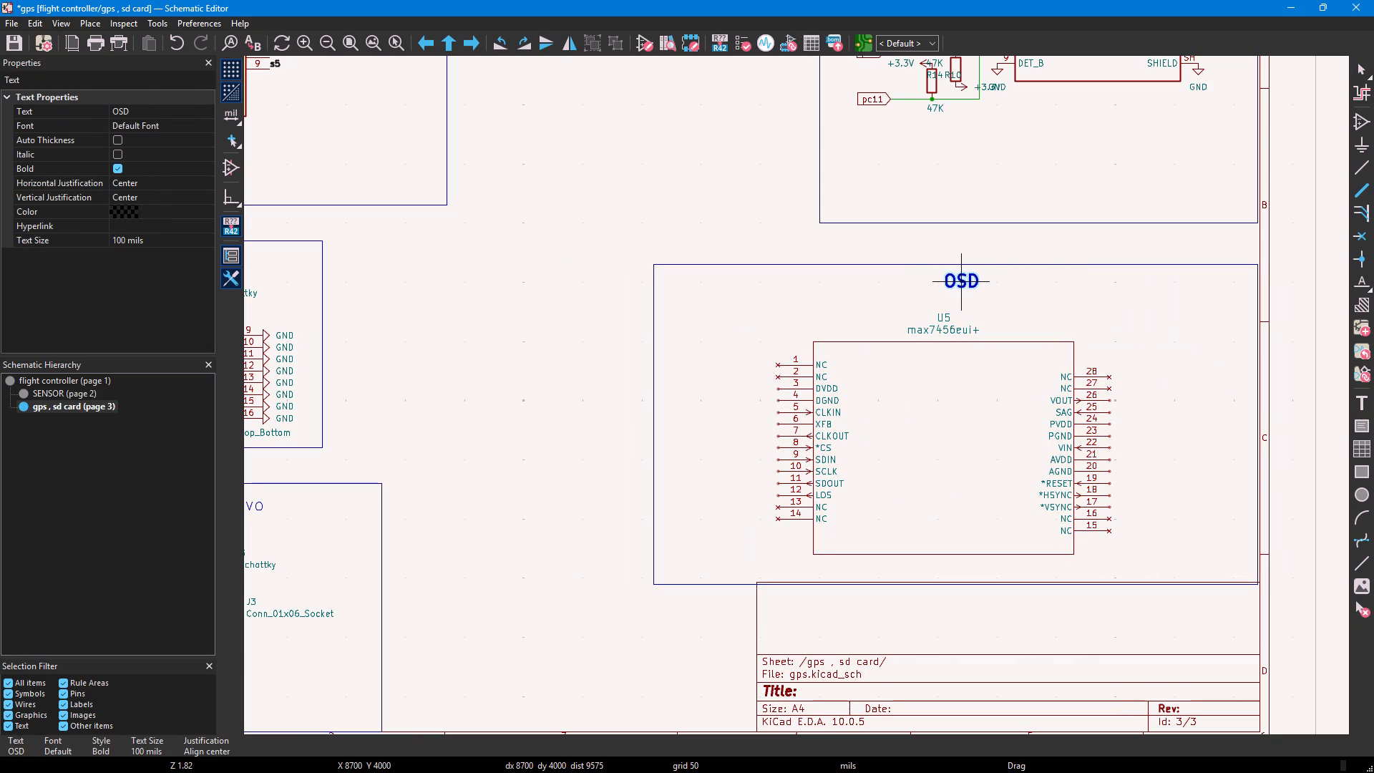
pyautogui.moveTo(961, 282); pyautogui.dragTo(960, 282)
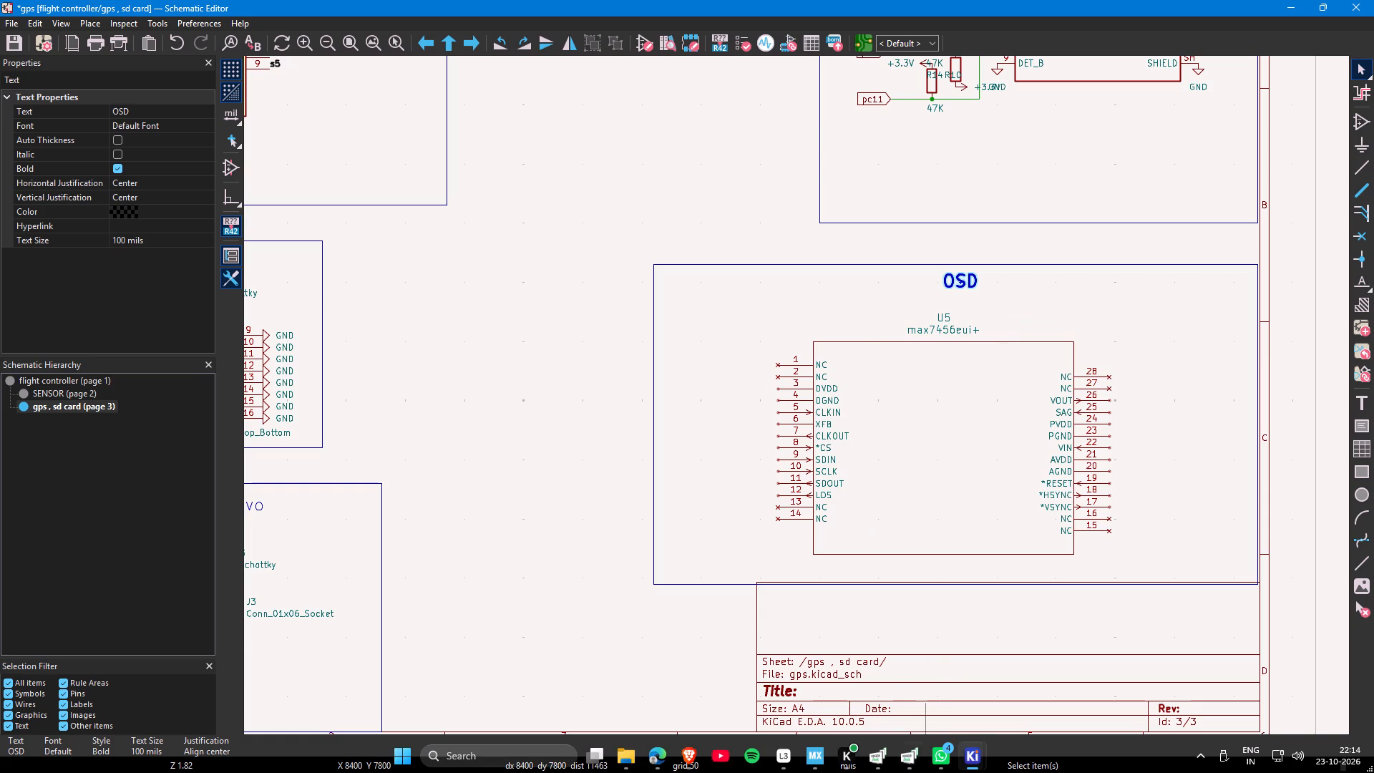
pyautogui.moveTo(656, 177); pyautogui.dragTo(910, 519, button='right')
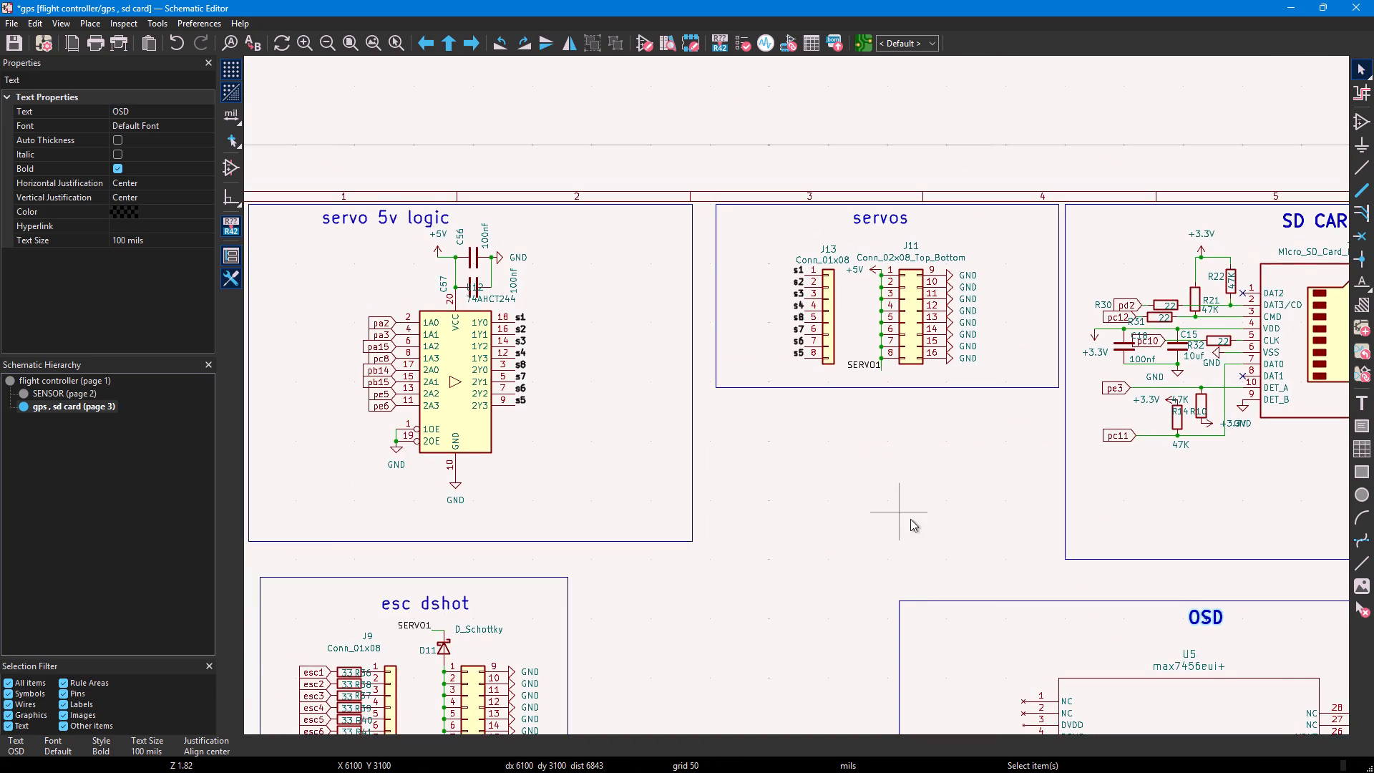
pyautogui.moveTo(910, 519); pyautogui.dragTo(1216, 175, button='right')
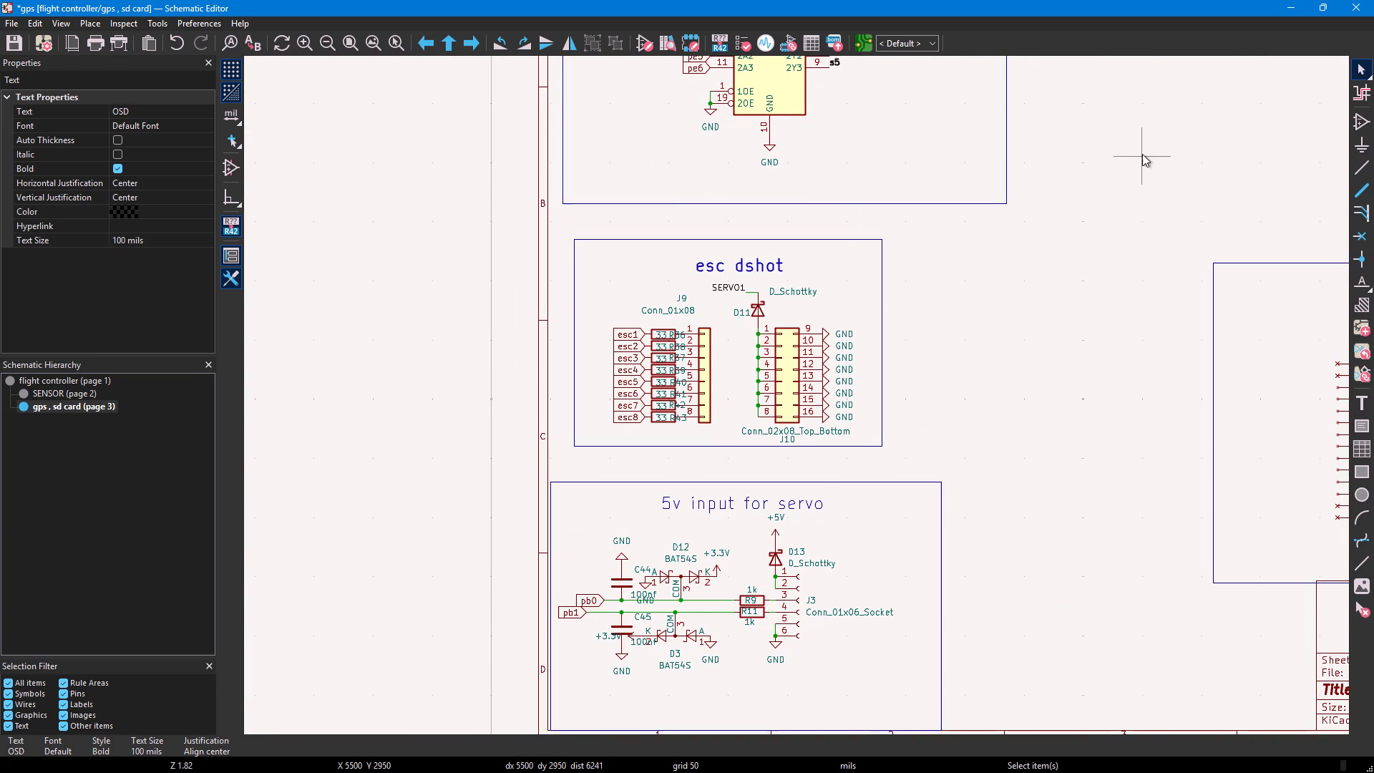
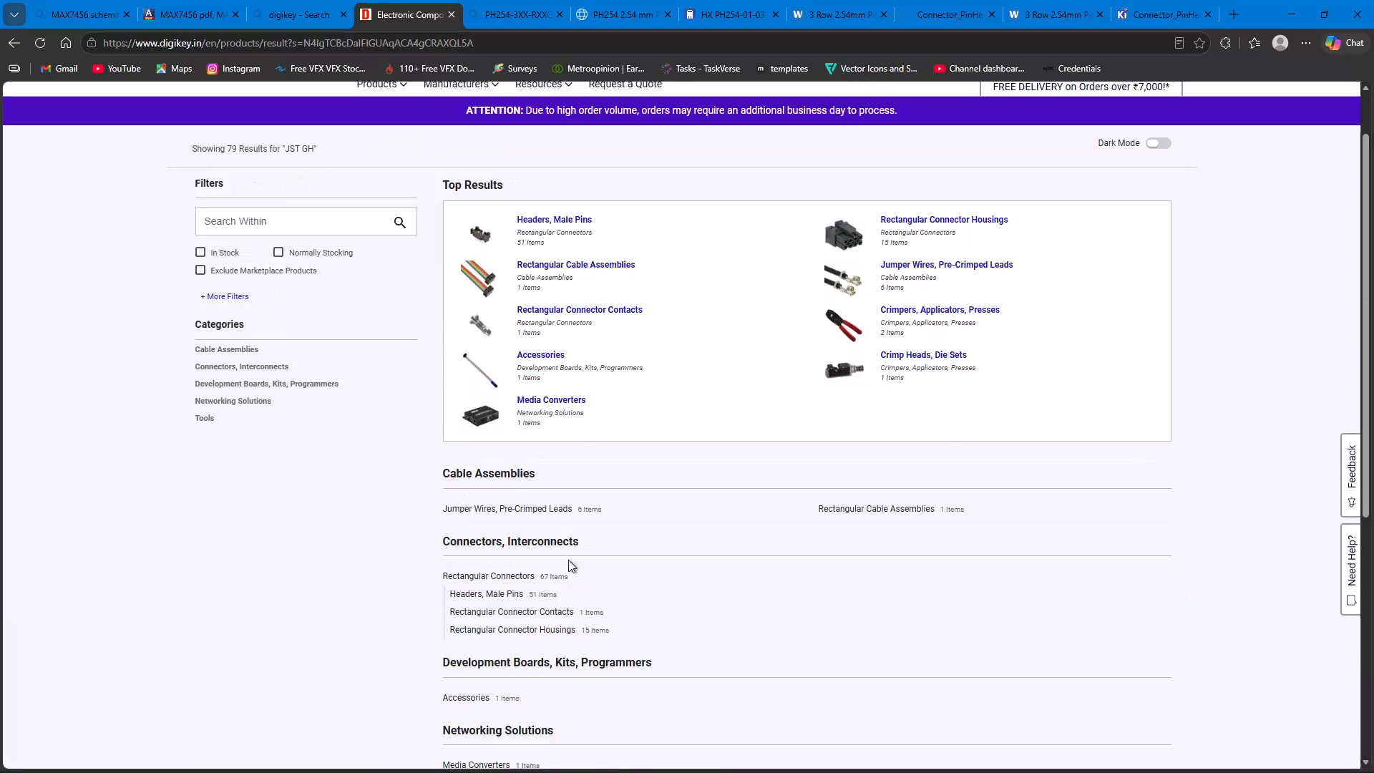
# Search DigiKey for MALE HEADER and open the suggested Headers, Male Pins category.
pyautogui.moveTo(424, 123); pyautogui.dragTo(273, 120)
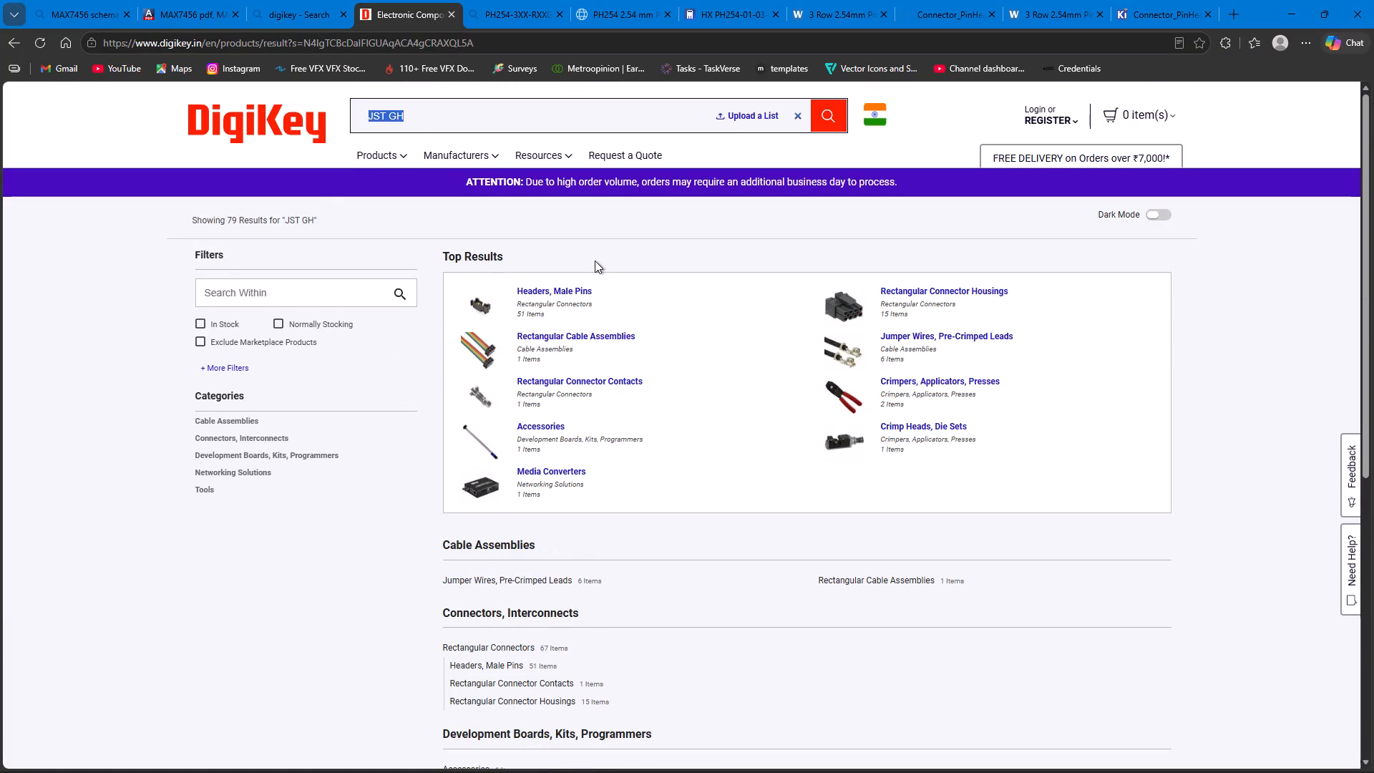
pyautogui.write('CONN')
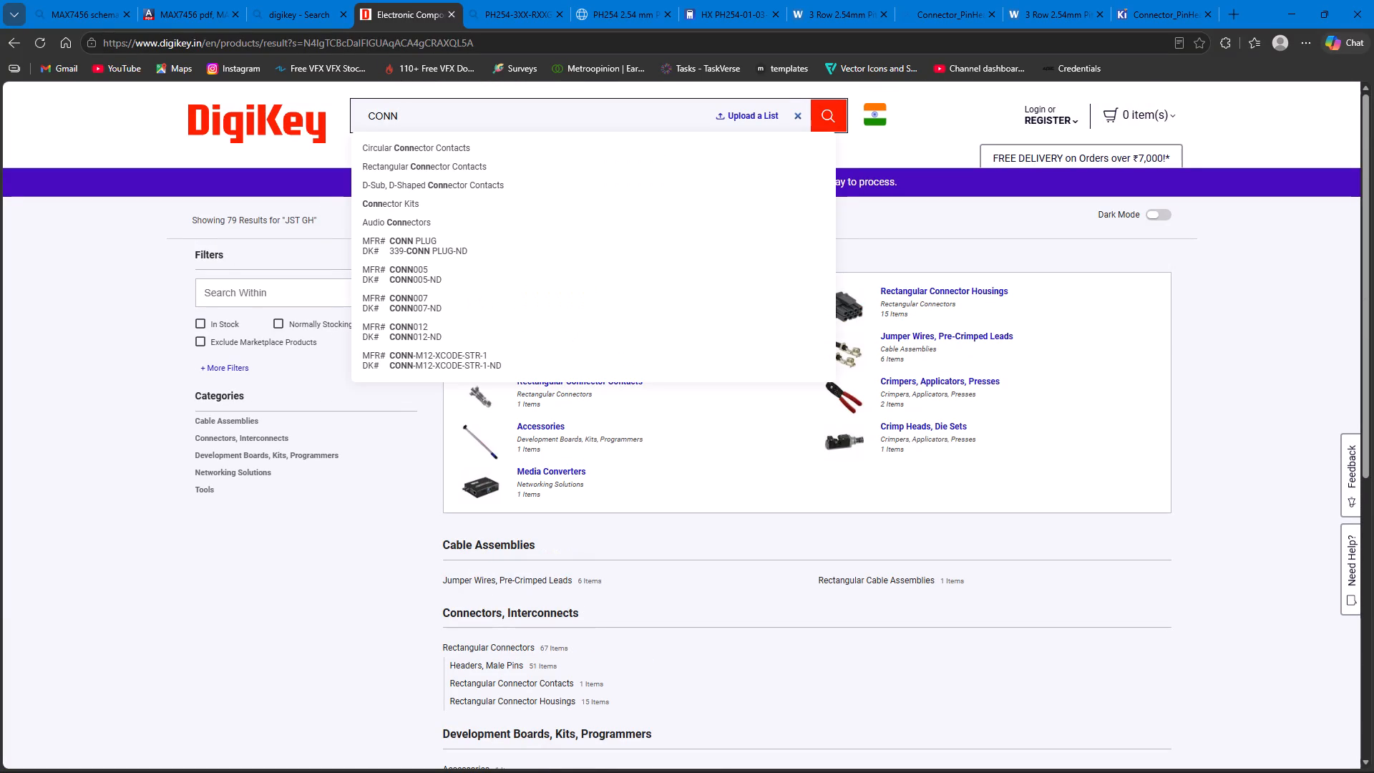
pyautogui.press('BackSpace')
pyautogui.press('BackSpace')
pyautogui.press('BackSpace')
pyautogui.press('BackSpace')
pyautogui.press('BackSpace')
pyautogui.press('BackSpace')
pyautogui.press('BackSpace')
pyautogui.press('BackSpace')
pyautogui.press('BackSpace')
pyautogui.press('BackSpace')
pyautogui.write('MALE')
pyautogui.press('space')
pyautogui.press('h')
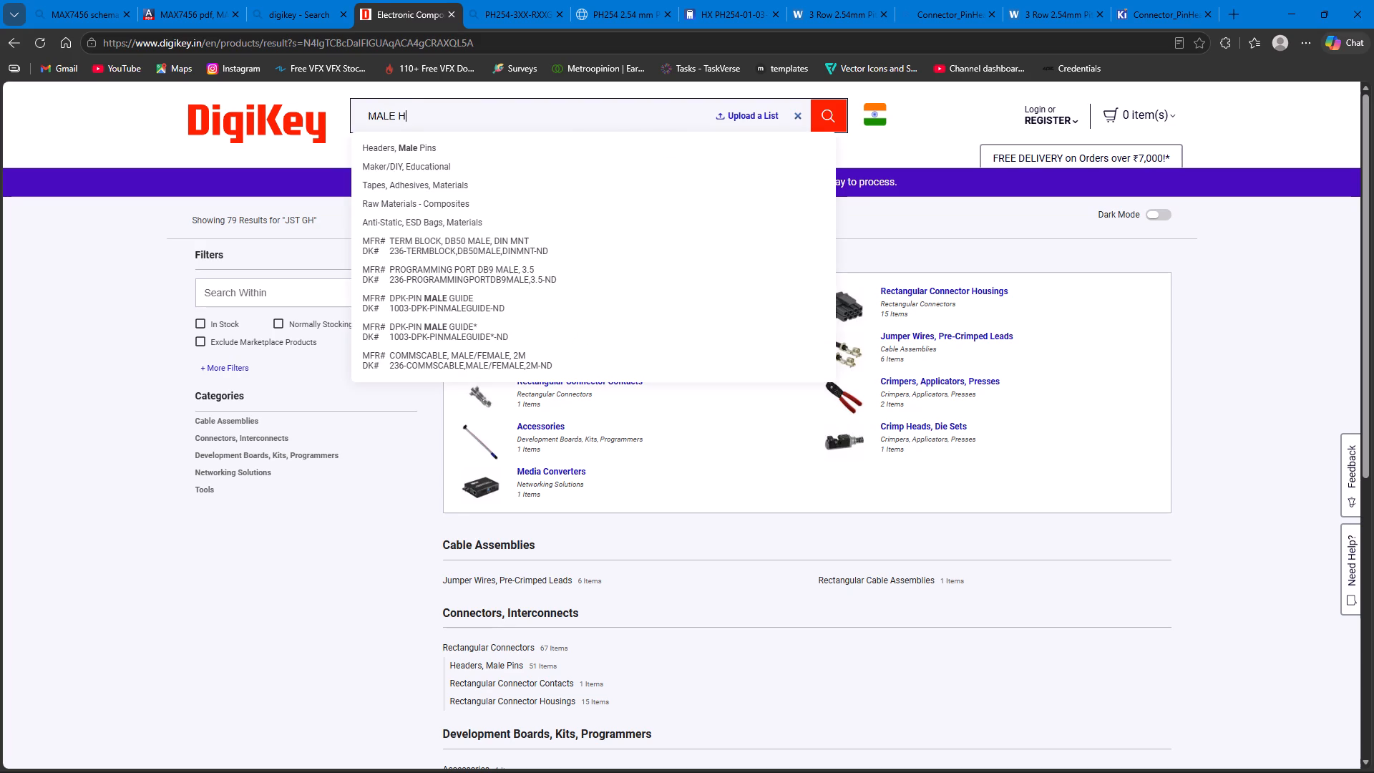
pyautogui.write('EADER')
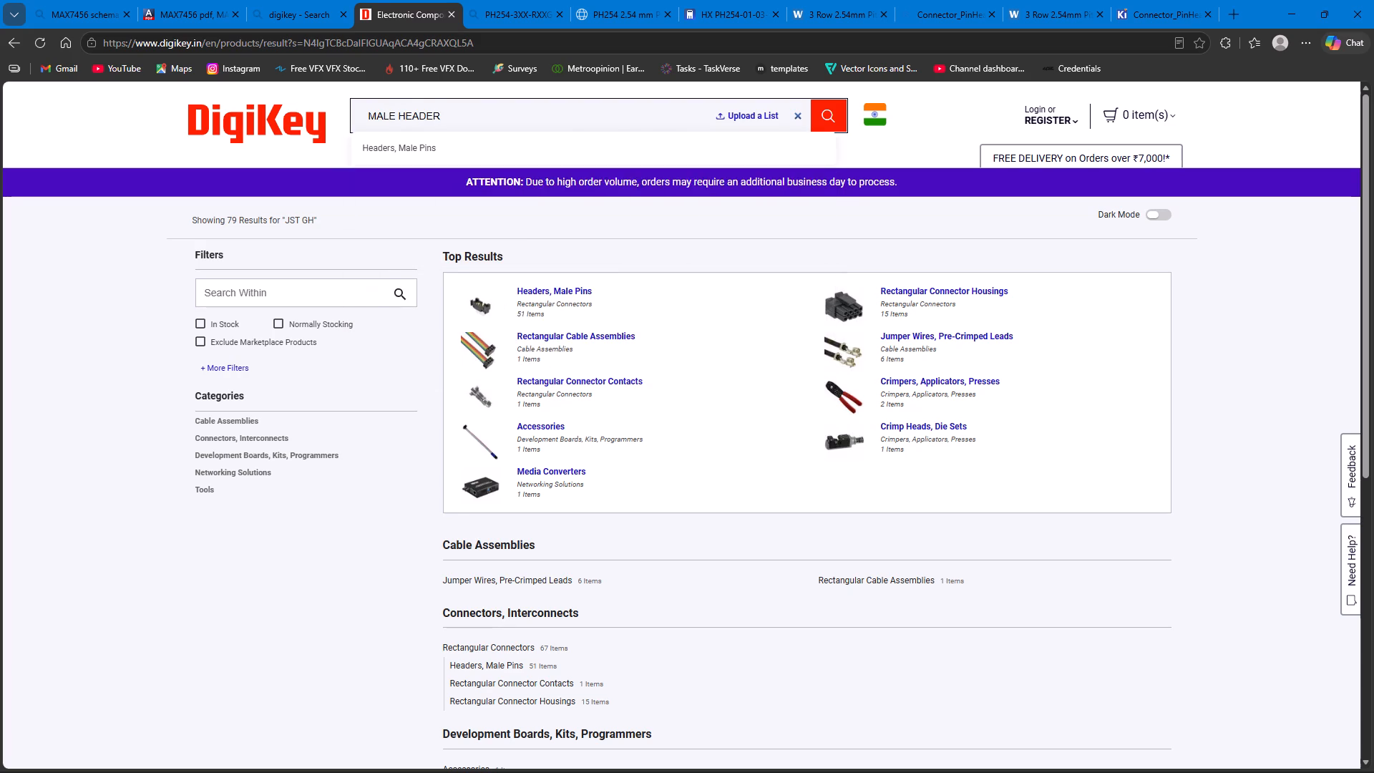
pyautogui.click(442, 150)
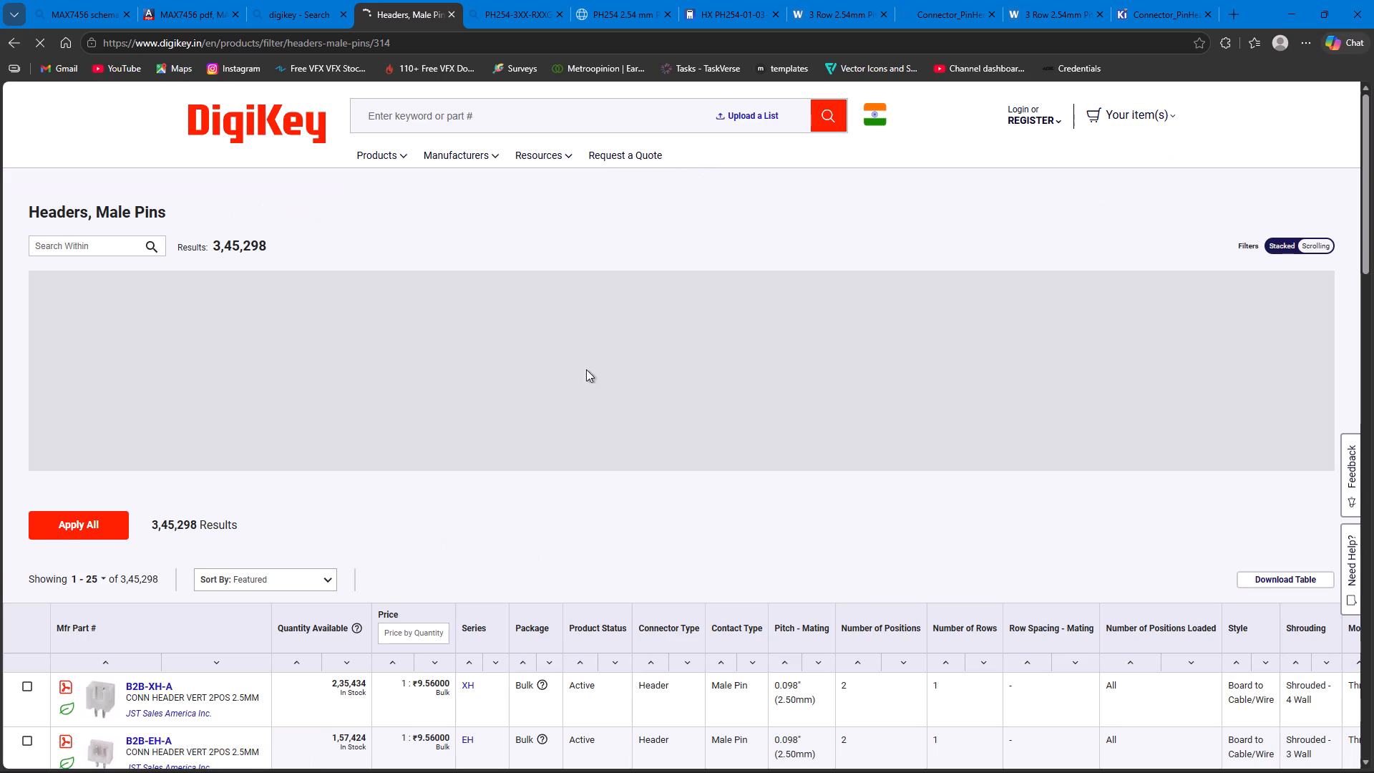
# Look through the male pin header listings and the available stocking, series and connector type filters.
pyautogui.scroll(-4, 487, 442)
pyautogui.scroll(-5, 439, 479)
pyautogui.scroll(-11, 336, 515)
pyautogui.scroll(13, 304, 476)
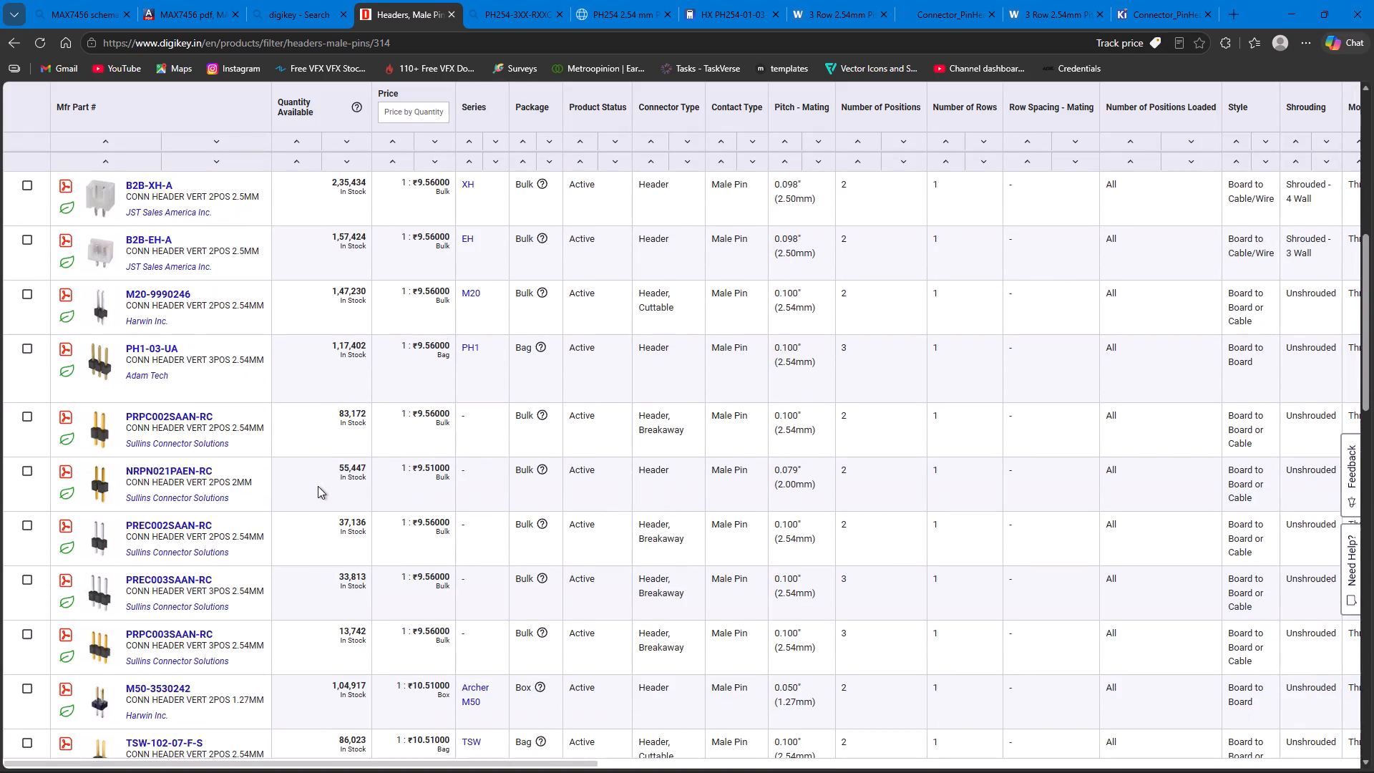
pyautogui.scroll(4, 311, 482)
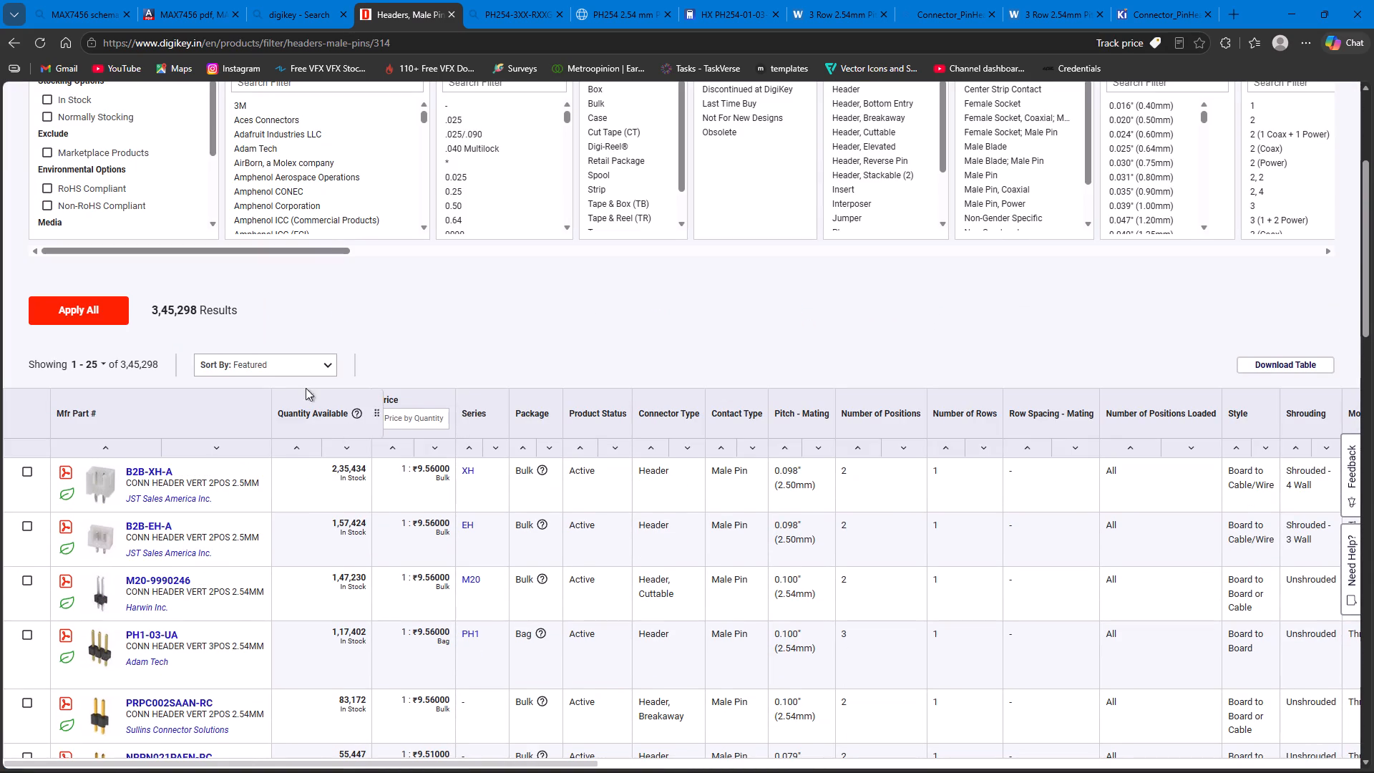
pyautogui.click(246, 365)
pyautogui.scroll(1, 246, 365)
pyautogui.click(246, 365)
pyautogui.scroll(4, 437, 377)
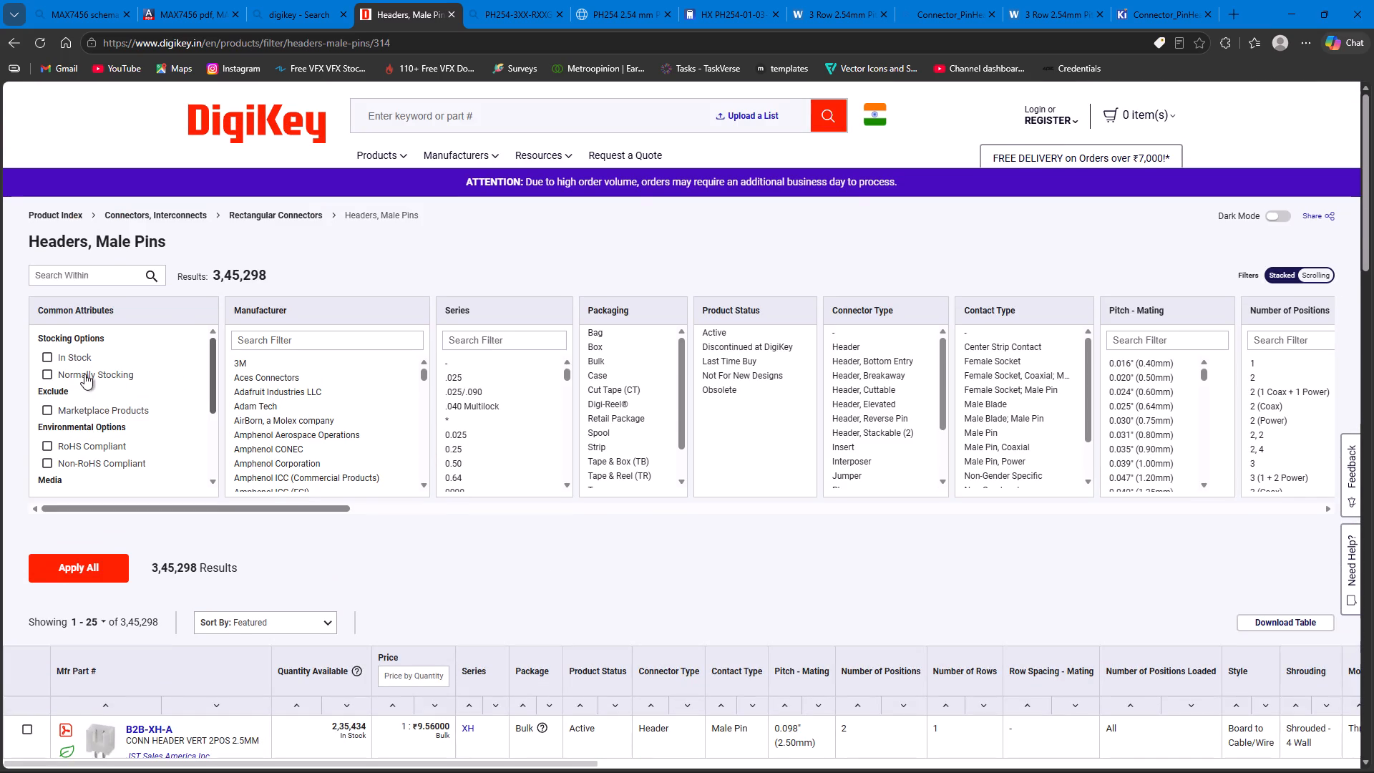
pyautogui.scroll(-4, 125, 452)
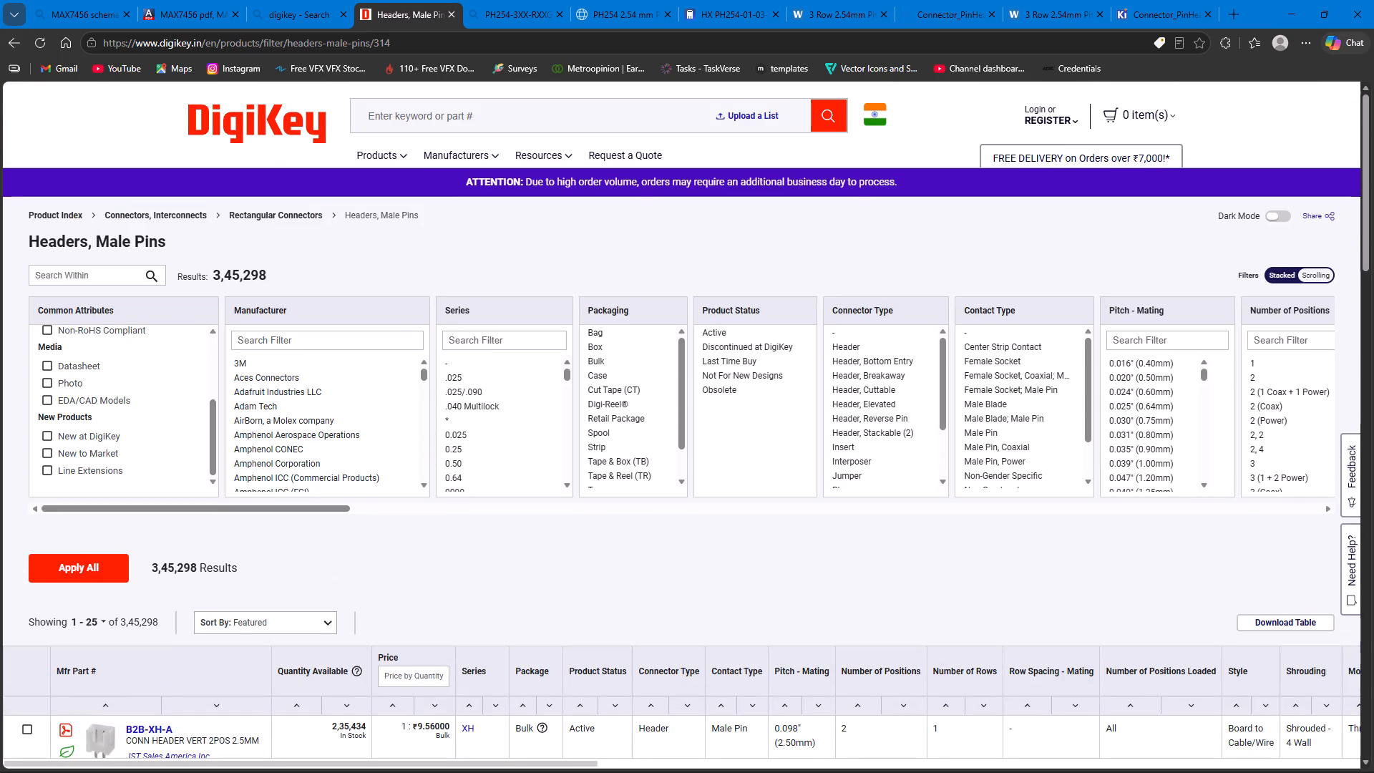
pyautogui.scroll(-6, 465, 437)
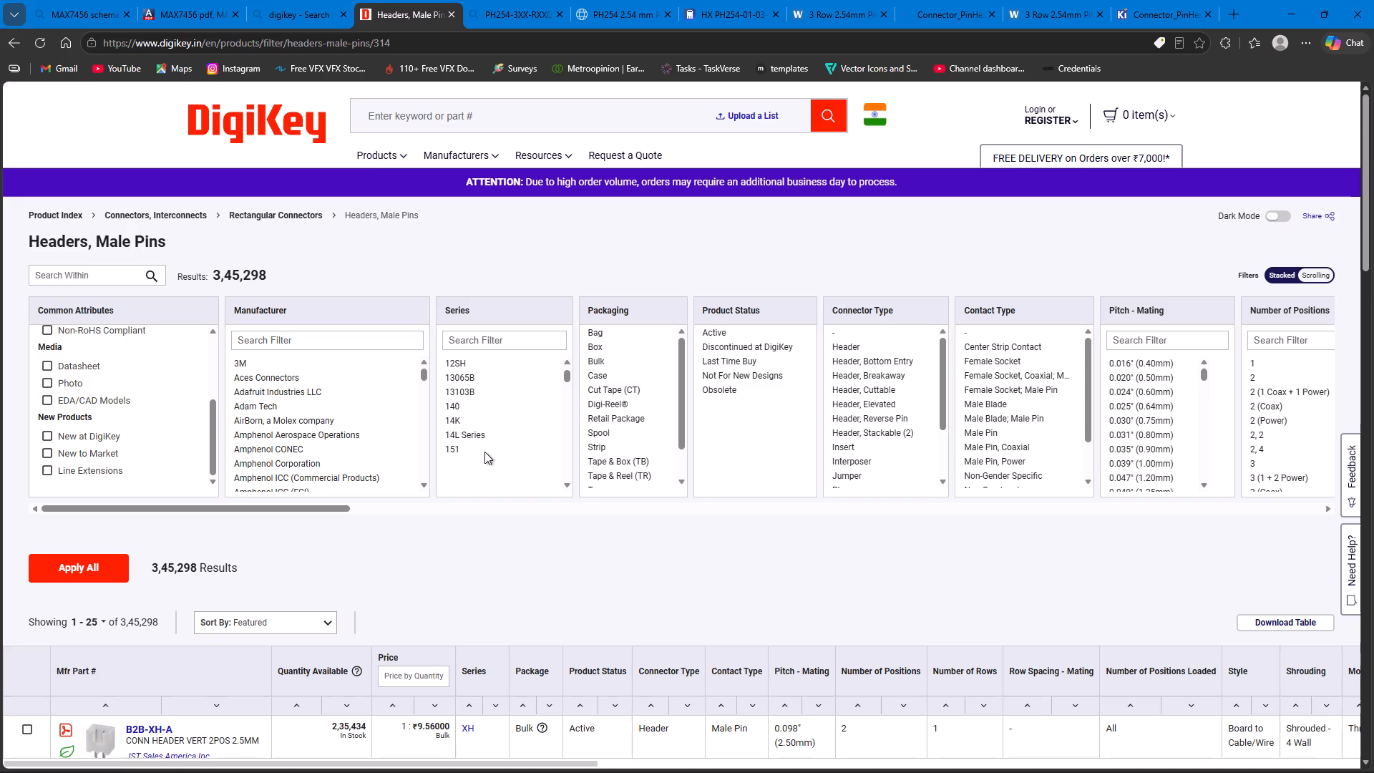
pyautogui.scroll(-17, 484, 444)
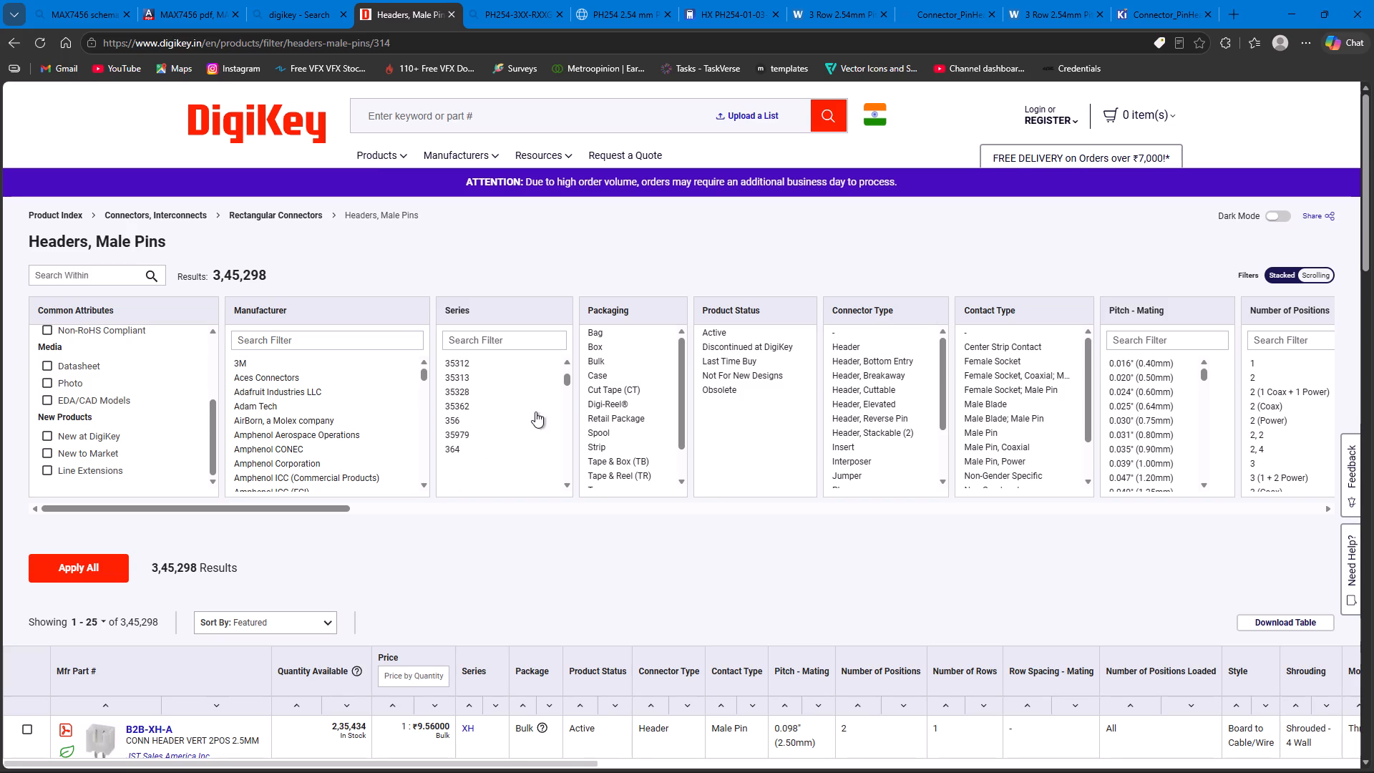
pyautogui.moveTo(567, 382); pyautogui.dragTo(569, 416)
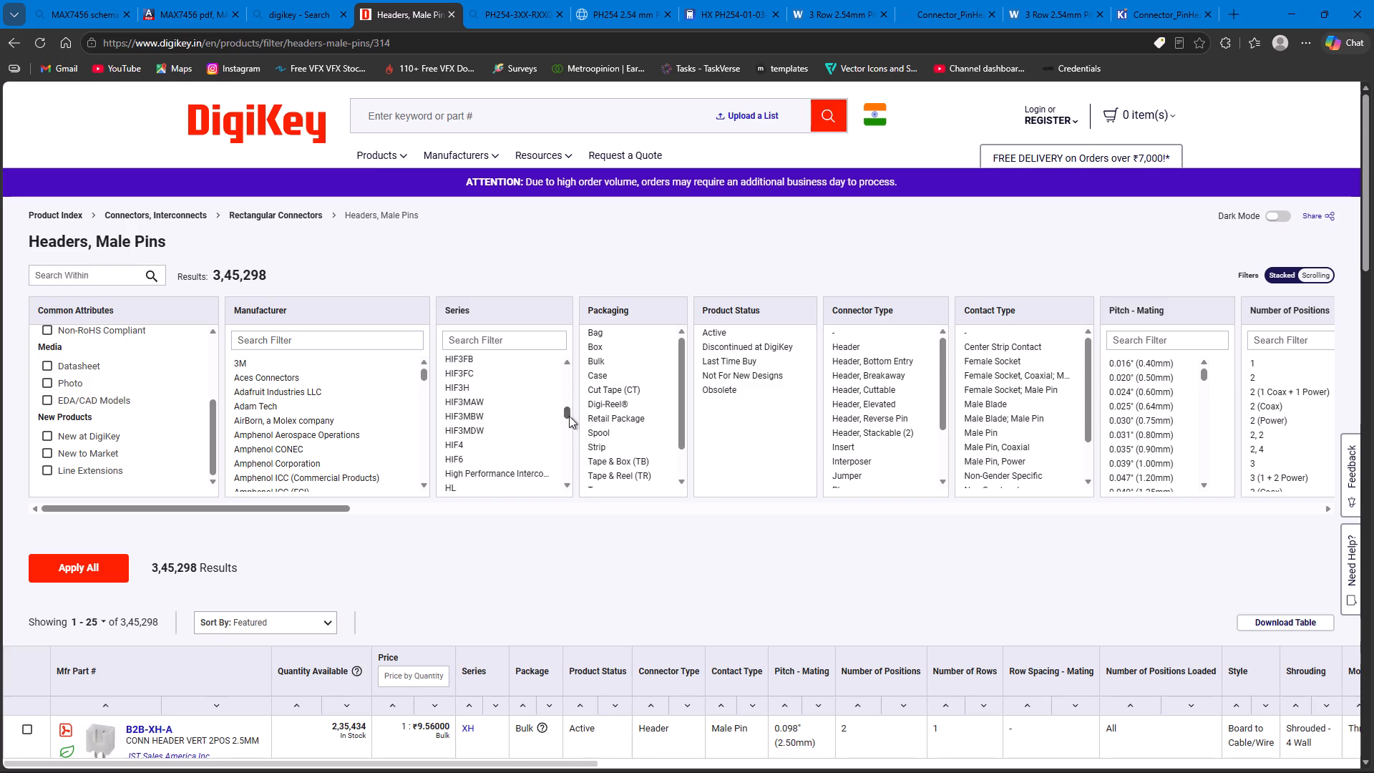
pyautogui.moveTo(569, 416); pyautogui.dragTo(571, 460)
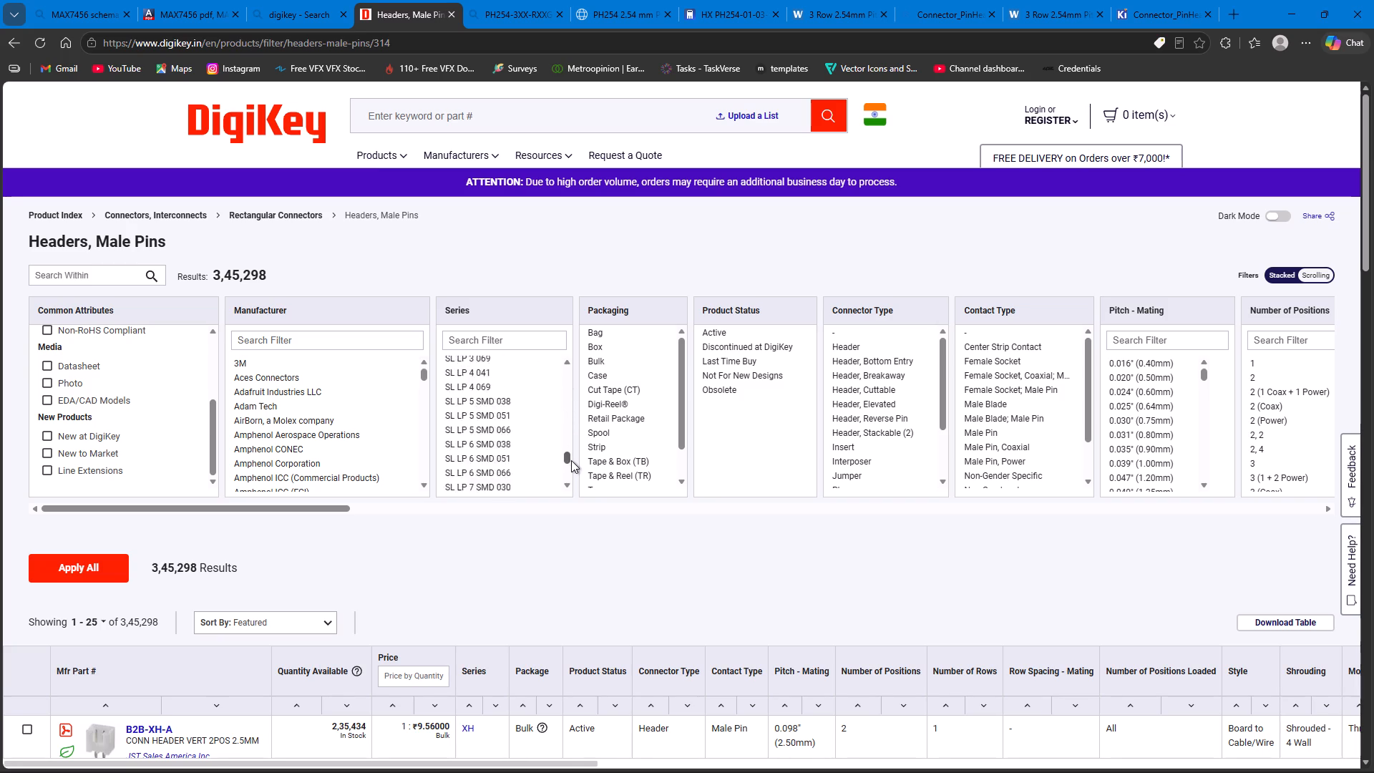
pyautogui.moveTo(571, 460); pyautogui.dragTo(572, 465)
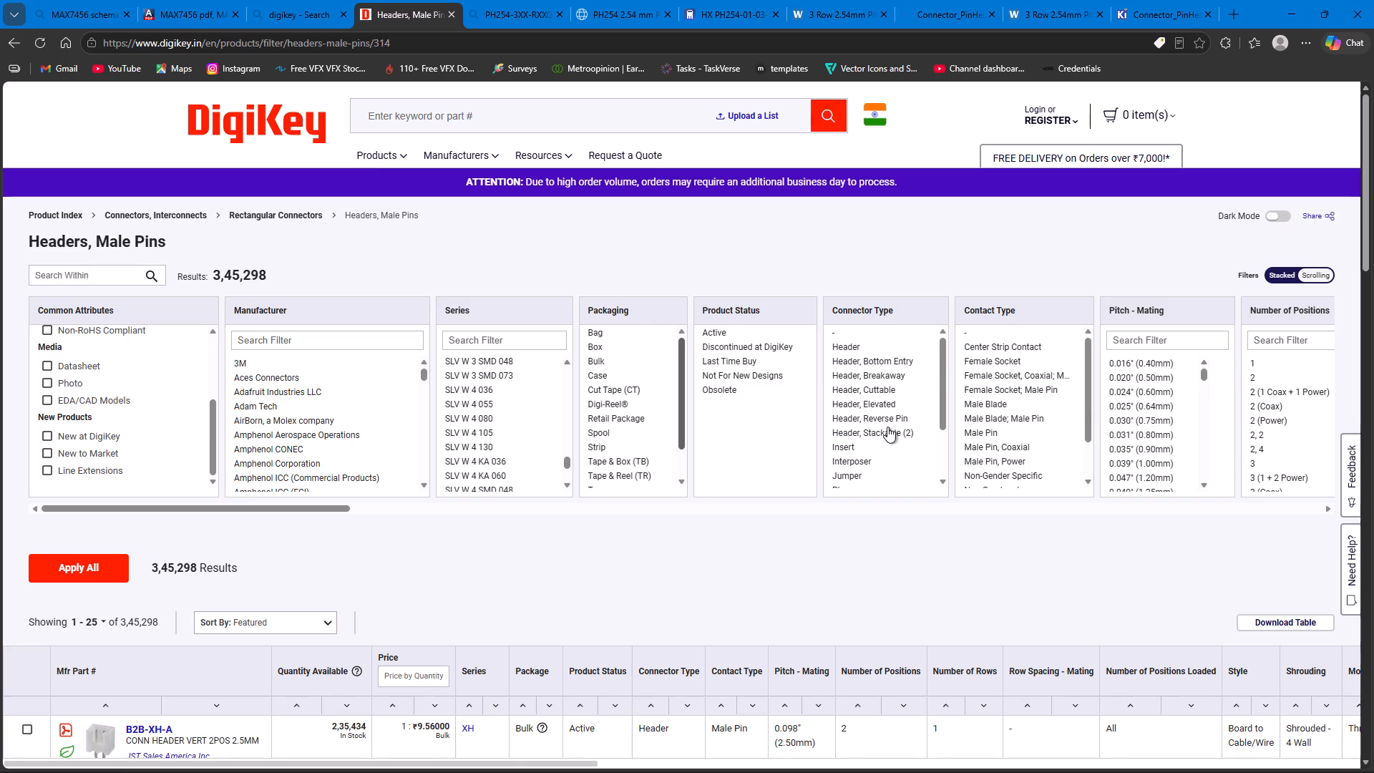
pyautogui.scroll(-2, 884, 452)
pyautogui.scroll(2, 883, 457)
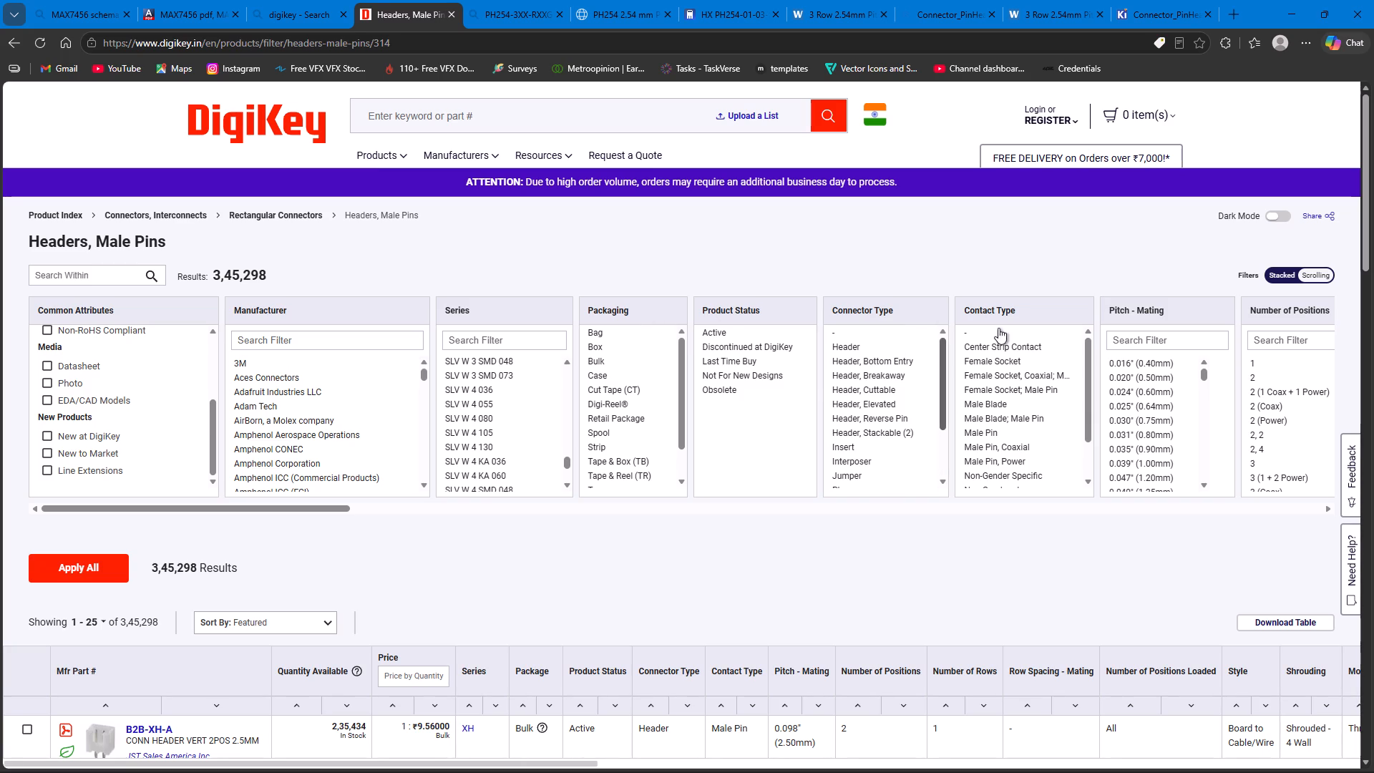
# Filter the male pin headers to a 0.100" (2.54mm) mating pitch and 3 positions, and apply the filters.
pyautogui.scroll(-4, 1149, 435)
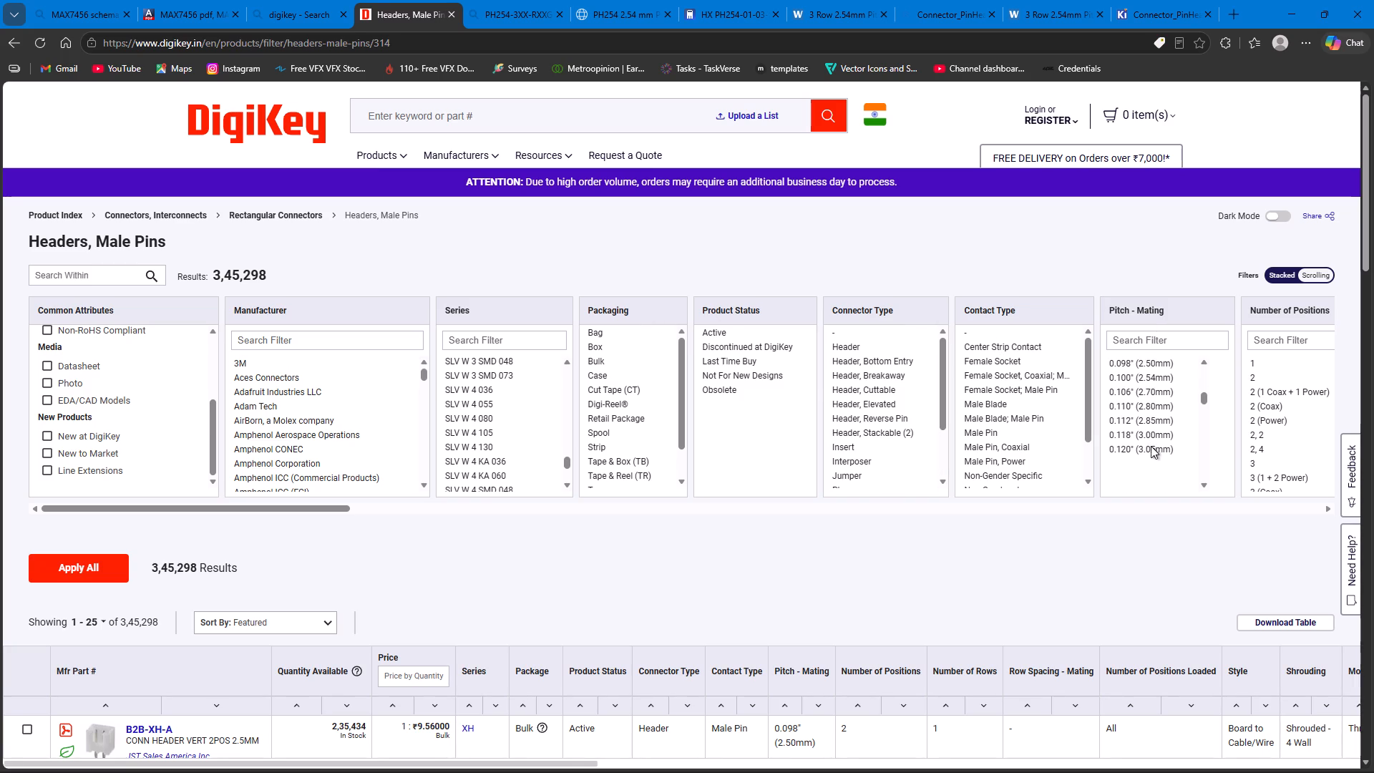
pyautogui.scroll(-1, 1151, 446)
pyautogui.click(1153, 372)
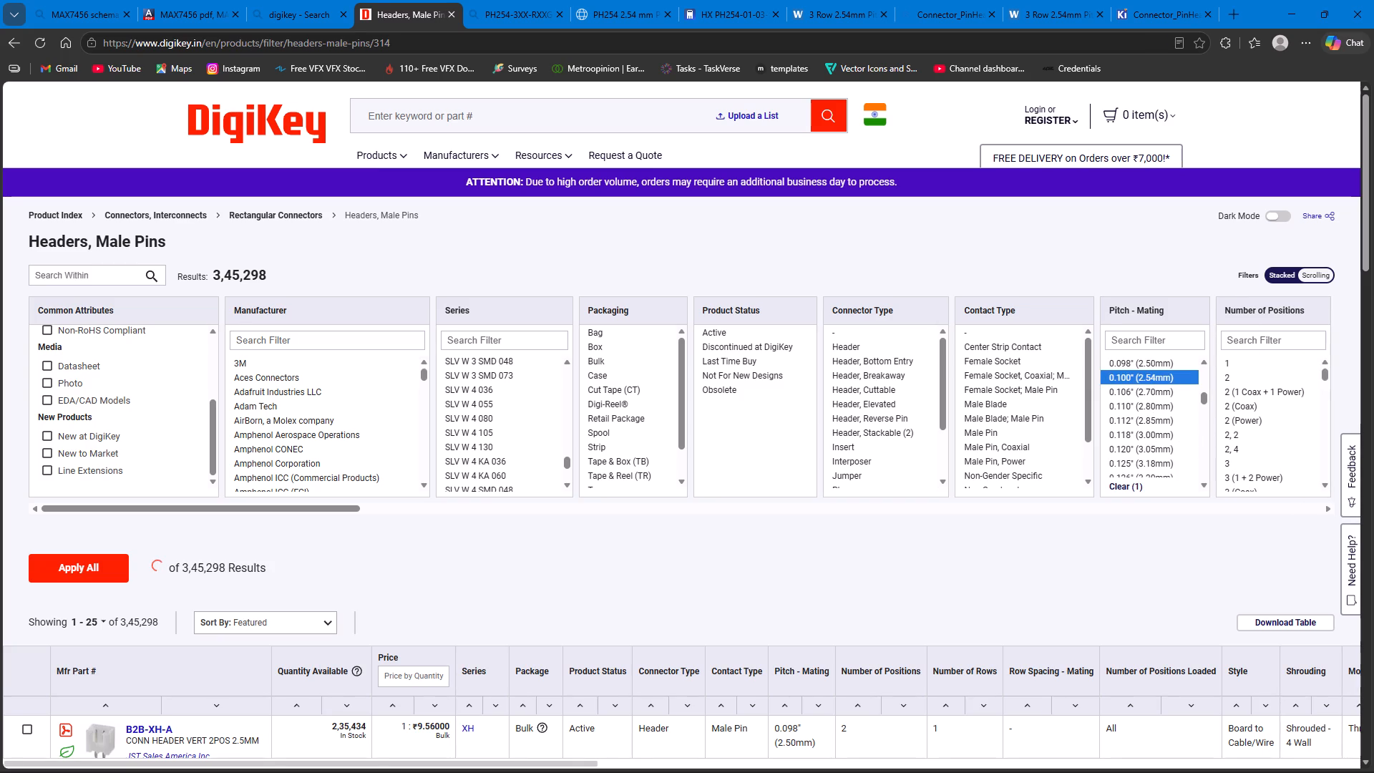
pyautogui.scroll(-1, 1257, 425)
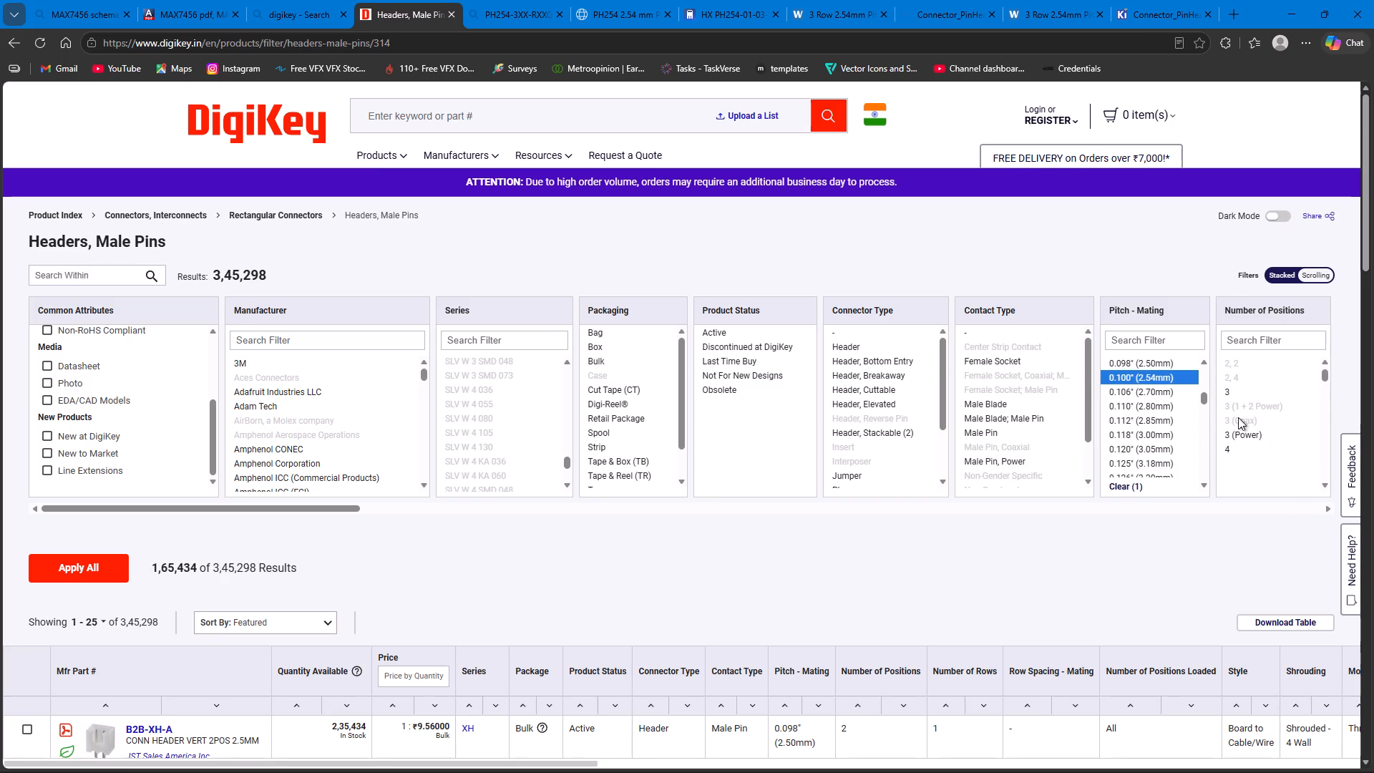
pyautogui.click(1230, 390)
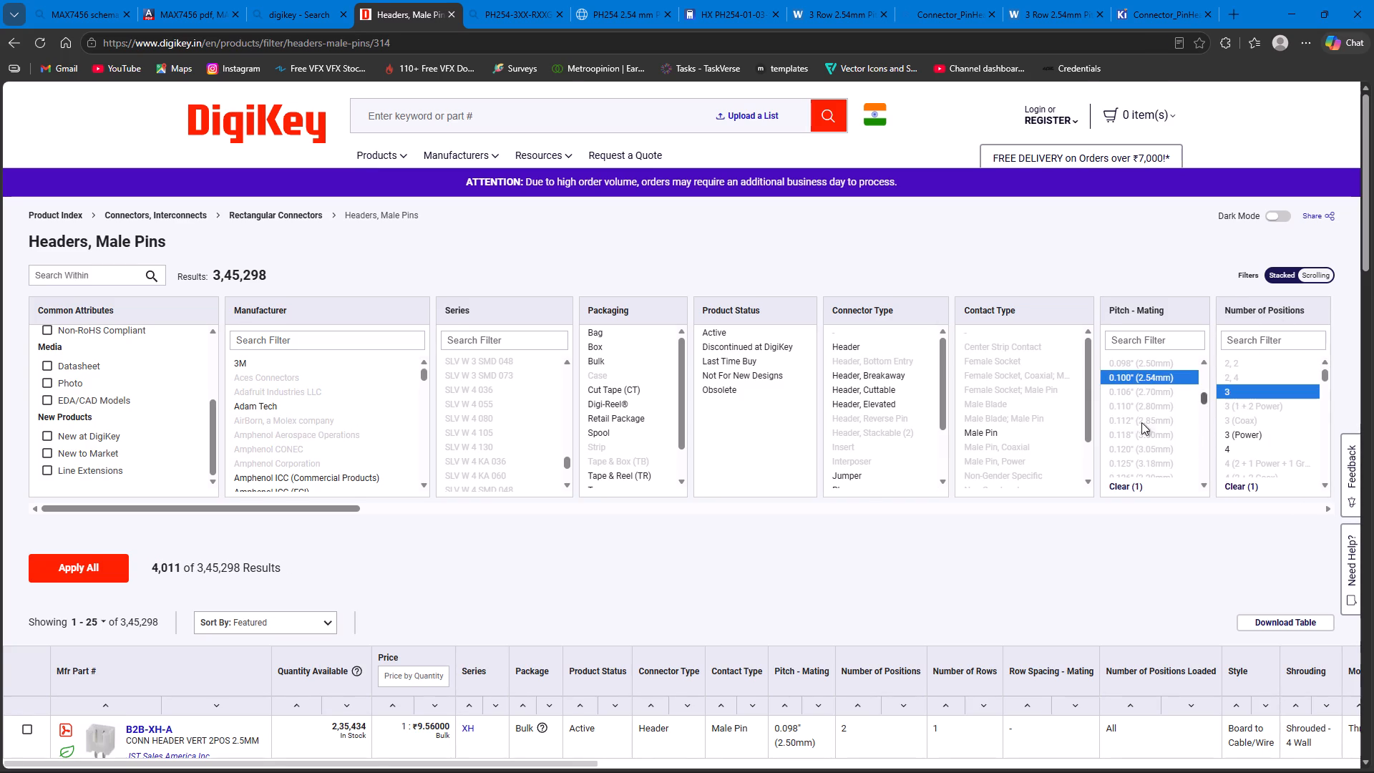
pyautogui.scroll(-3, 726, 533)
pyautogui.scroll(3, 726, 535)
pyautogui.scroll(-11, 1257, 422)
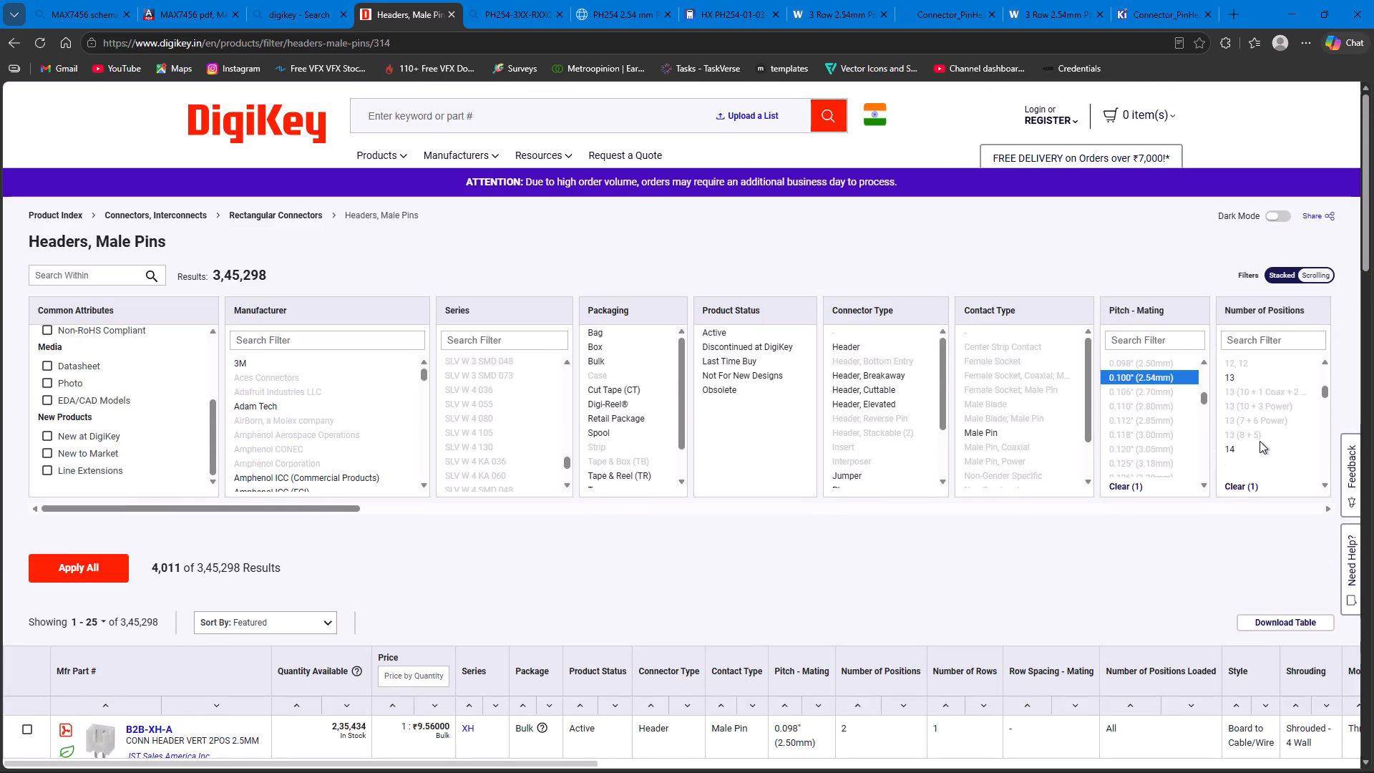
pyautogui.scroll(-6, 1259, 441)
pyautogui.scroll(20, 1259, 441)
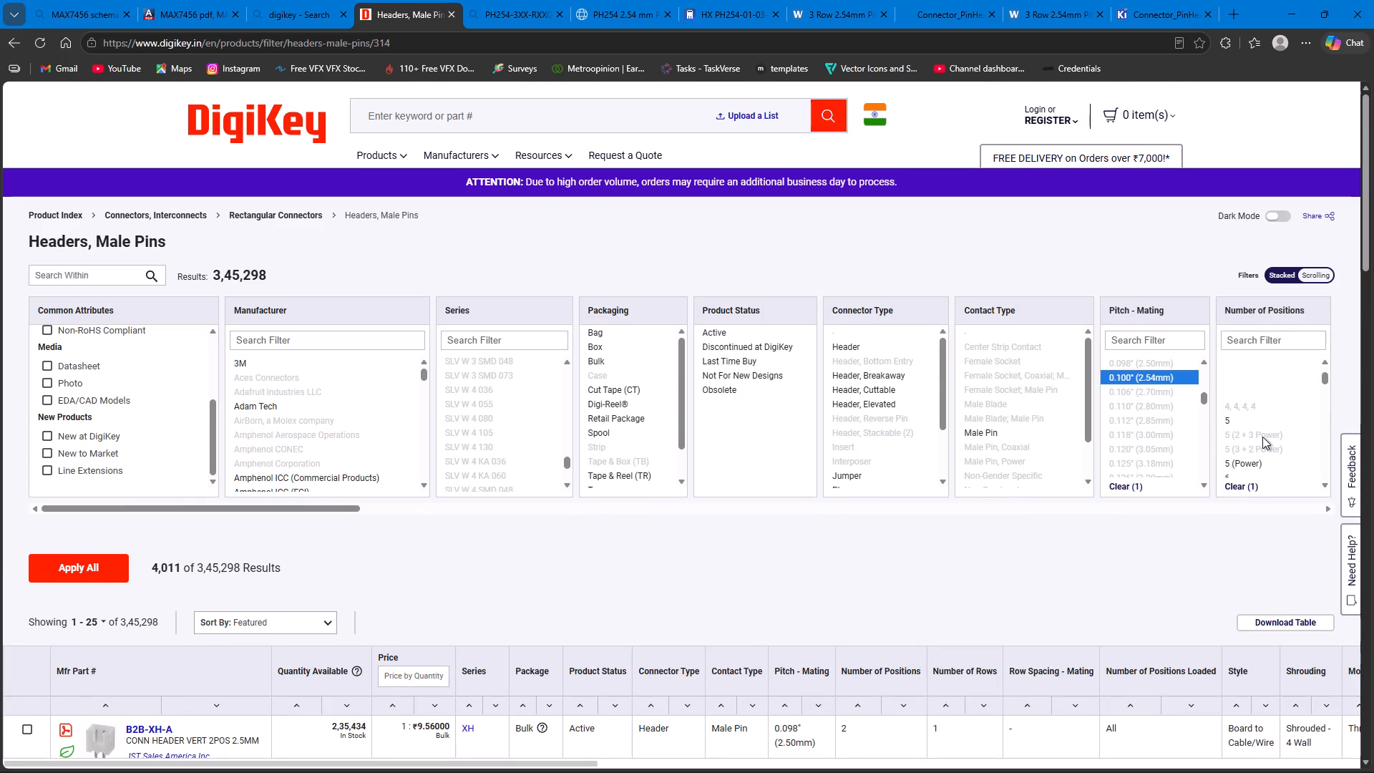
pyautogui.scroll(-2, 1262, 437)
pyautogui.click(94, 570)
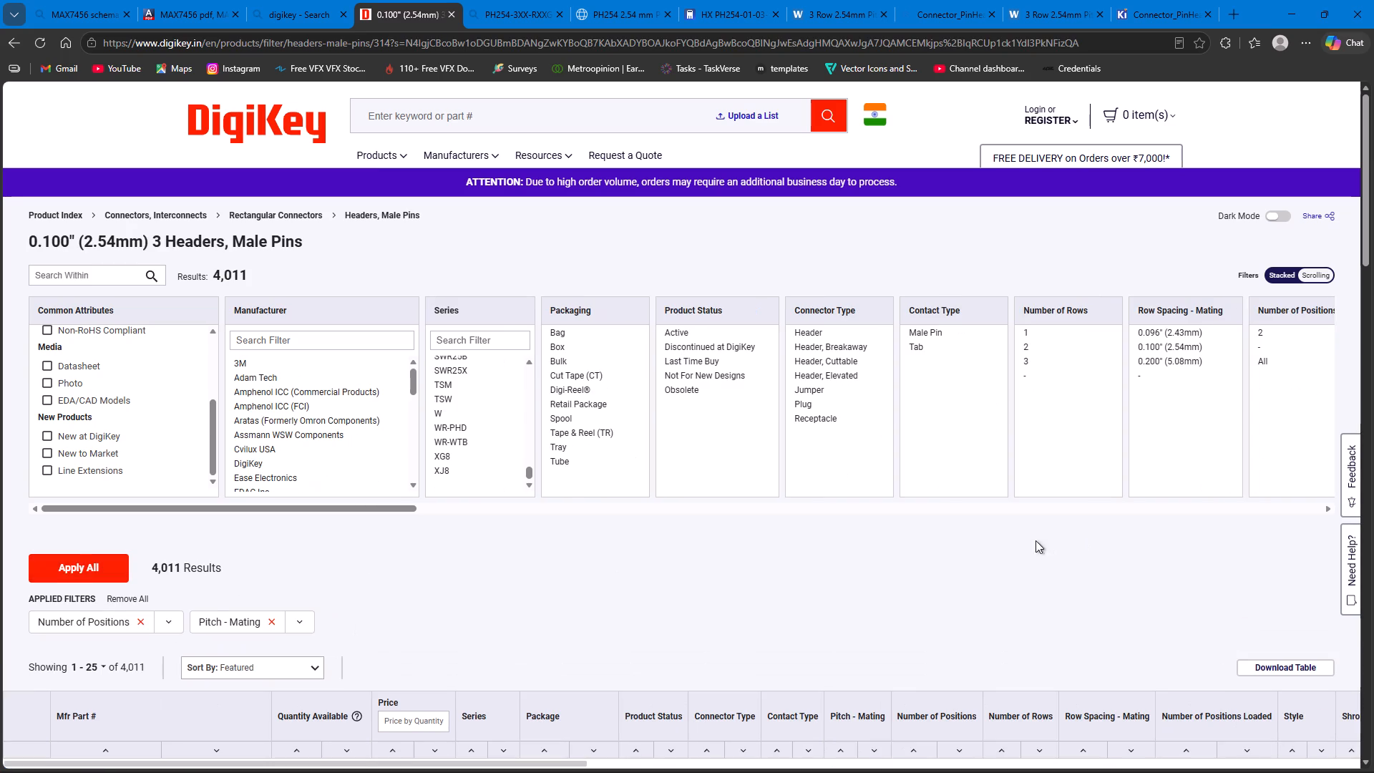
# Apply filters for rows 3 and "-", 0.100" (2.54mm) row spacing, Header connector type and Male Pin contact type, checking the remaining filter columns.
pyautogui.scroll(-6, 989, 543)
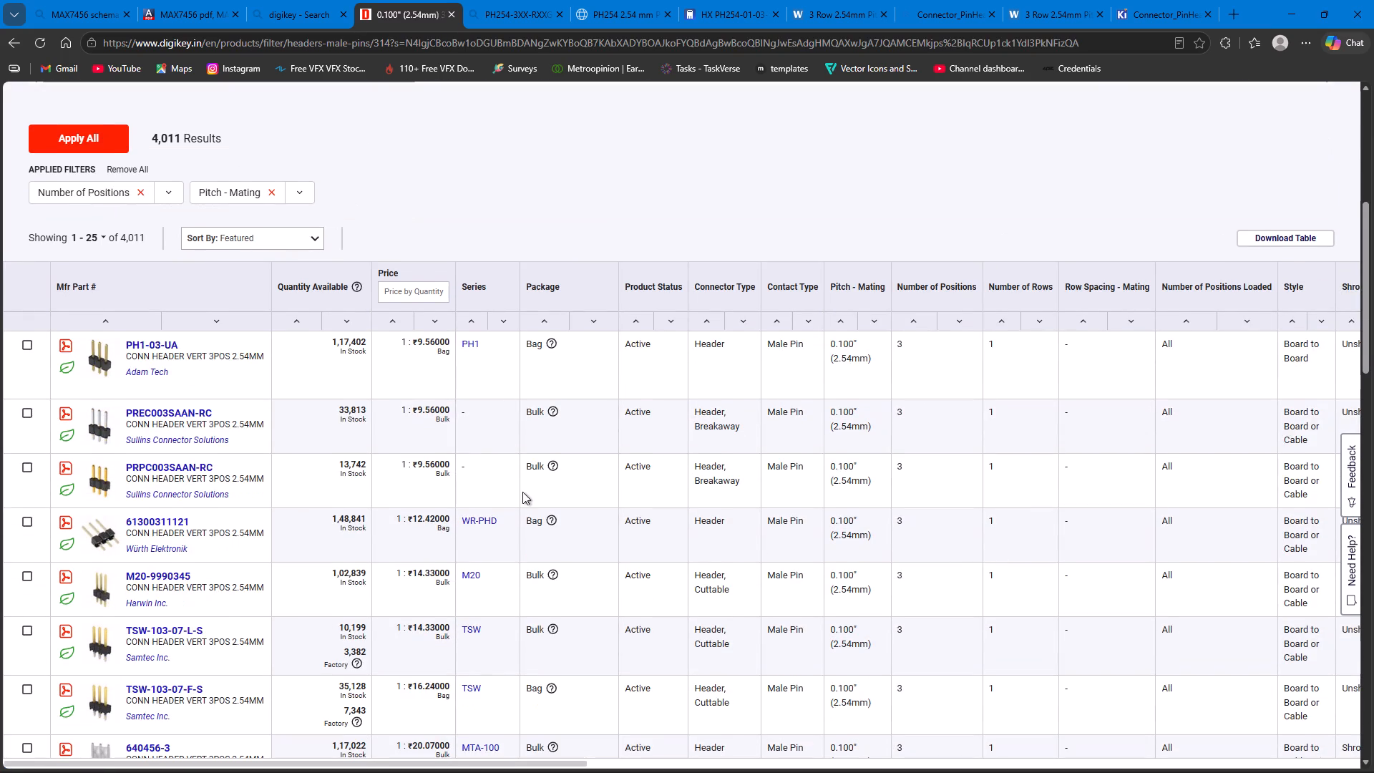
pyautogui.scroll(-20, 293, 500)
pyautogui.scroll(11, 311, 520)
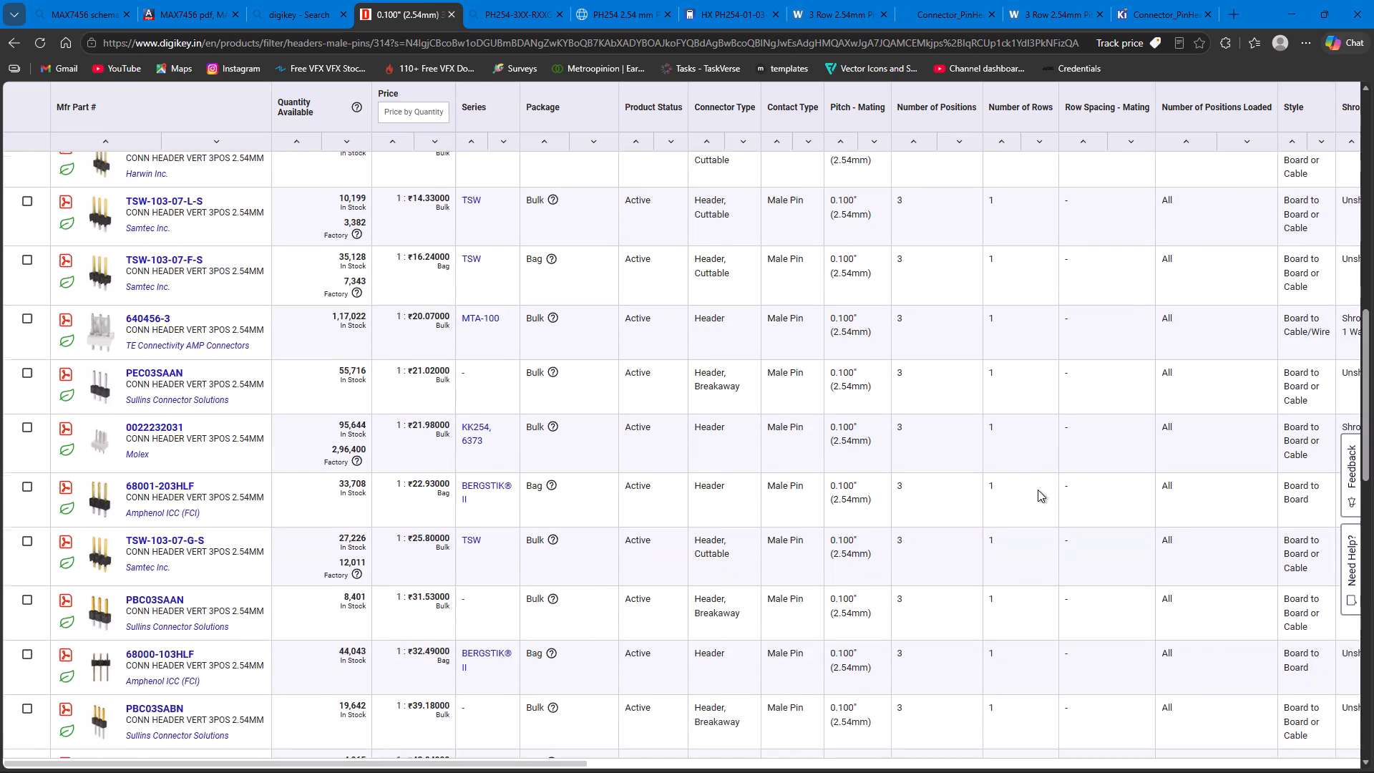
pyautogui.scroll(15, 1038, 490)
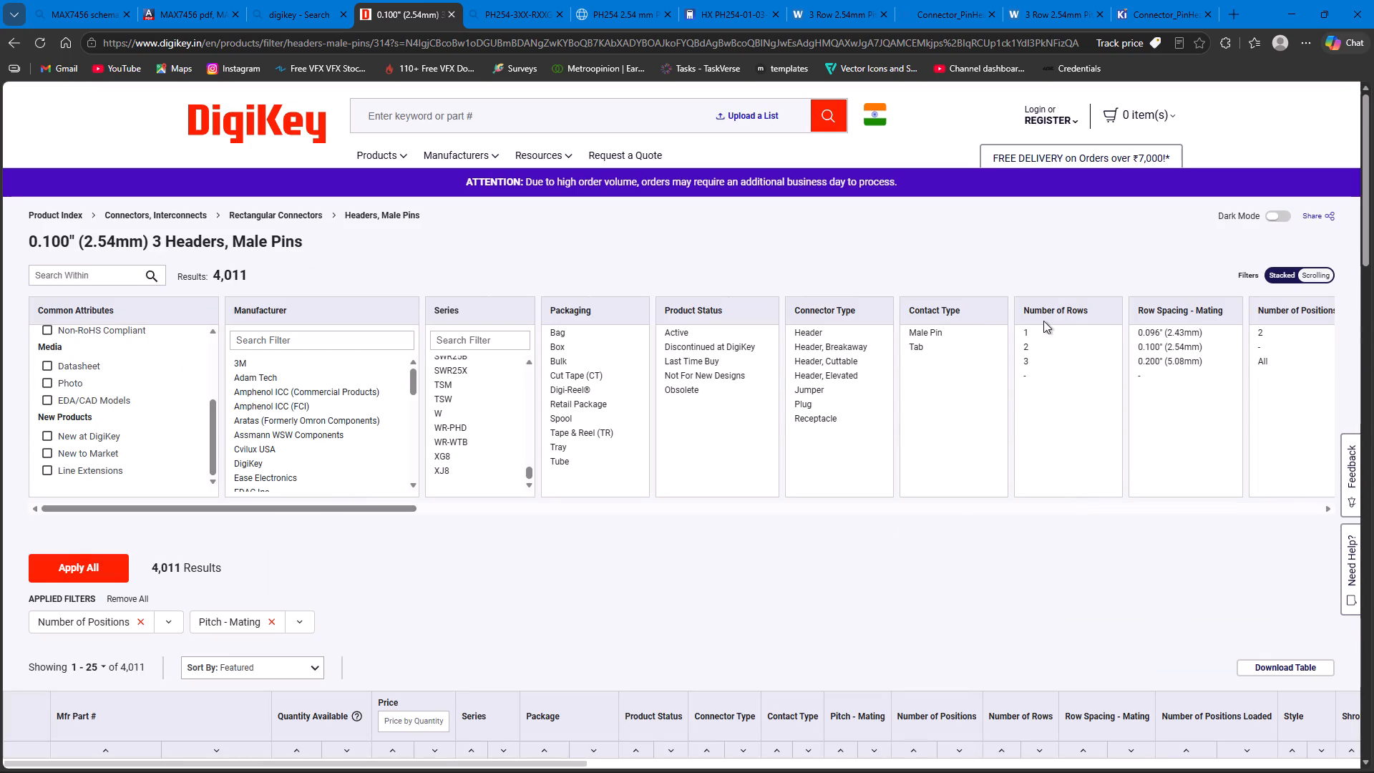
pyautogui.click(1033, 359)
pyautogui.click(1025, 371)
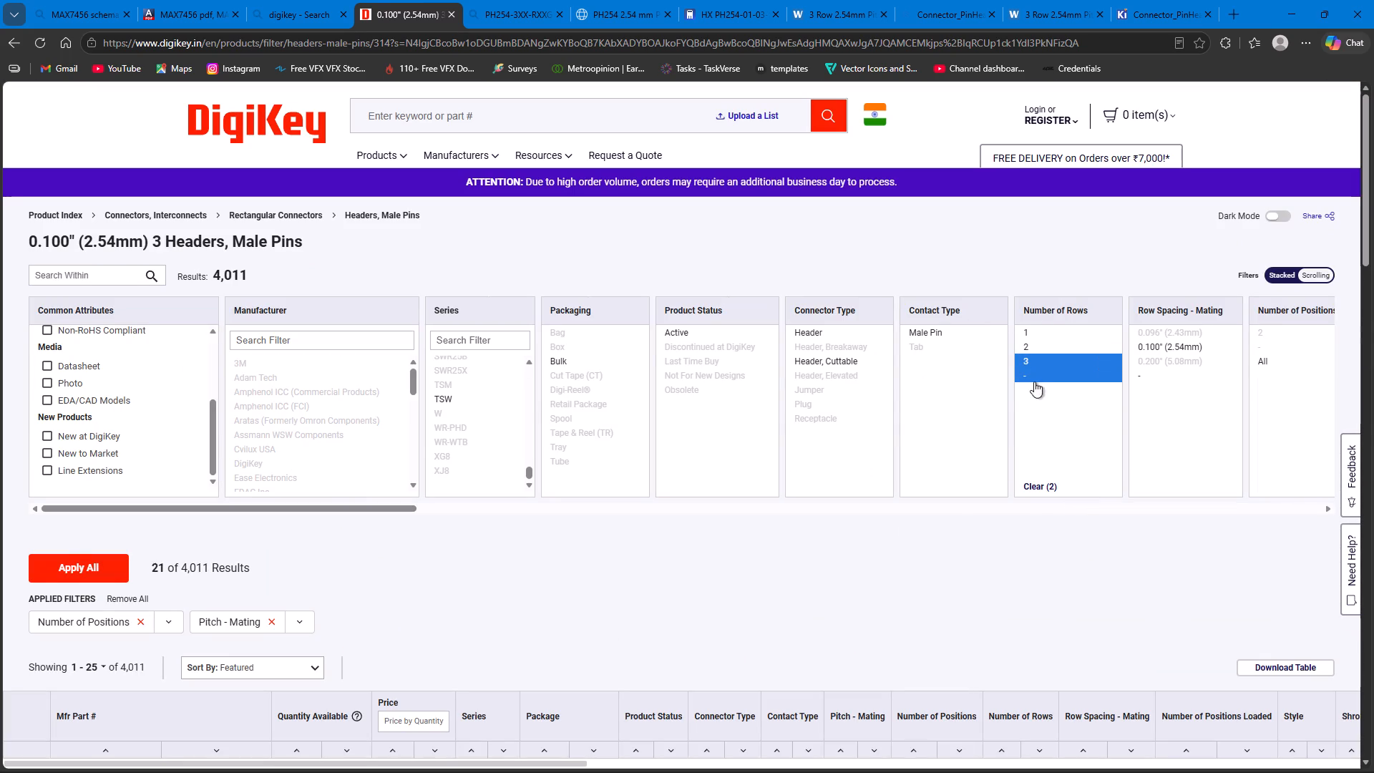
pyautogui.click(1157, 347)
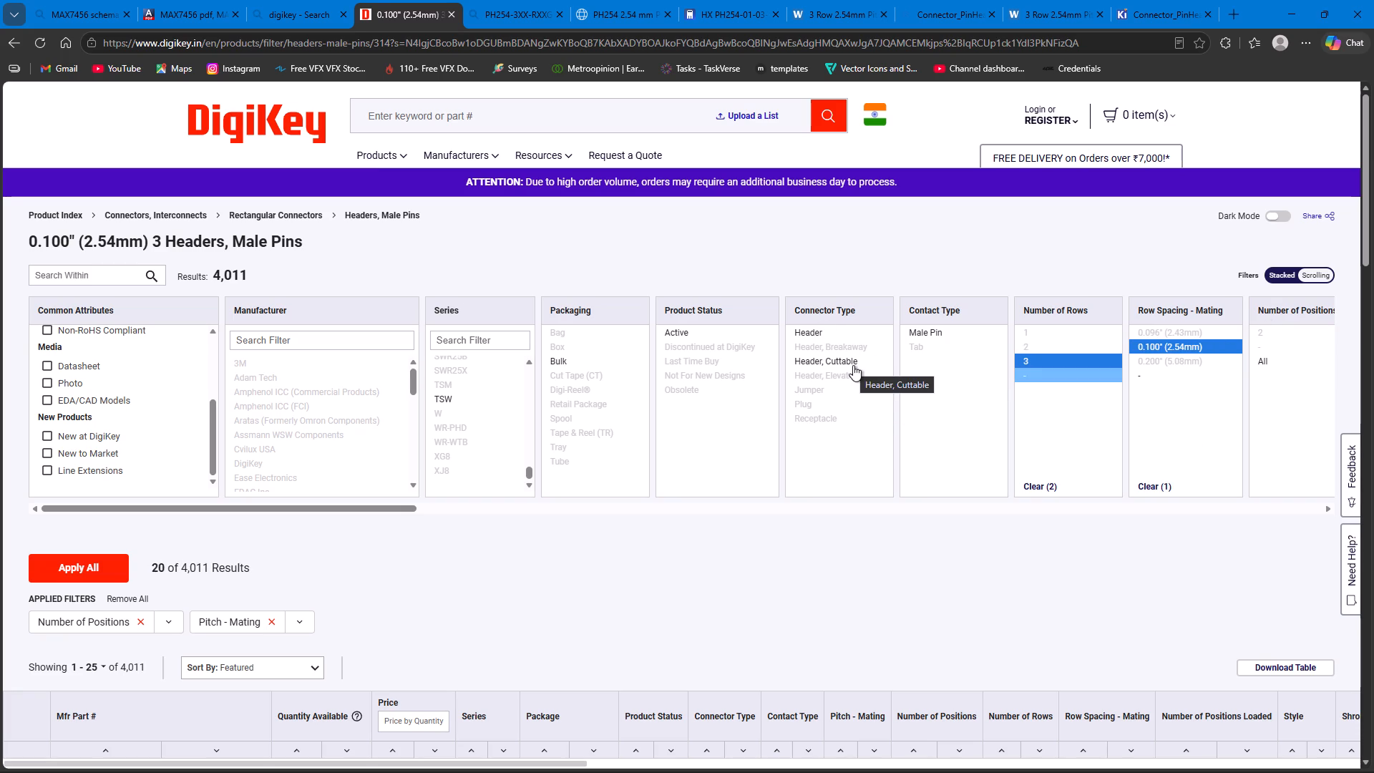
pyautogui.click(810, 334)
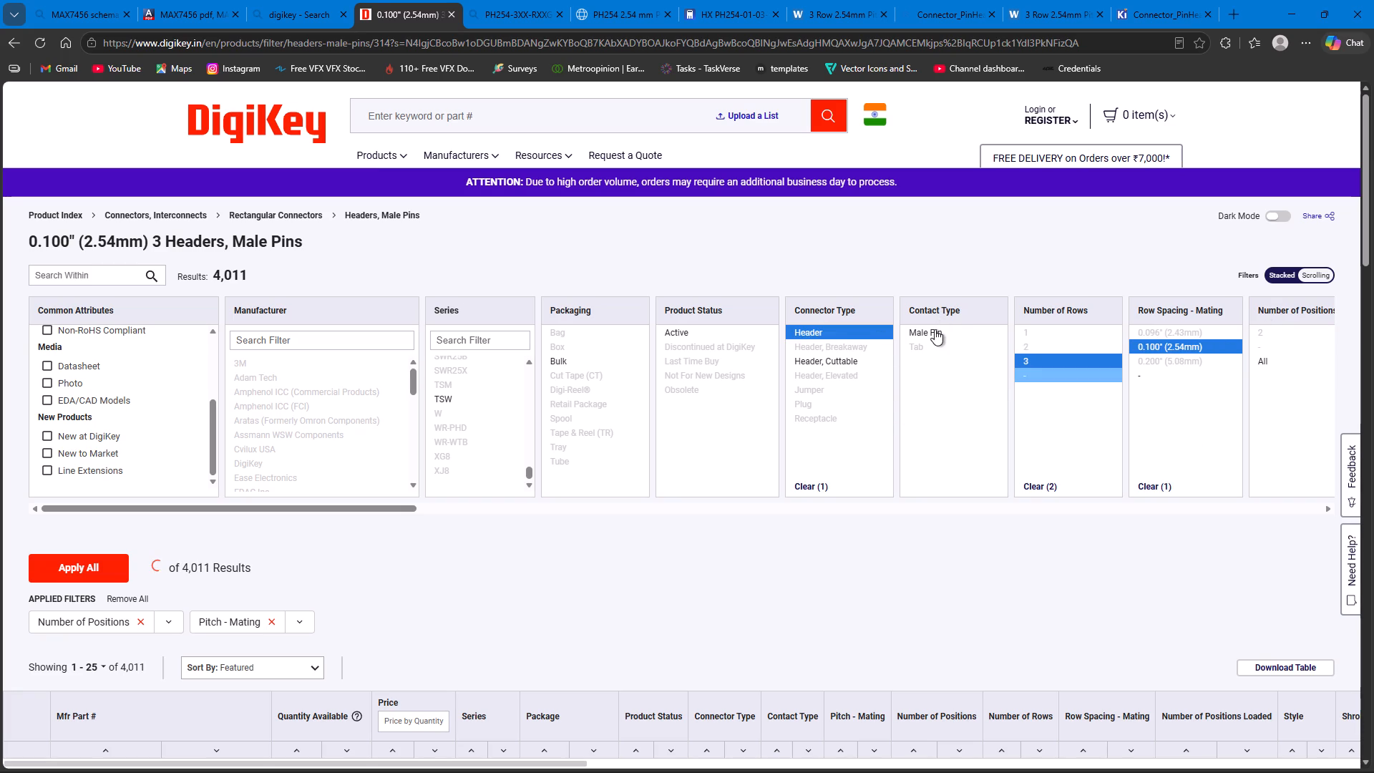
pyautogui.click(935, 329)
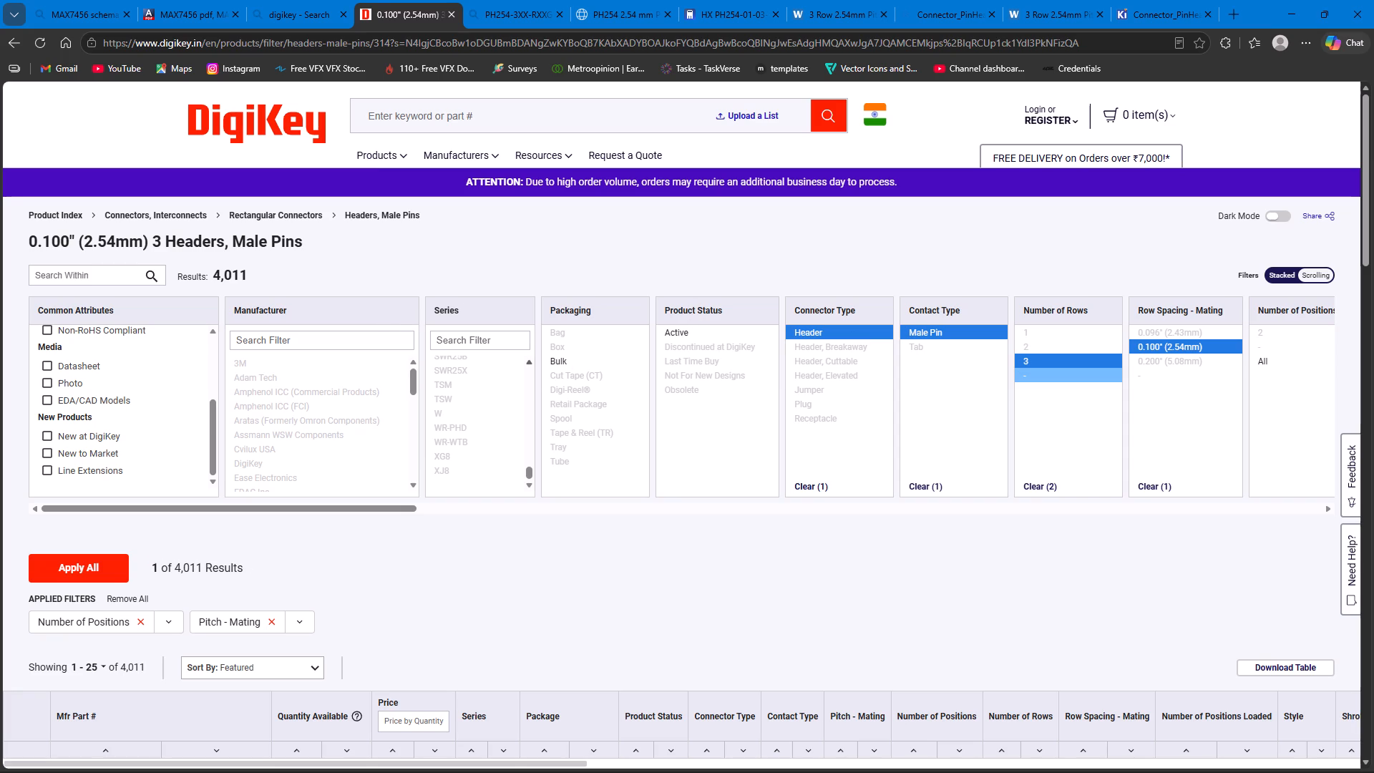
pyautogui.moveTo(211, 505); pyautogui.dragTo(213, 505)
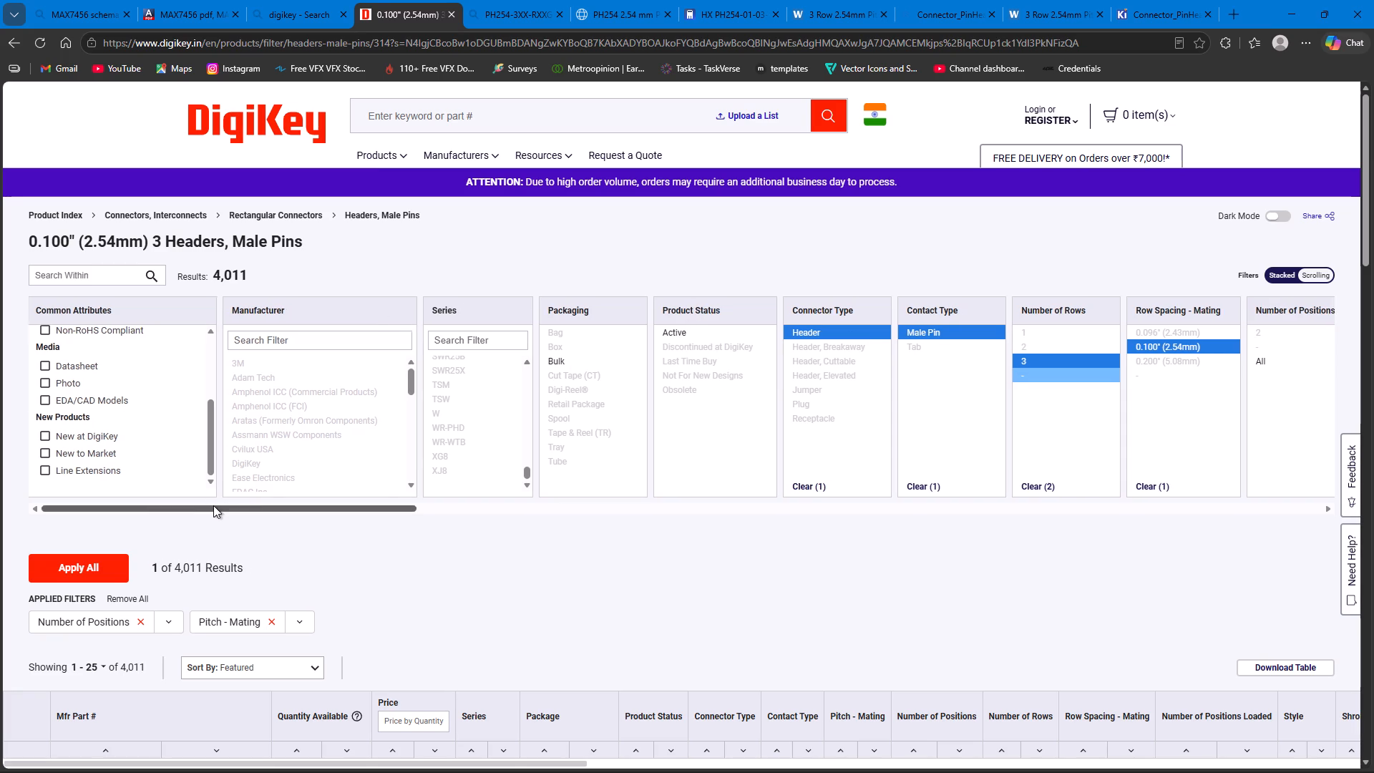
pyautogui.moveTo(213, 505); pyautogui.dragTo(419, 506)
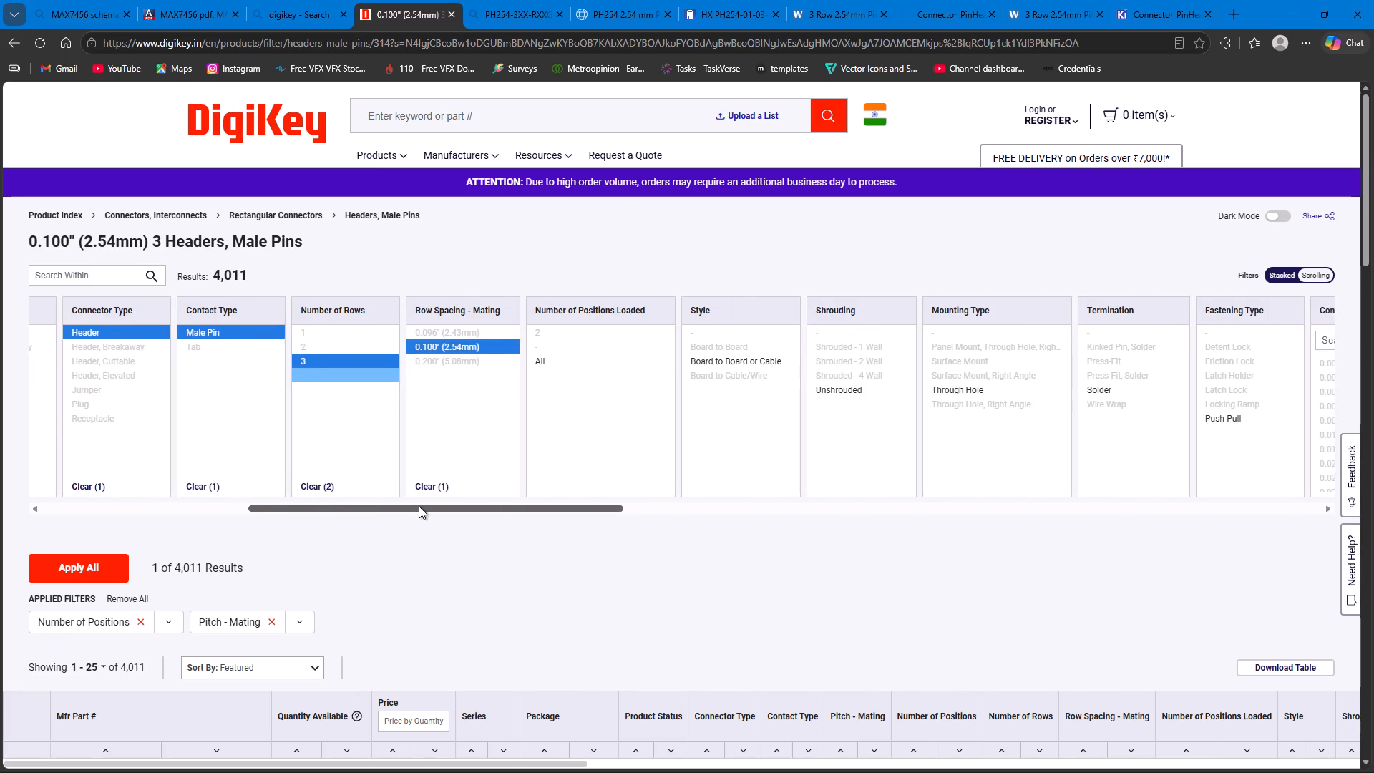
pyautogui.moveTo(419, 506); pyautogui.dragTo(491, 511)
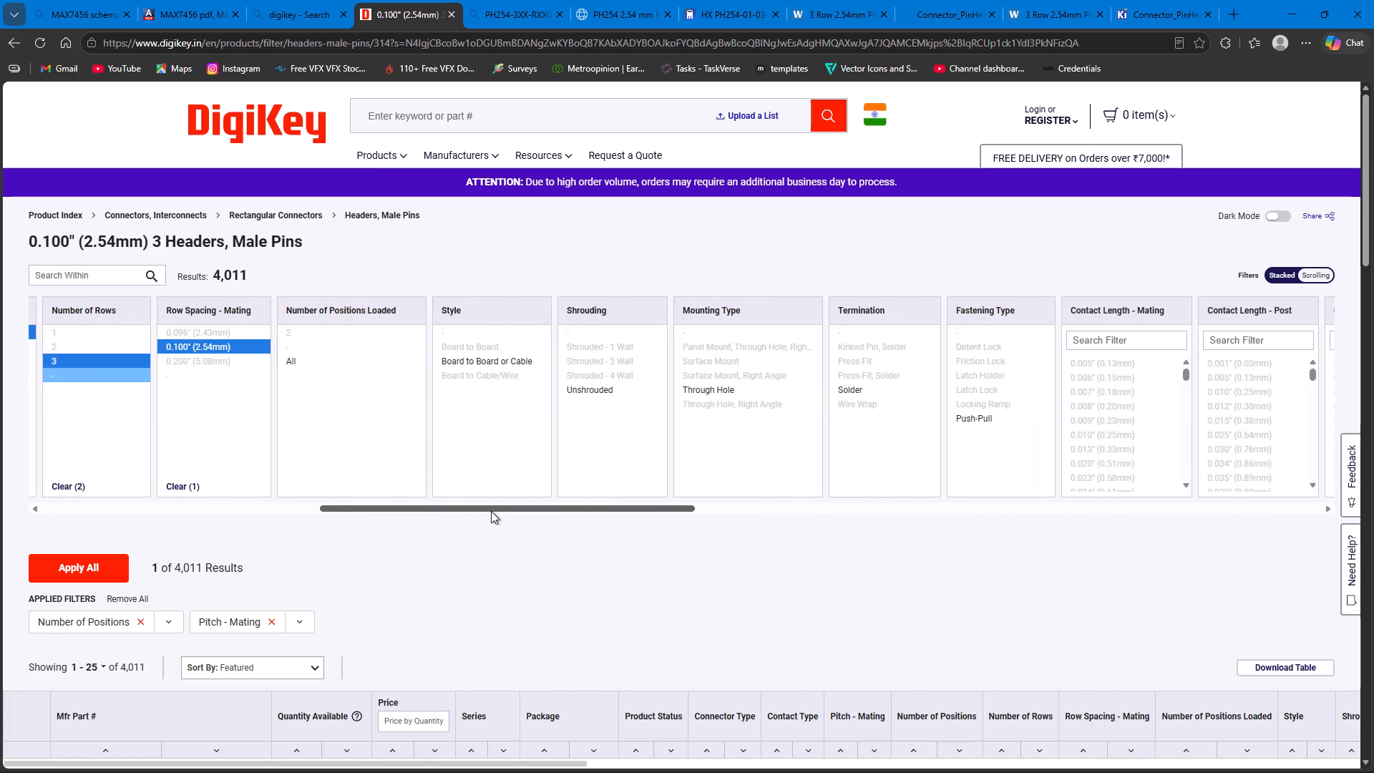
pyautogui.moveTo(491, 511); pyautogui.dragTo(592, 512)
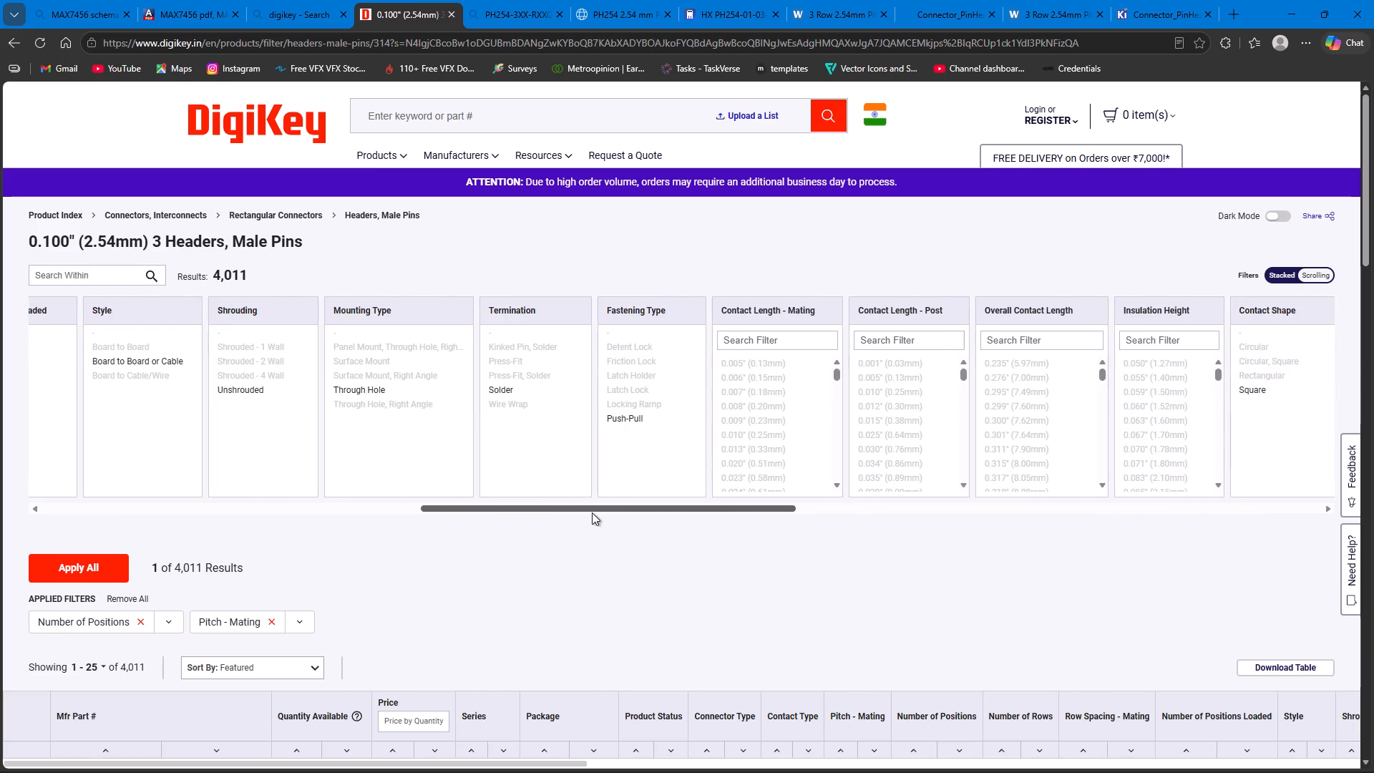
pyautogui.moveTo(592, 512); pyautogui.dragTo(789, 512)
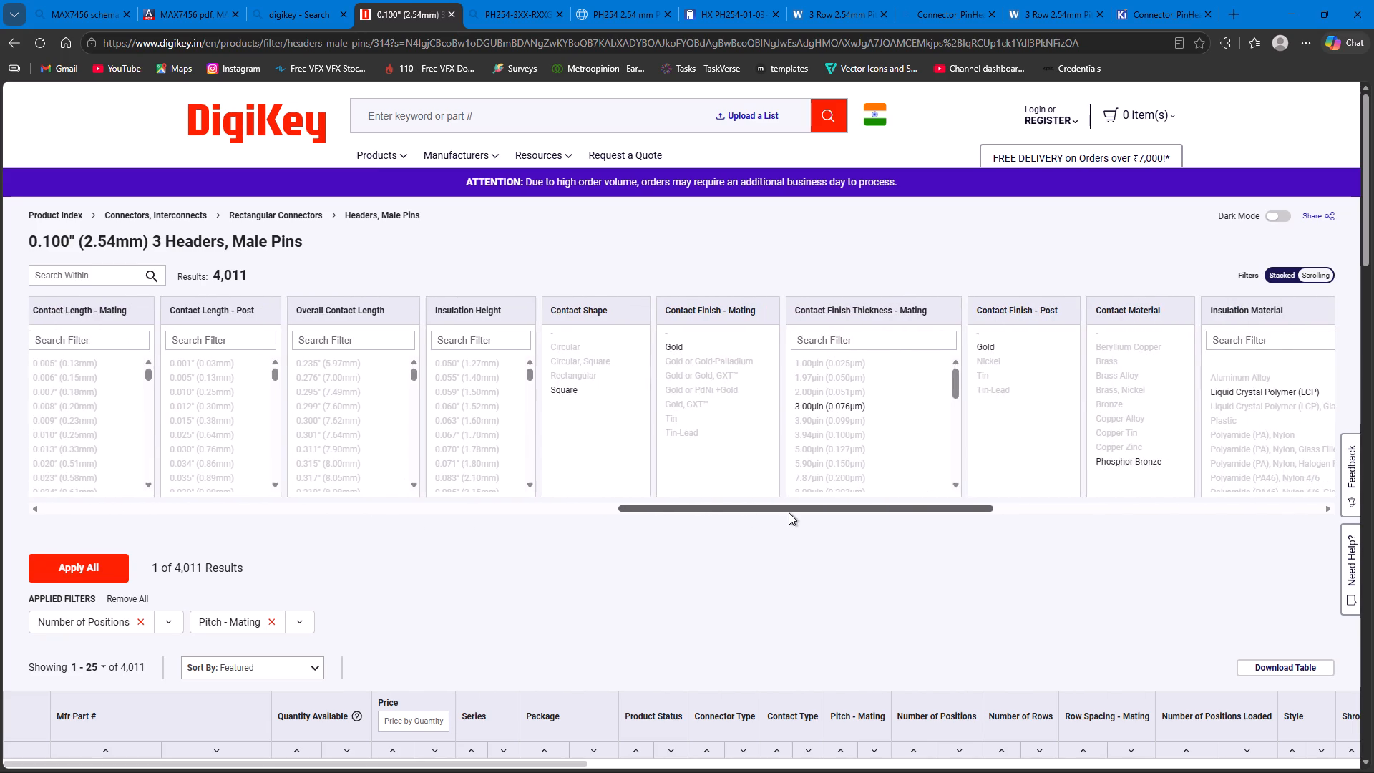
pyautogui.moveTo(789, 512); pyautogui.dragTo(1008, 515)
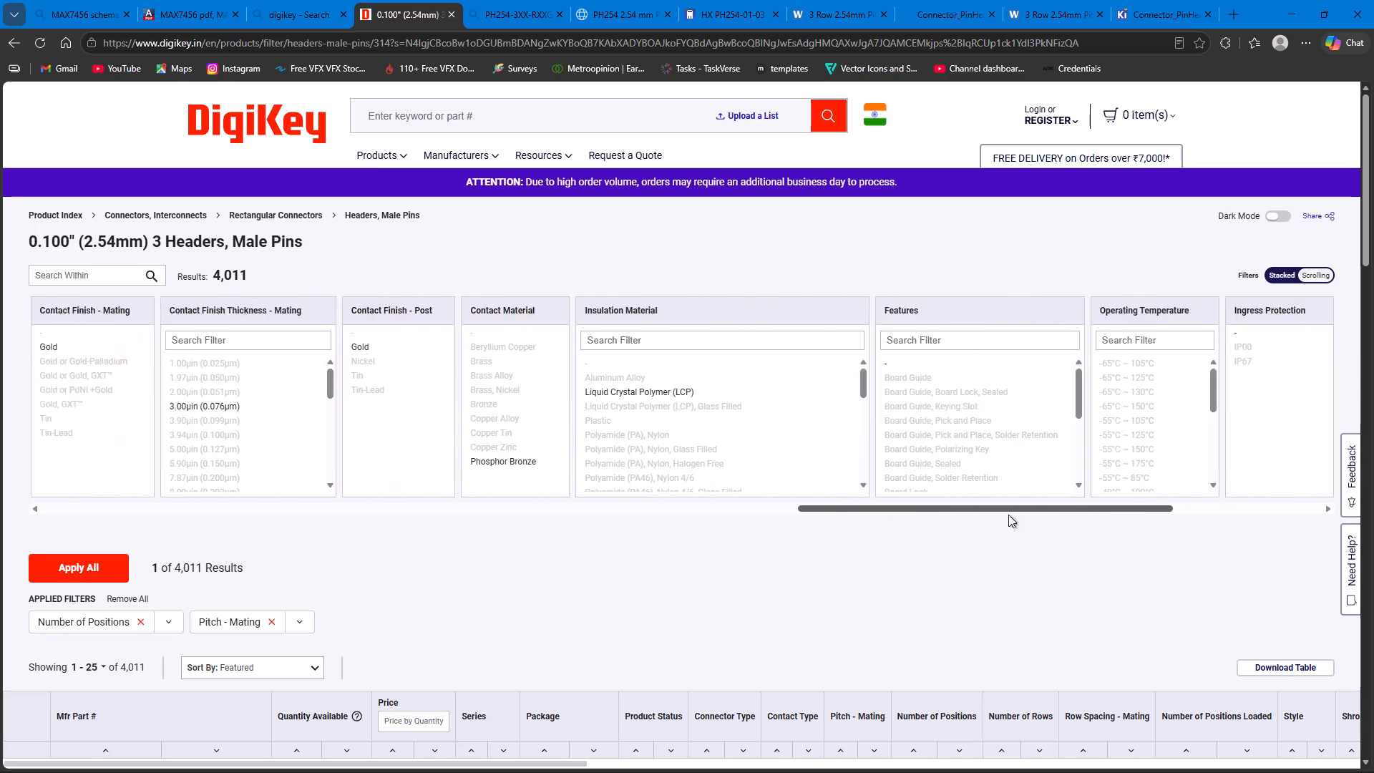
pyautogui.moveTo(1008, 515); pyautogui.dragTo(1199, 517)
pyautogui.click(100, 575)
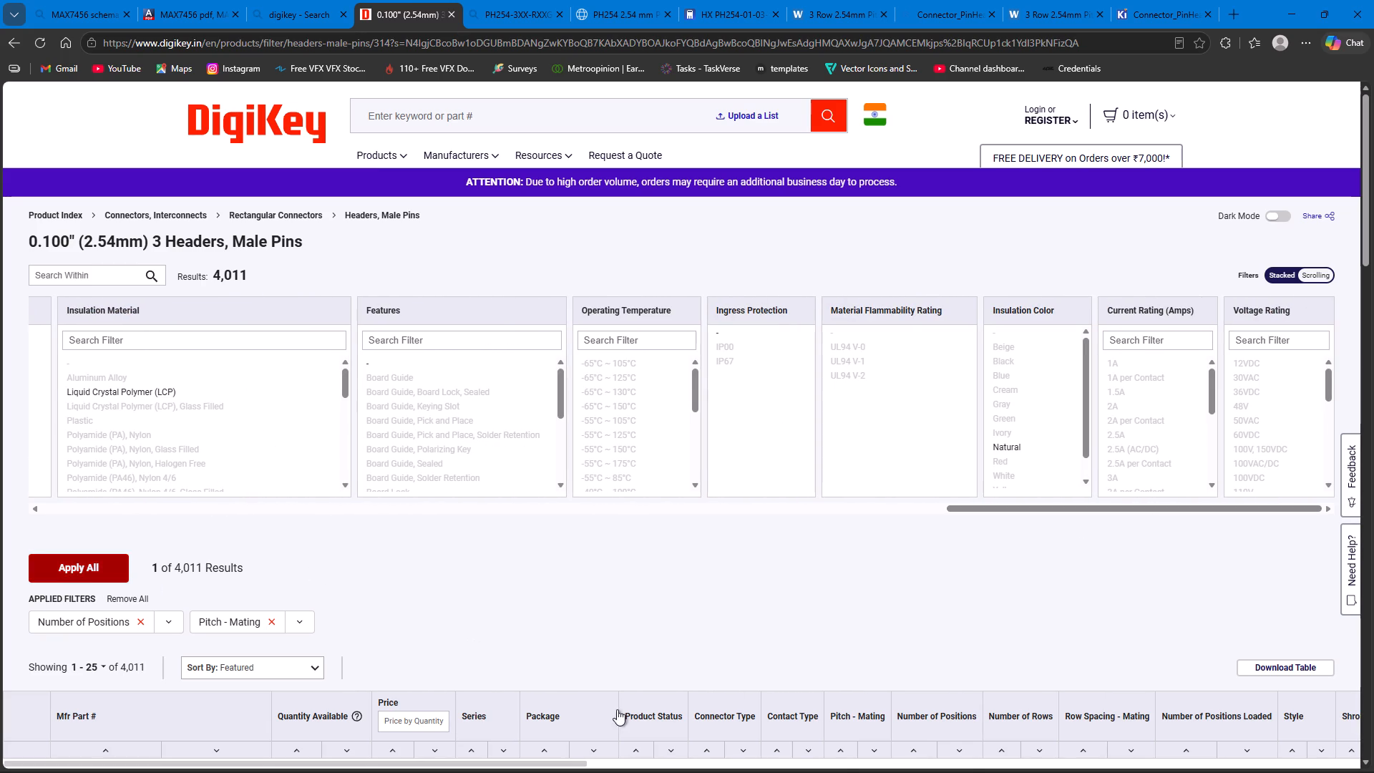
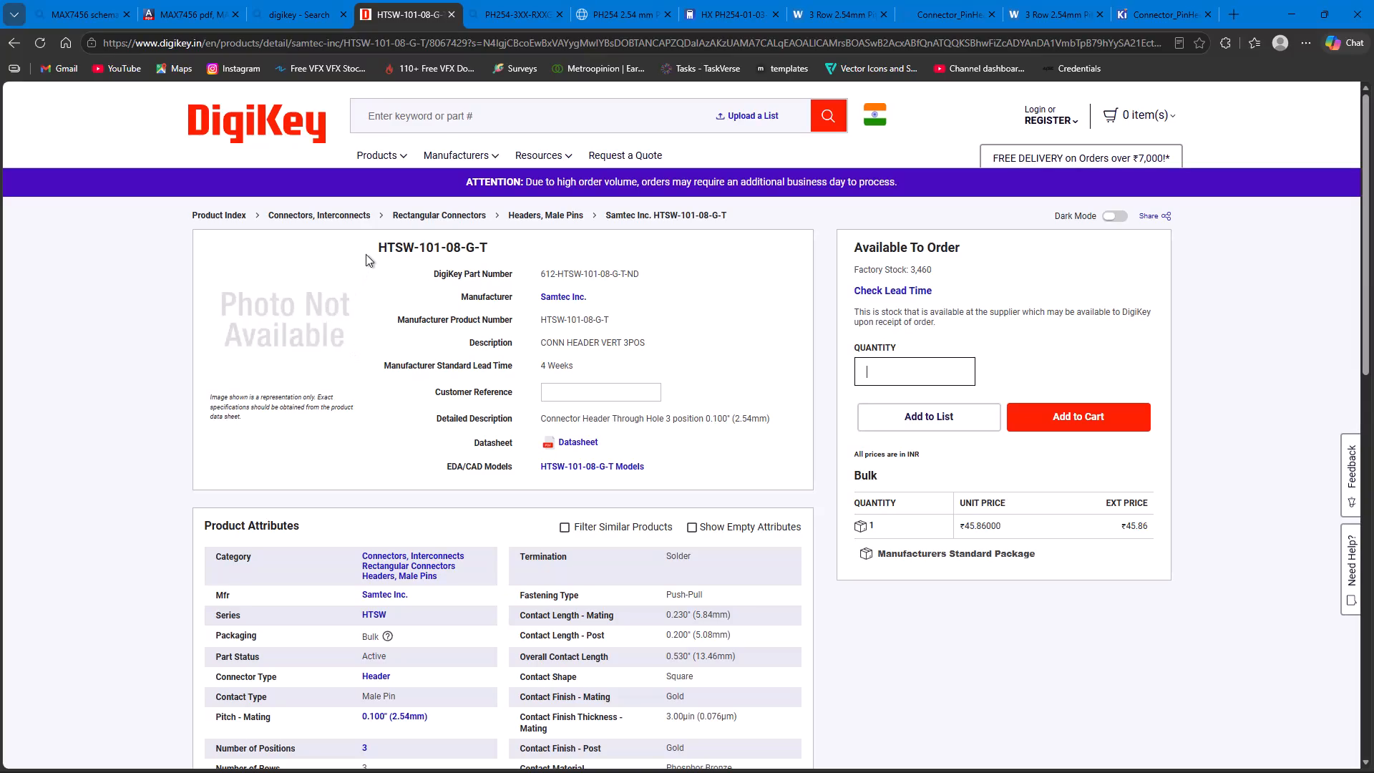
# Review the HTSW-101-08-G-T product attributes, then open its HTSW Catalog datasheet and examine the row options and pin dimension drawings.
pyautogui.scroll(-6, 333, 420)
pyautogui.scroll(2, 338, 424)
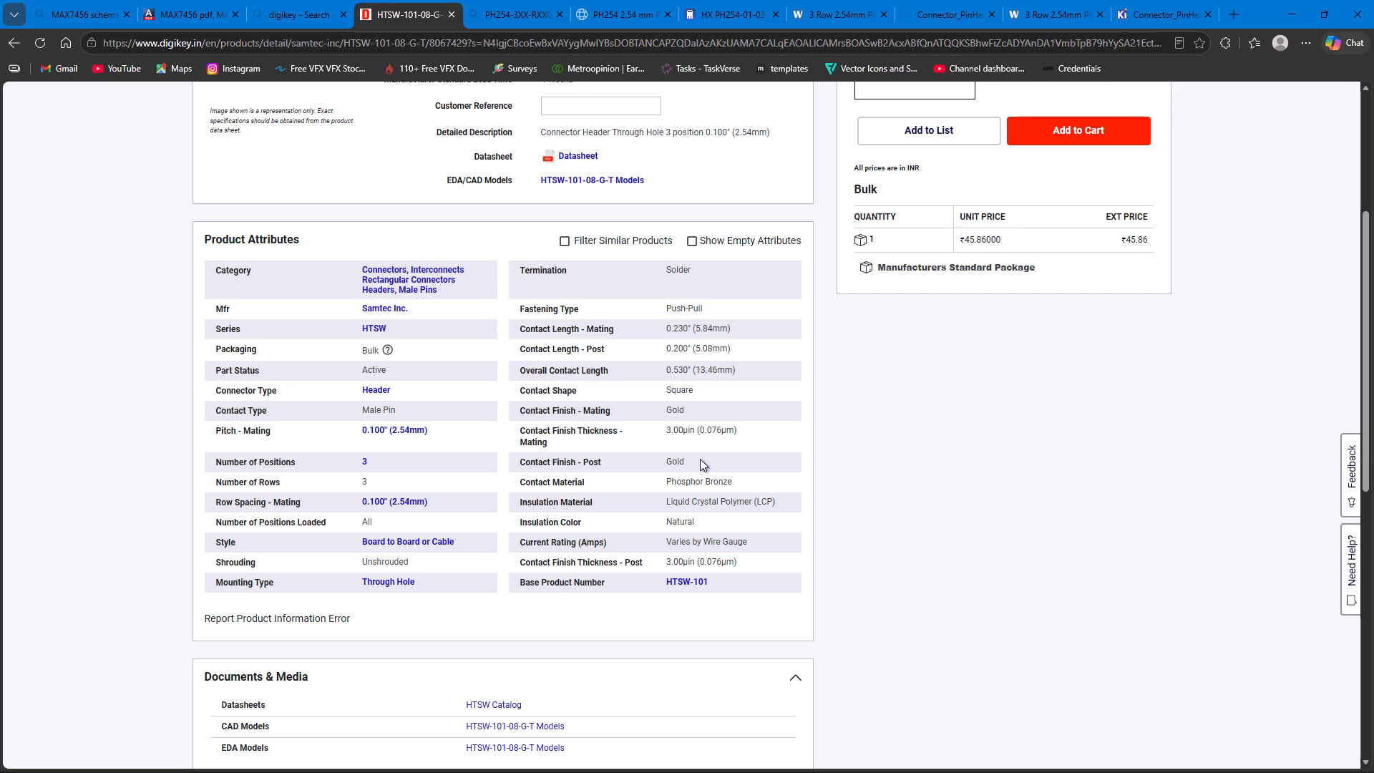
pyautogui.scroll(-5, 689, 522)
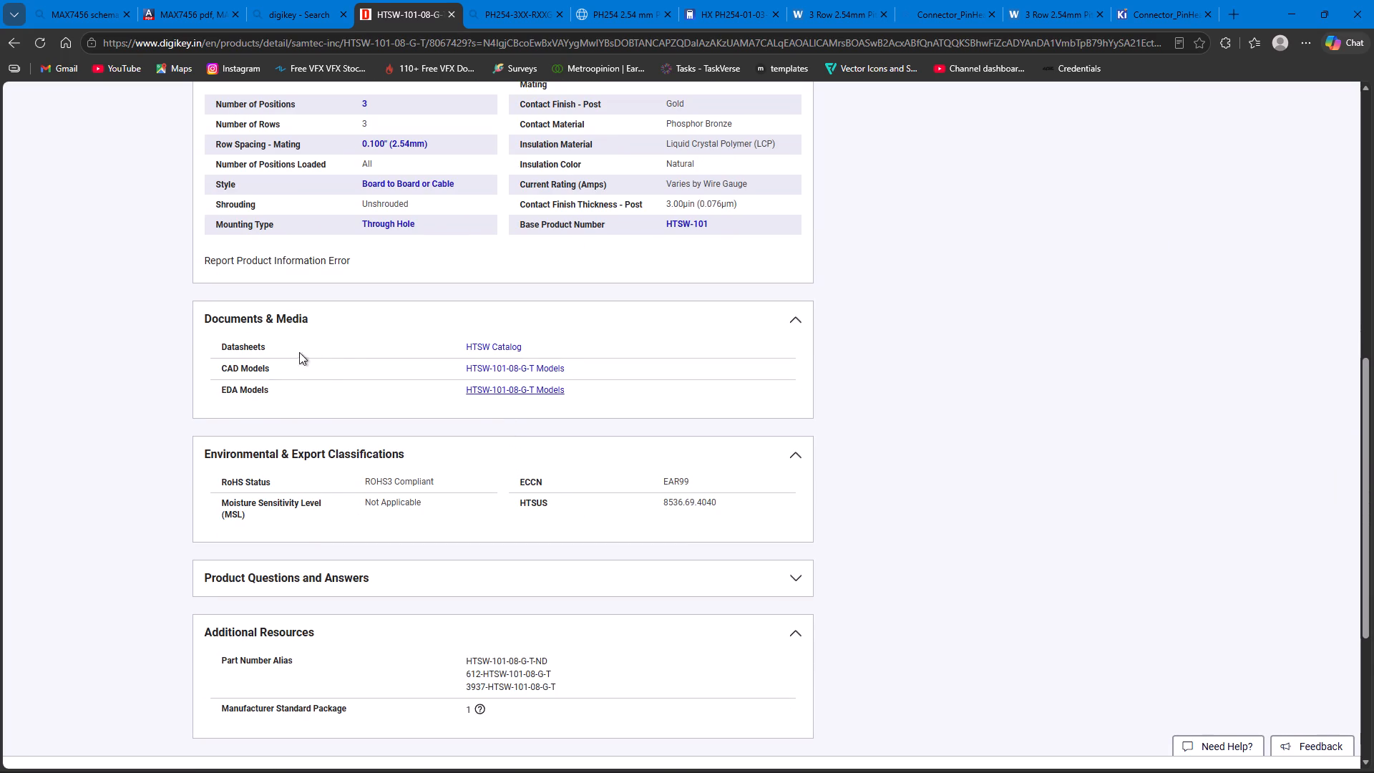
pyautogui.click(484, 344)
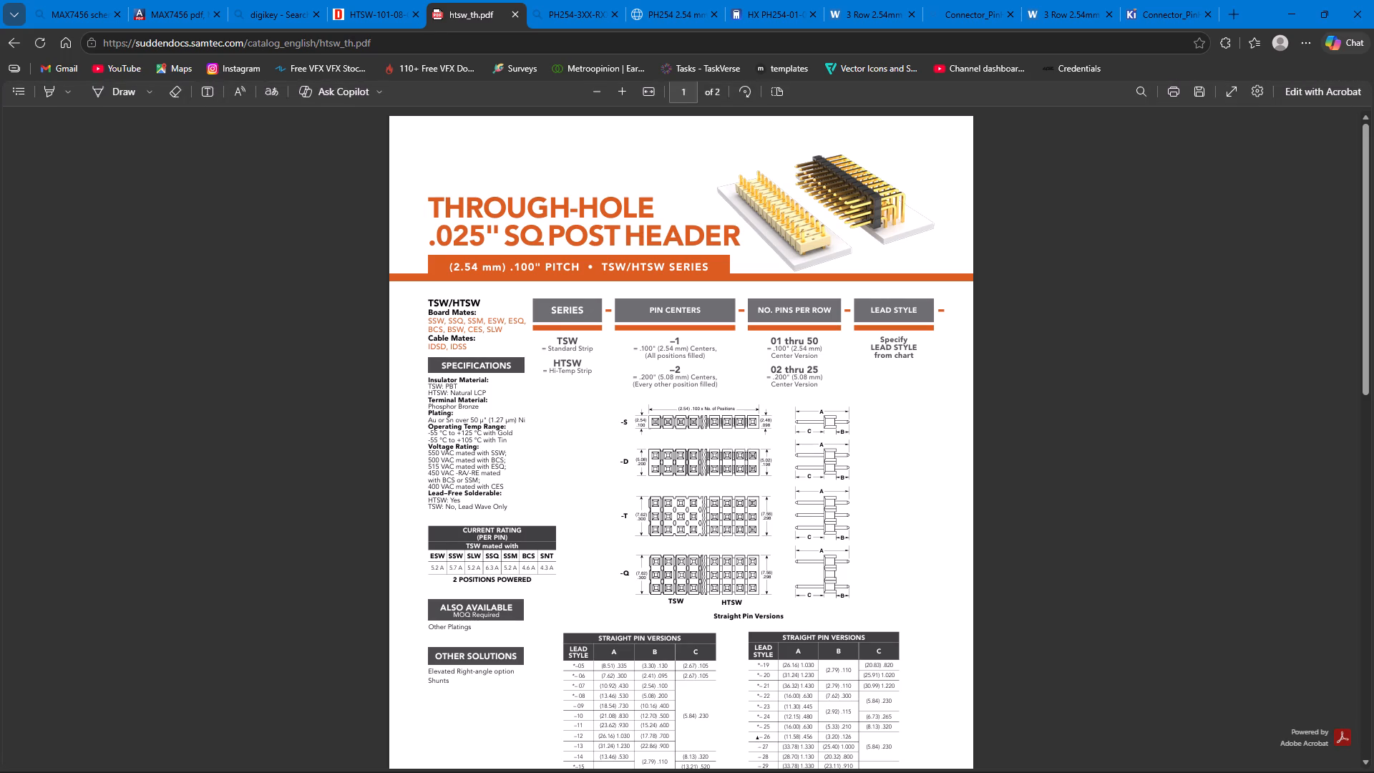
pyautogui.scroll(-2, 739, 405)
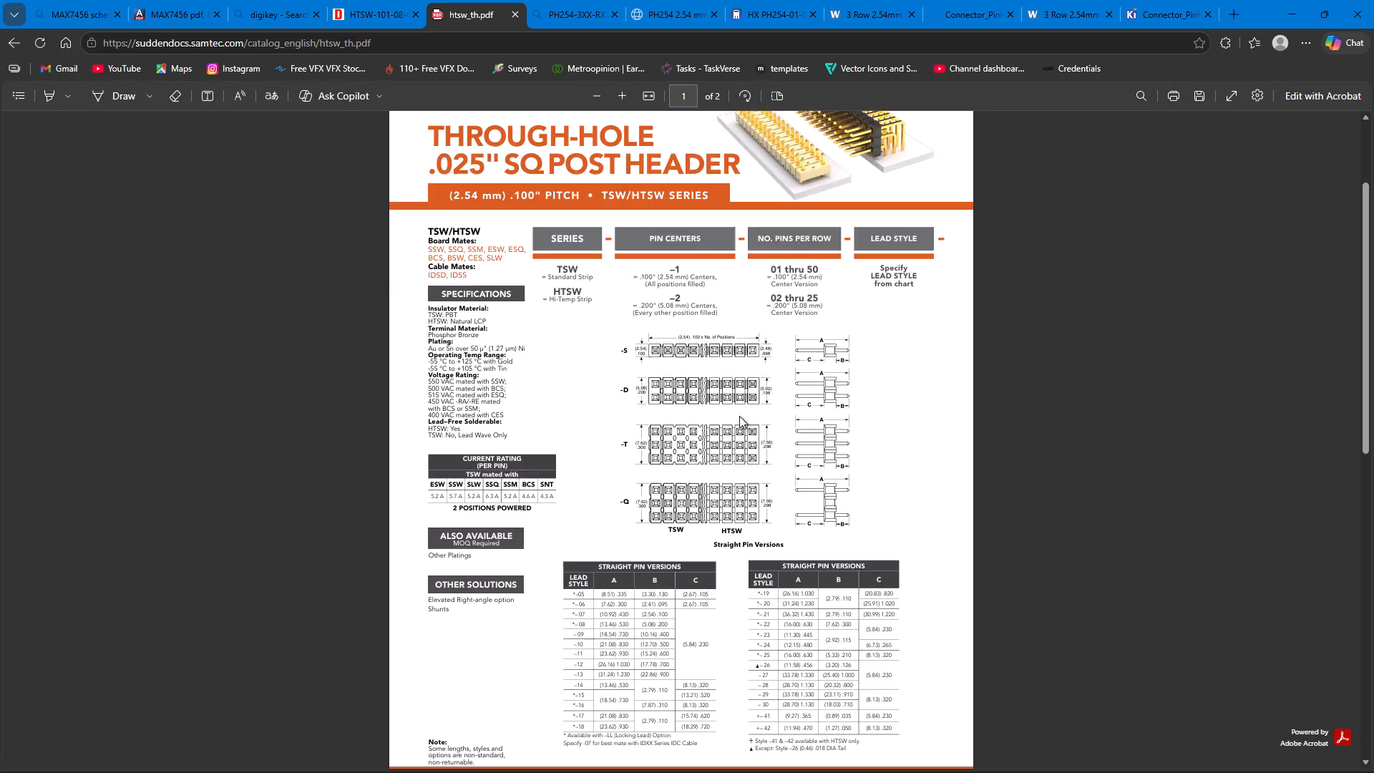
pyautogui.scroll(-6, 739, 416)
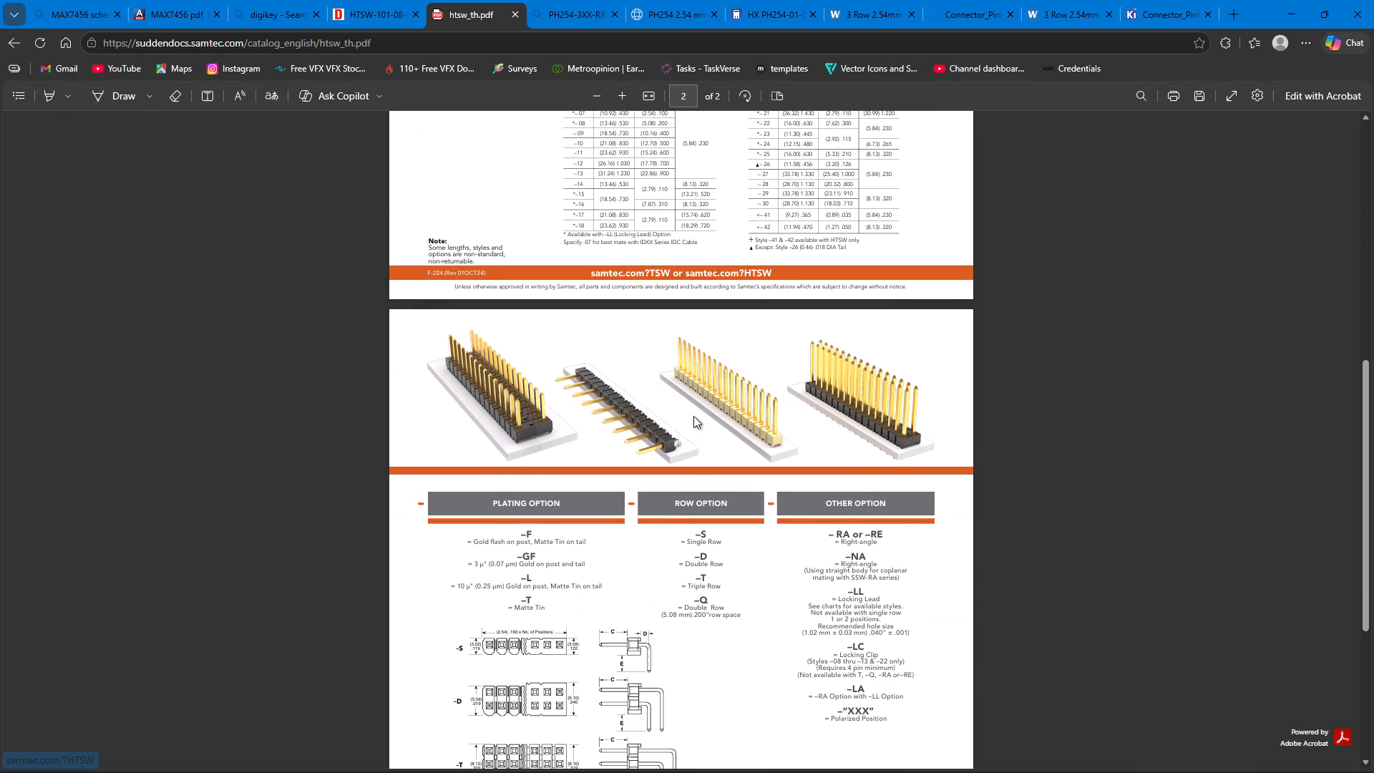
pyautogui.scroll(-3, 653, 418)
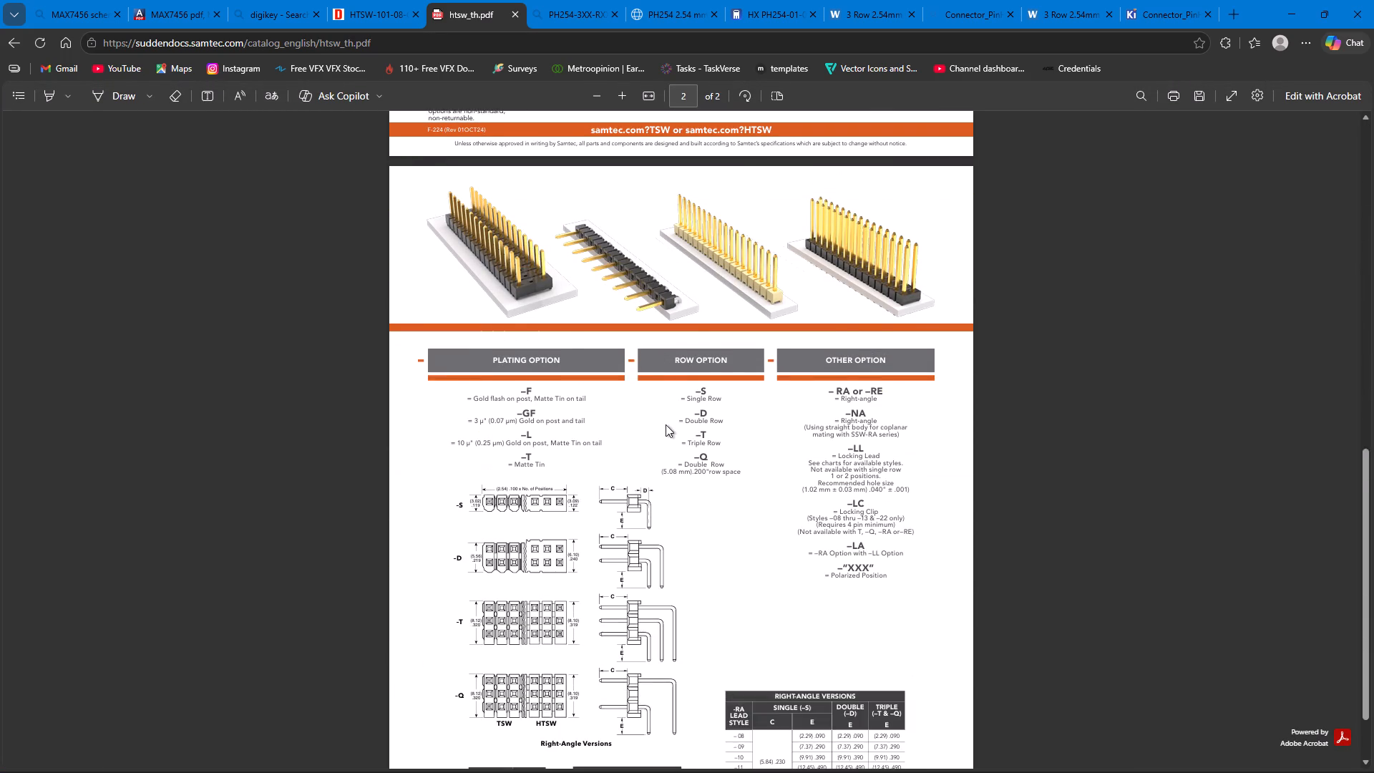
pyautogui.scroll(-3, 666, 424)
pyautogui.scroll(5, 677, 446)
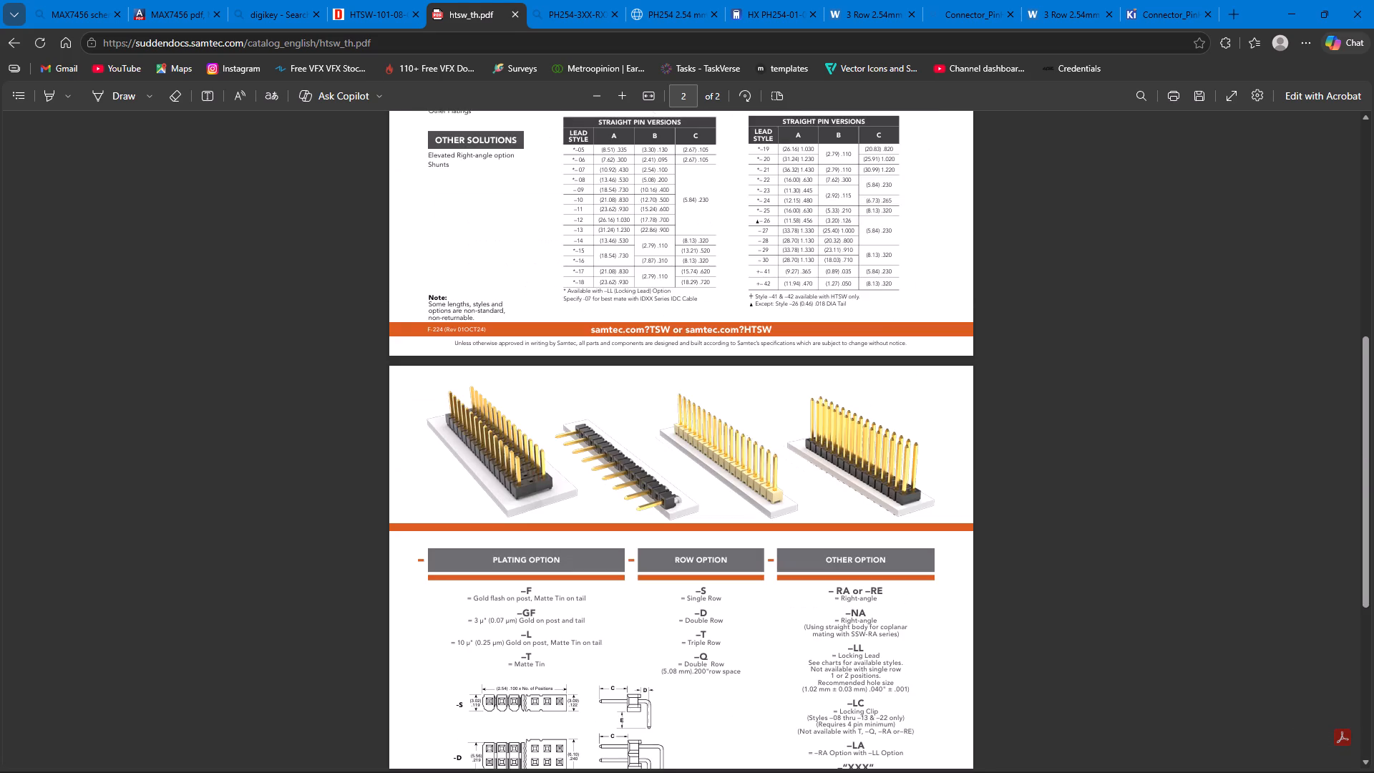
# Go back to the HTSW-101-08-G-T product page and open its EDA/CAD models to examine the symbol and footprint previews.
pyautogui.click(398, 0)
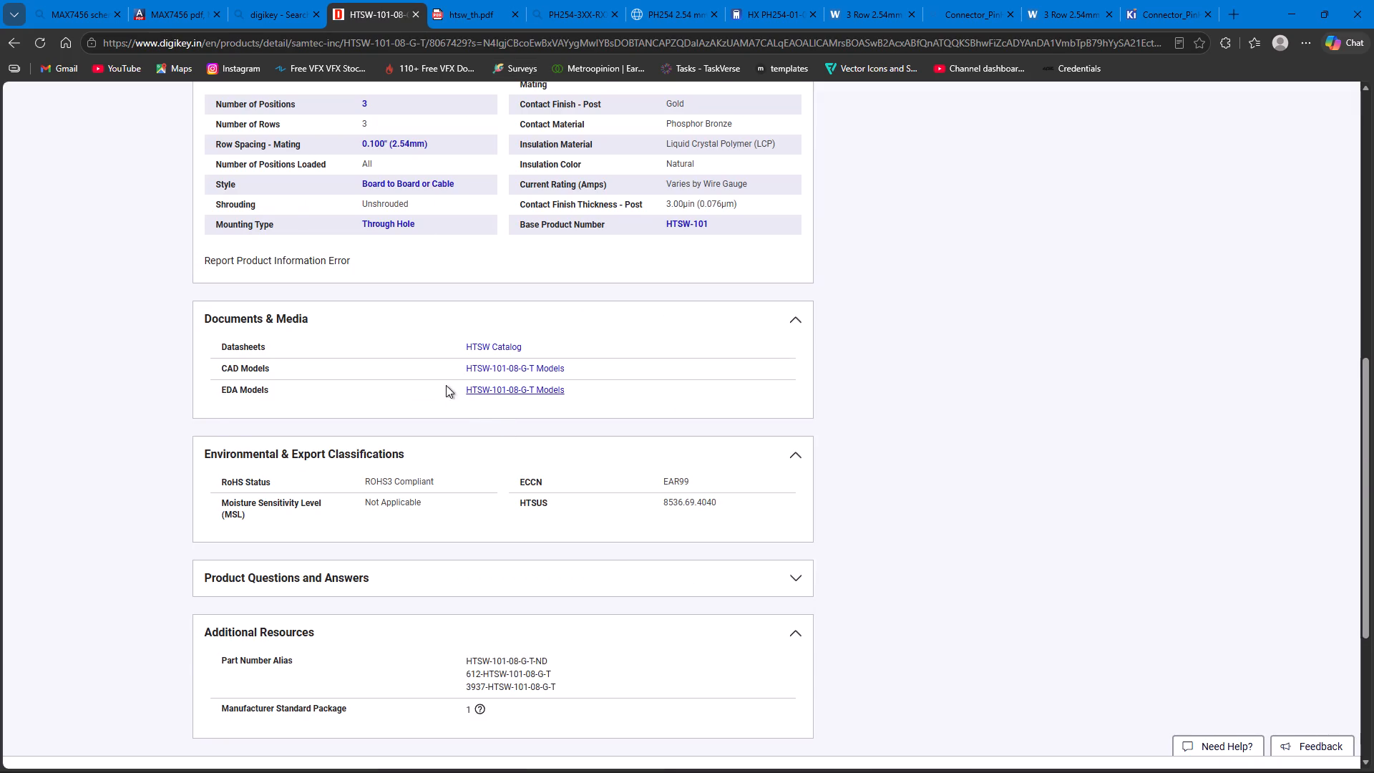
pyautogui.scroll(1, 326, 399)
pyautogui.scroll(-6, 364, 543)
pyautogui.scroll(14, 484, 545)
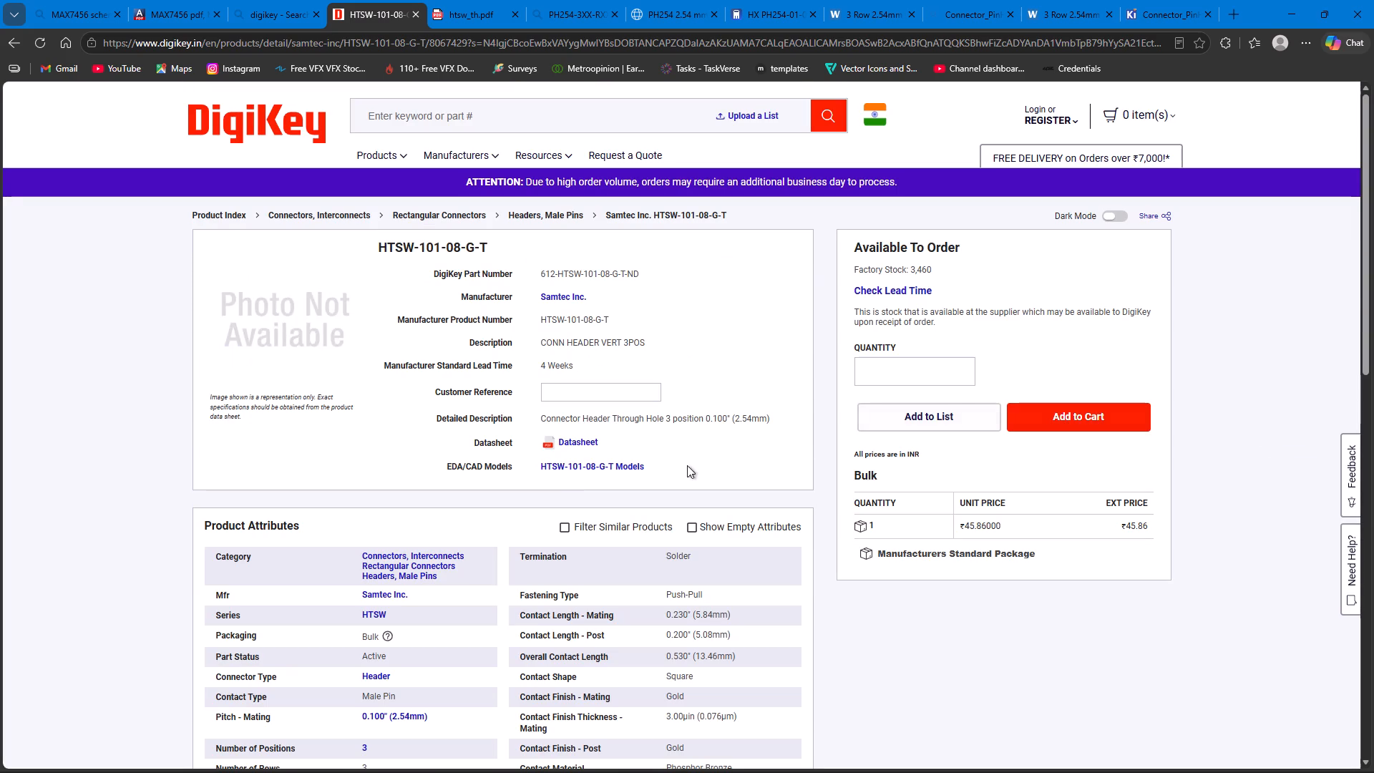
pyautogui.click(600, 467)
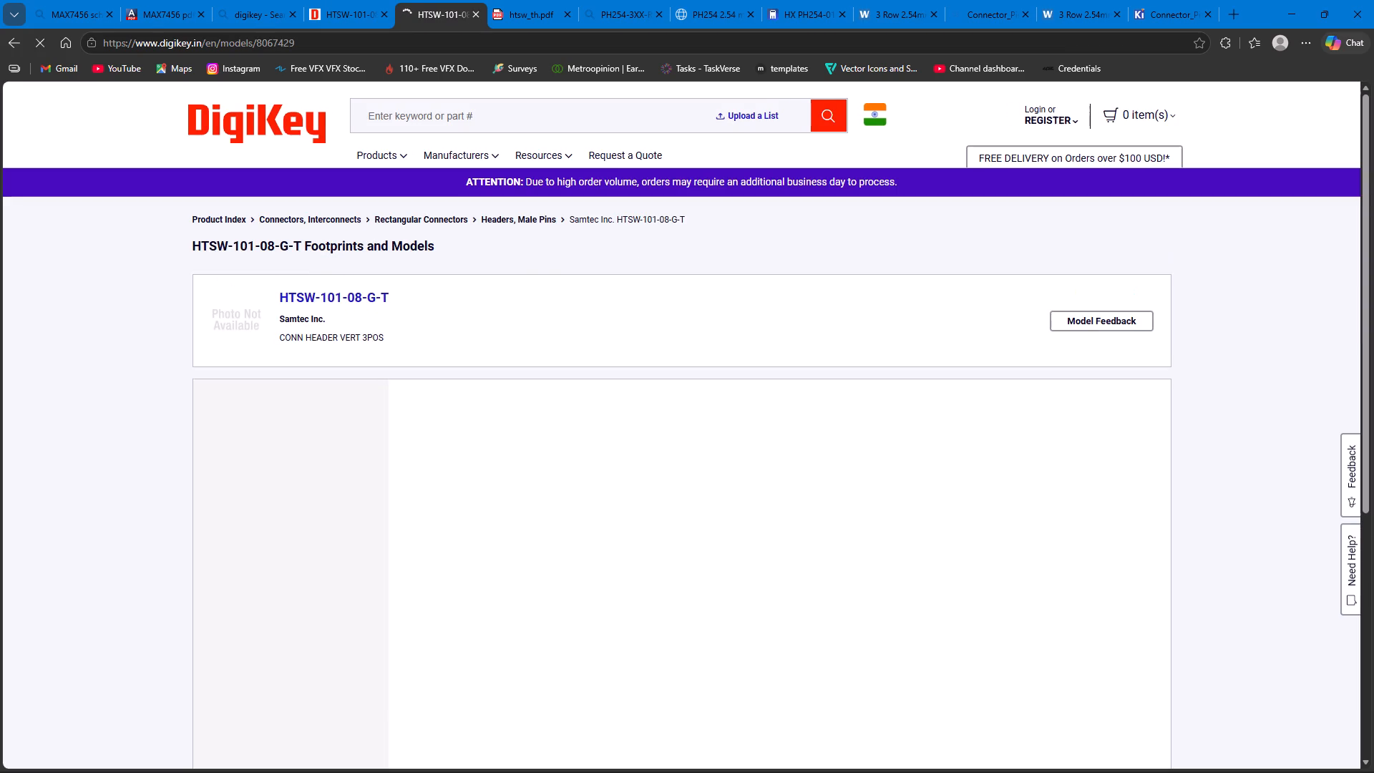
pyautogui.scroll(-4, 966, 386)
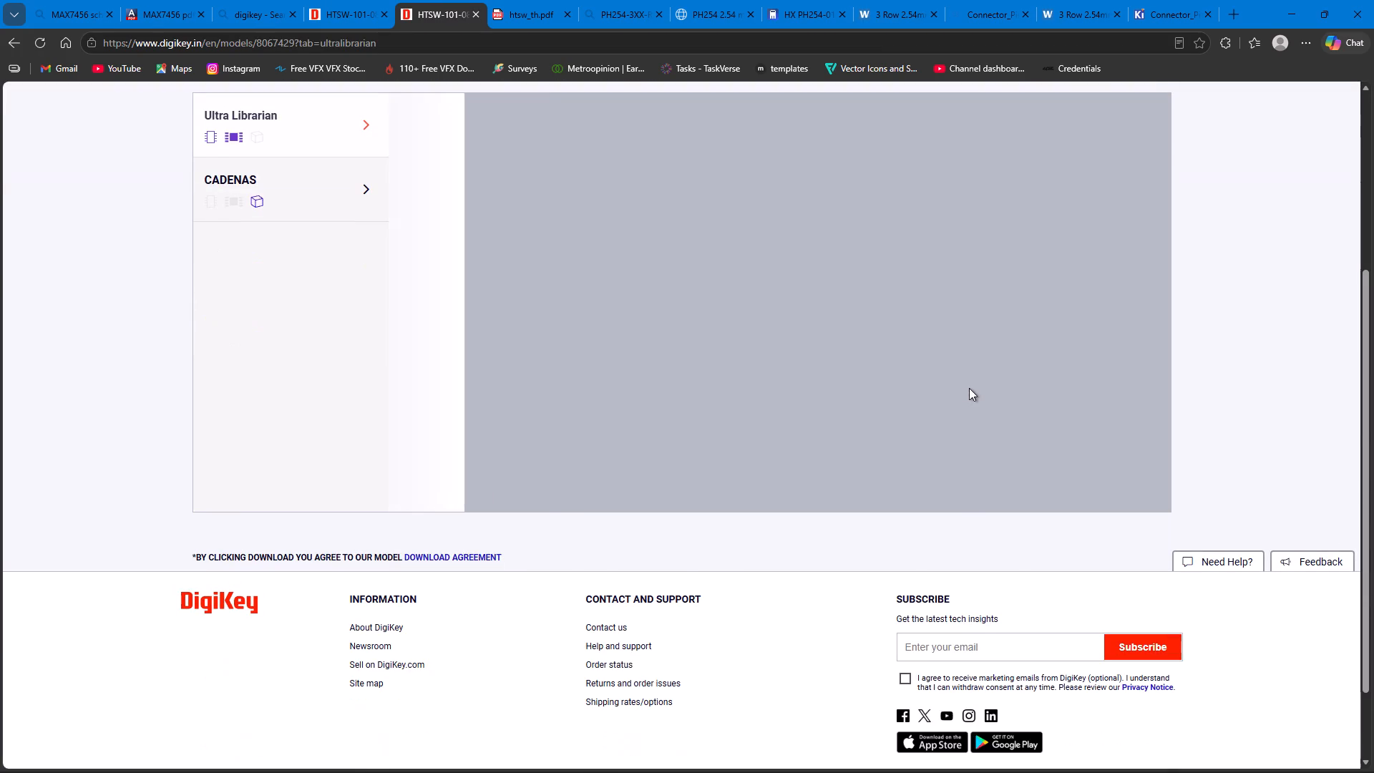
pyautogui.scroll(3, 664, 472)
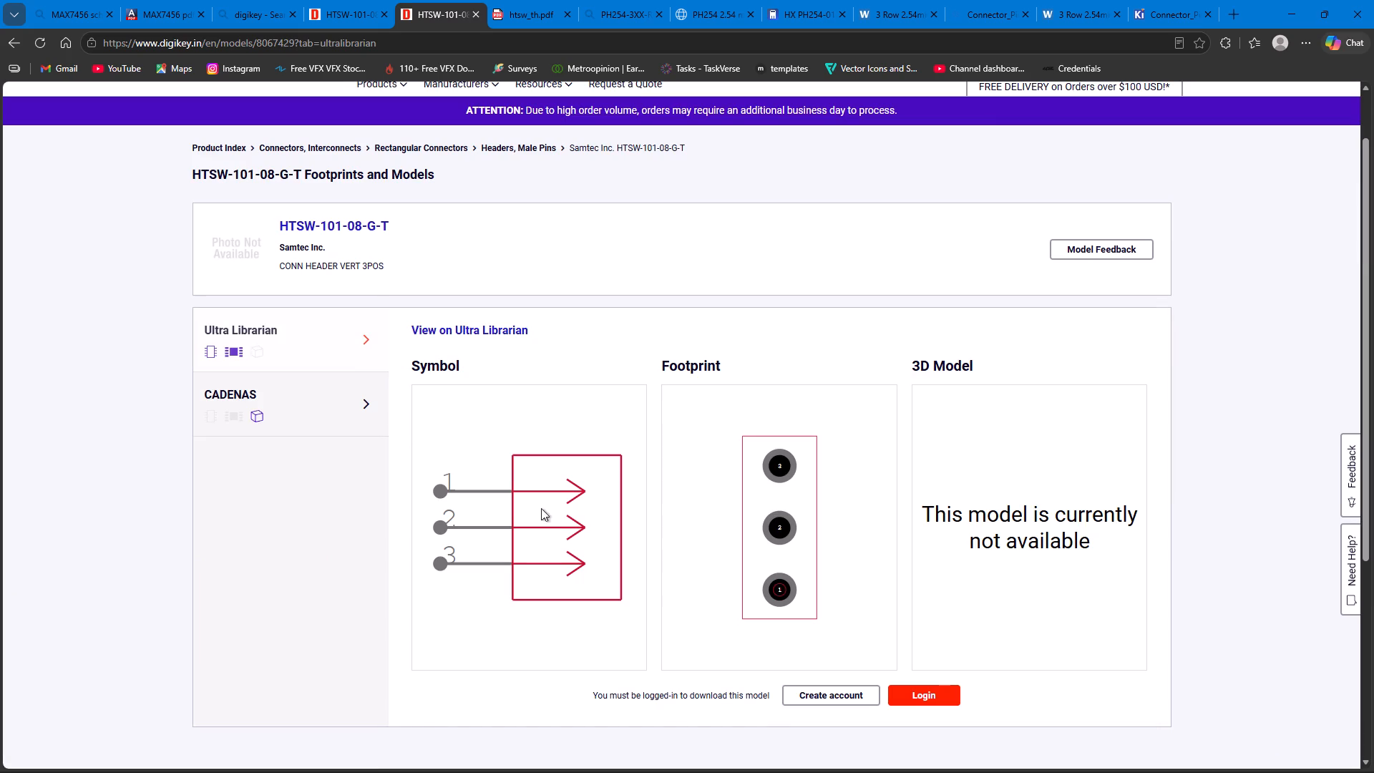